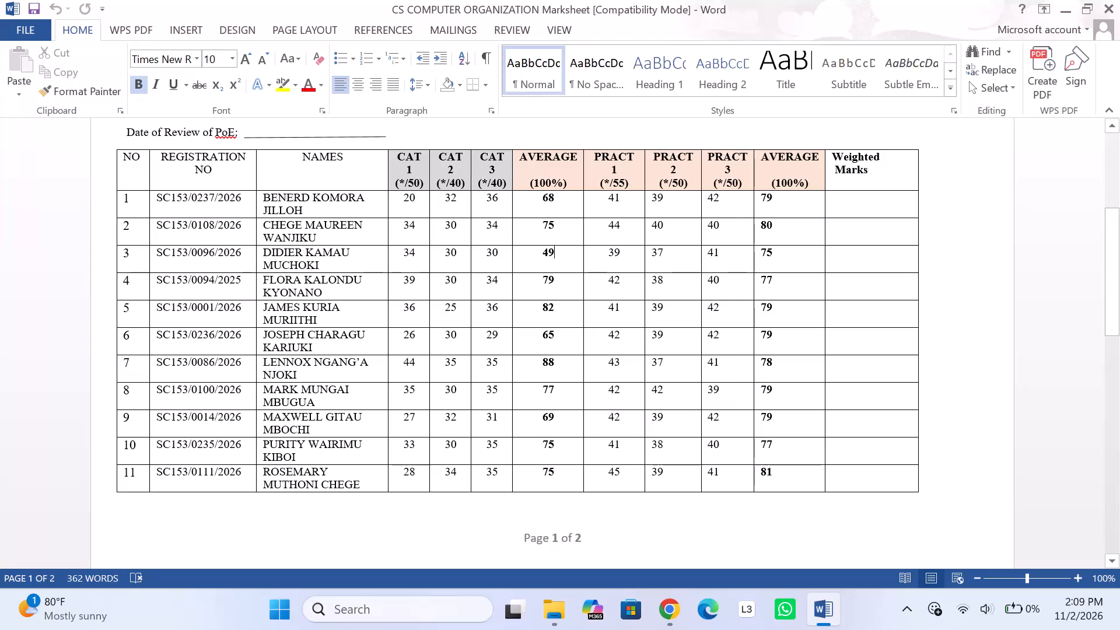
Change the CAT average of candidate number 3 to 72 in the marksheet table and save the document.
key("BackSpace")
key("BackSpace")
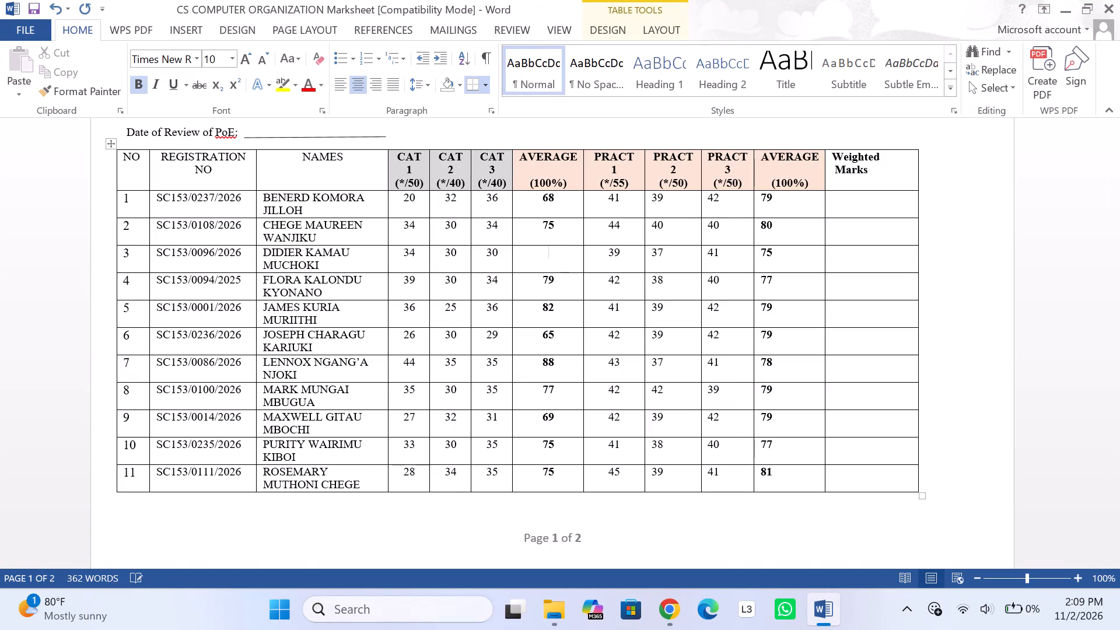
type("72")
key("ctrl+s")
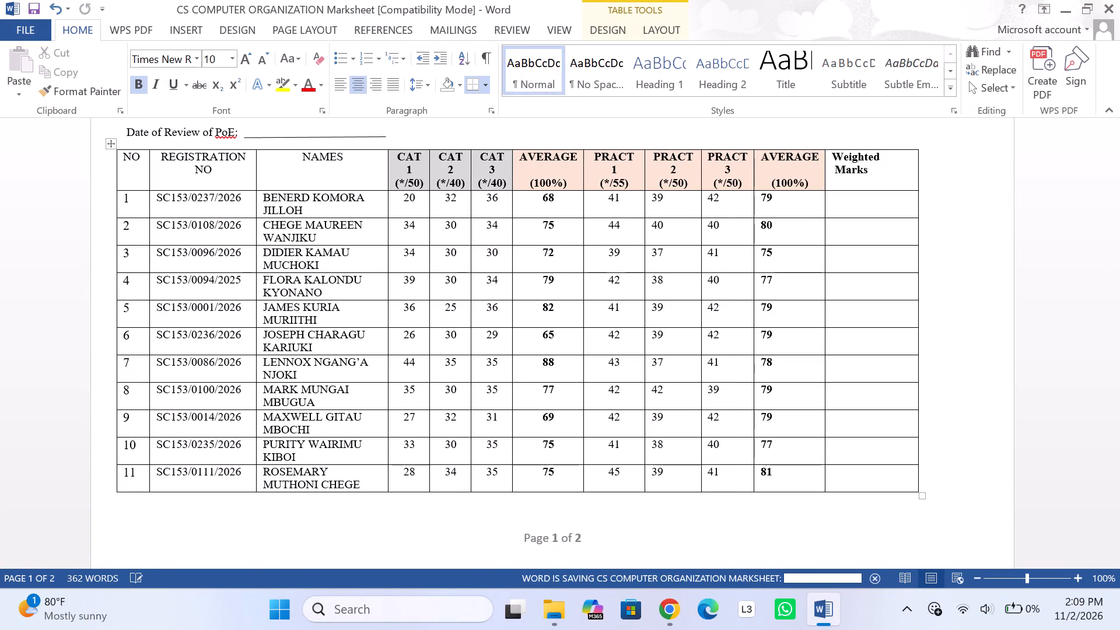
Switch to Chrome and open the Marks Management section of the TVET CDACC portal.
scroll(638, 385, "up", 1)
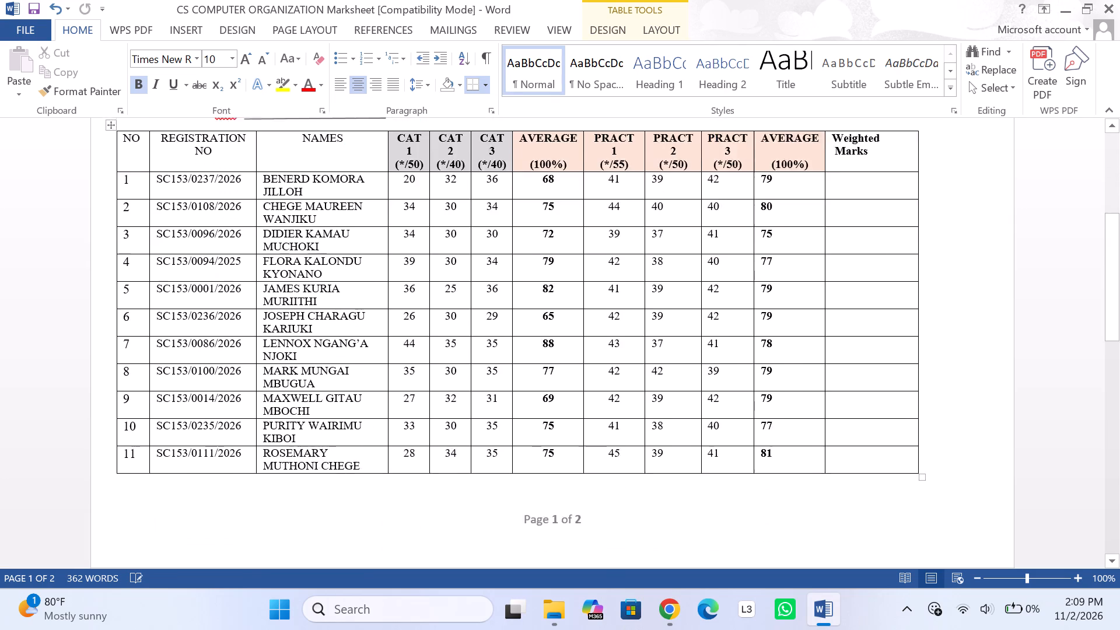
scroll(638, 385, "down", 1)
scroll(638, 385, "up", 1)
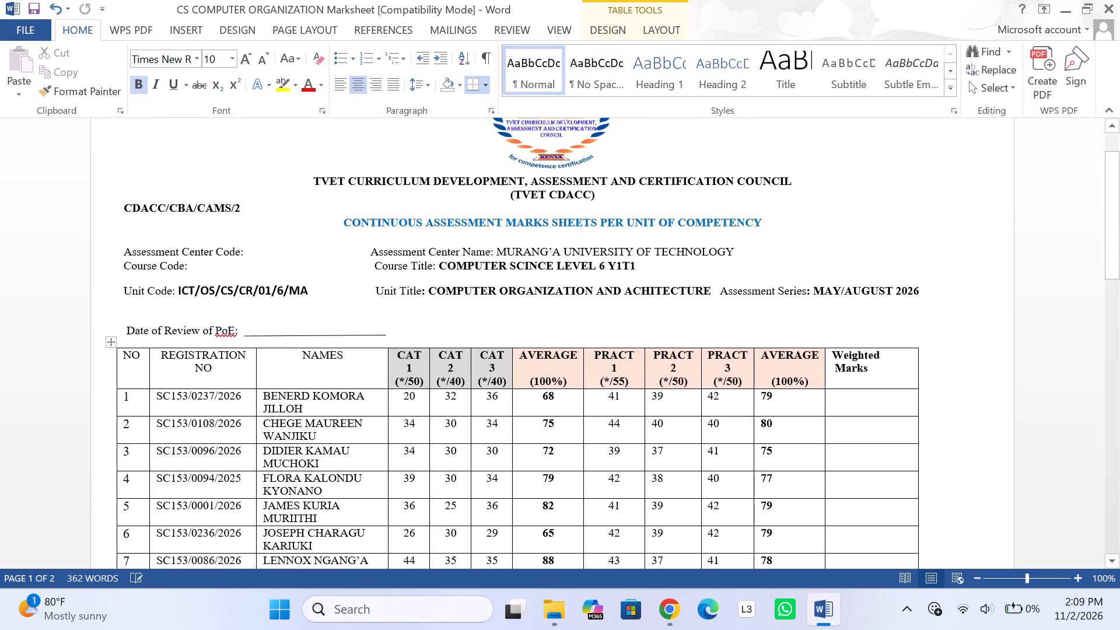
left_click(671, 616)
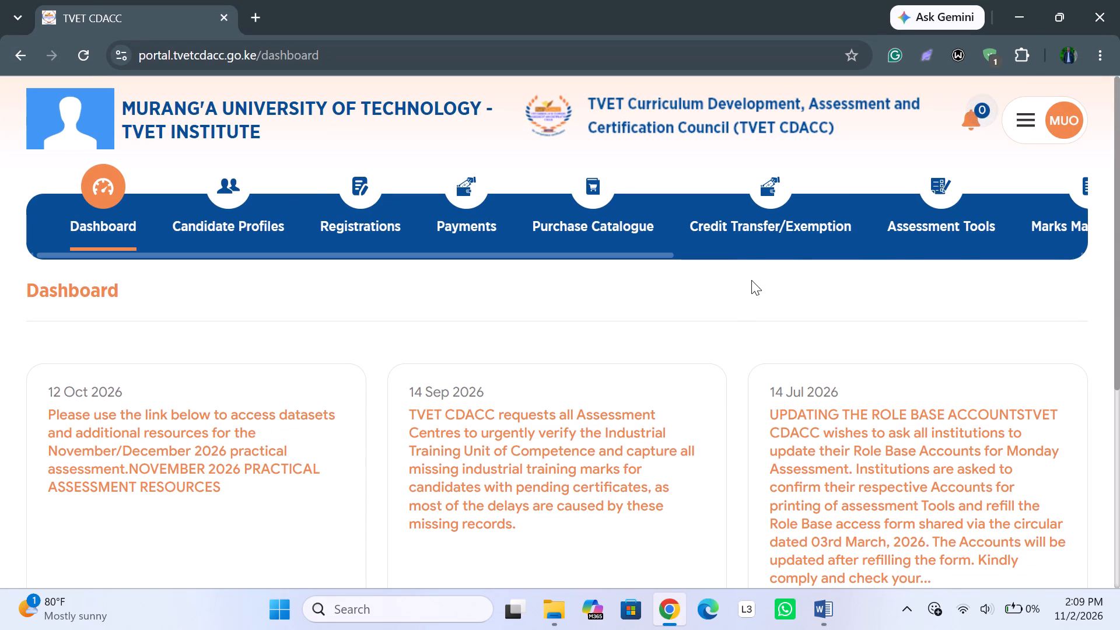
scroll(809, 222, "left", 3)
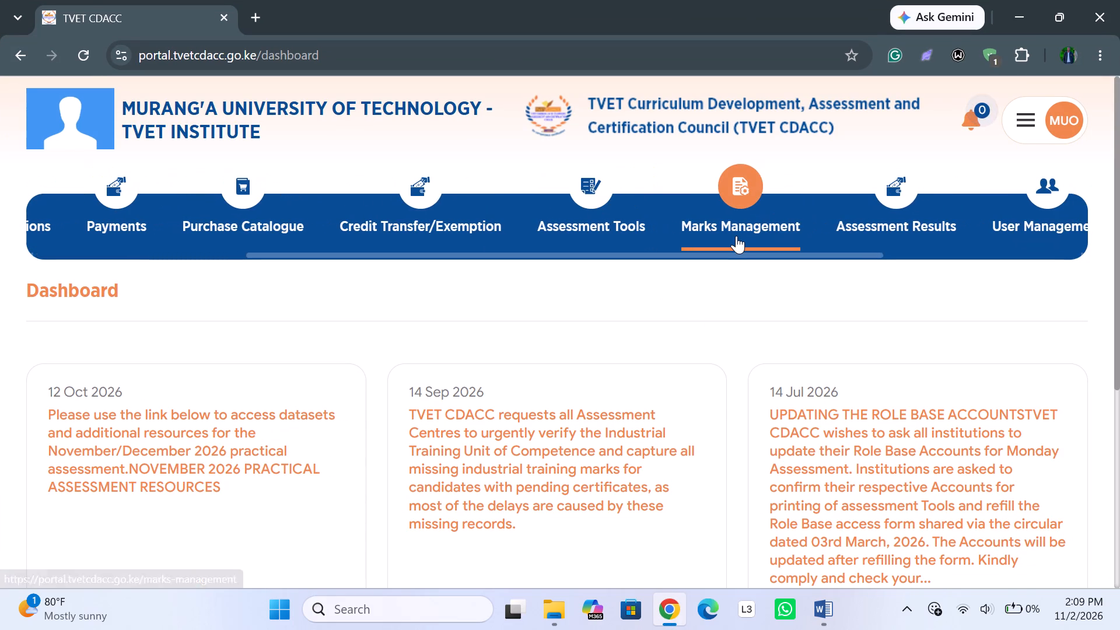
left_click(736, 236)
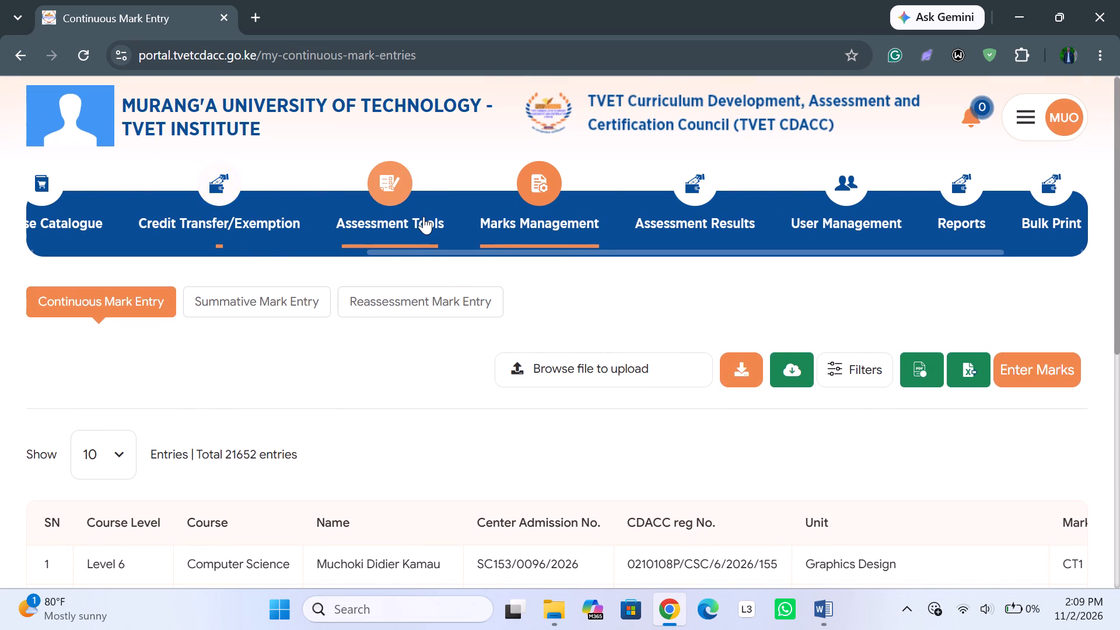
Open the portal's Assessment Results section and look through the candidates' results list.
scroll(423, 216, "left", 3)
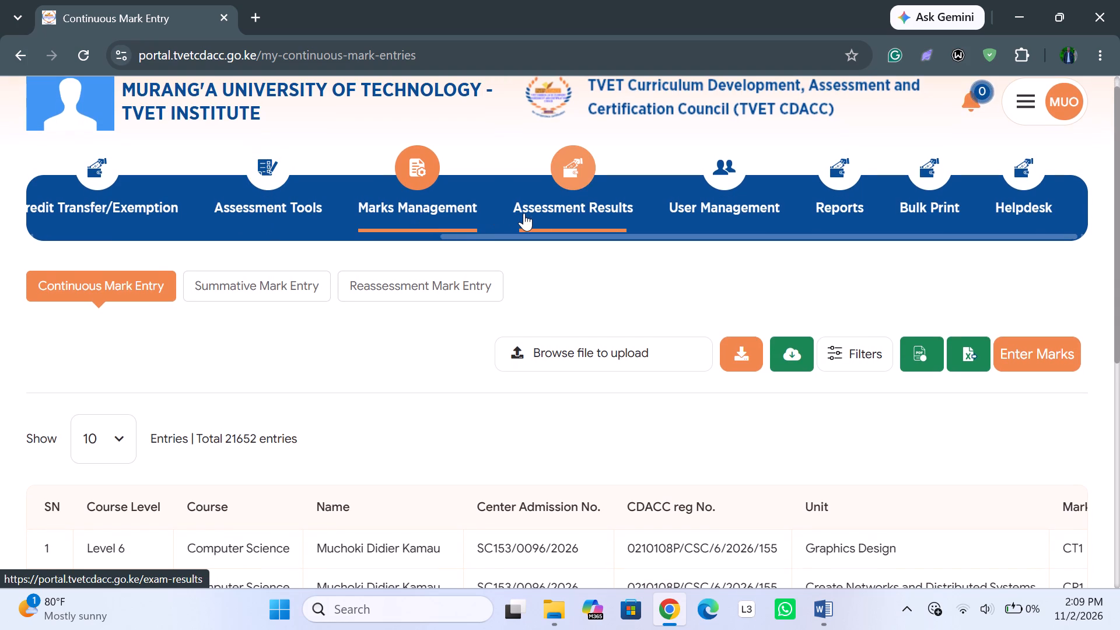
left_click(530, 213)
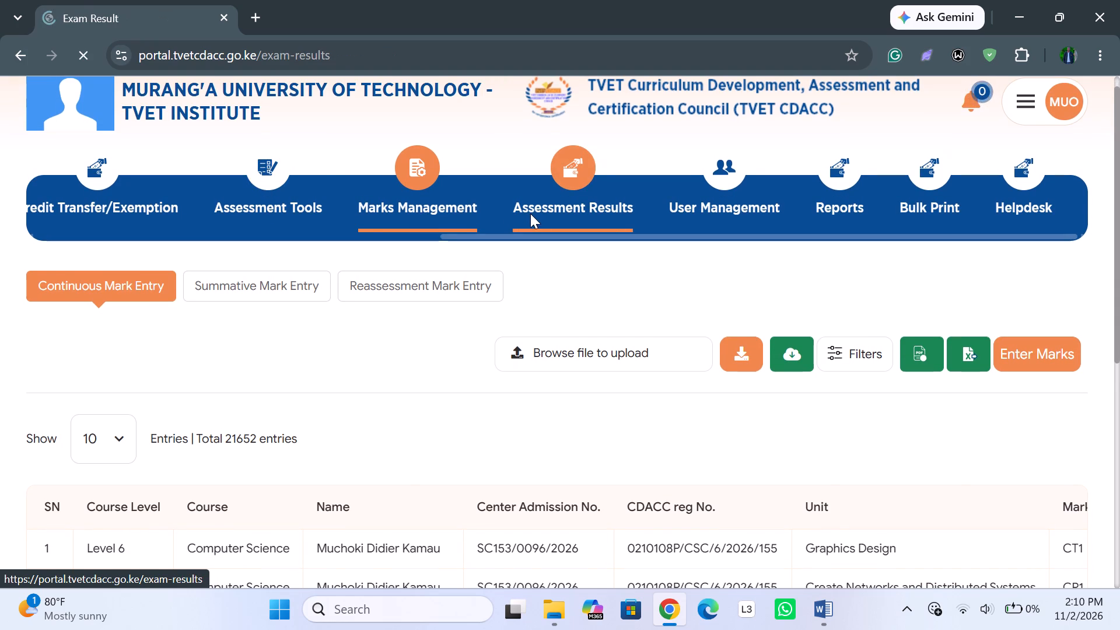
scroll(535, 442, "down", 2)
scroll(535, 442, "up", 1)
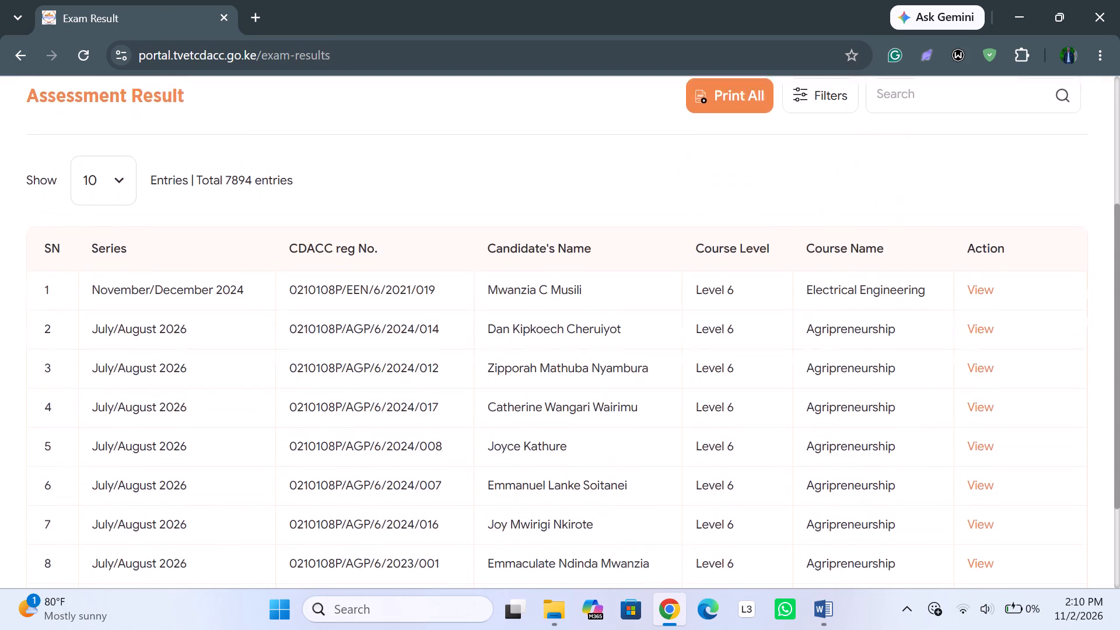
scroll(535, 442, "up", 1)
Return to Marks Management and open the Enter Marks form for continuous mark entry.
scroll(741, 233, "left", 1)
scroll(741, 233, "right", 3)
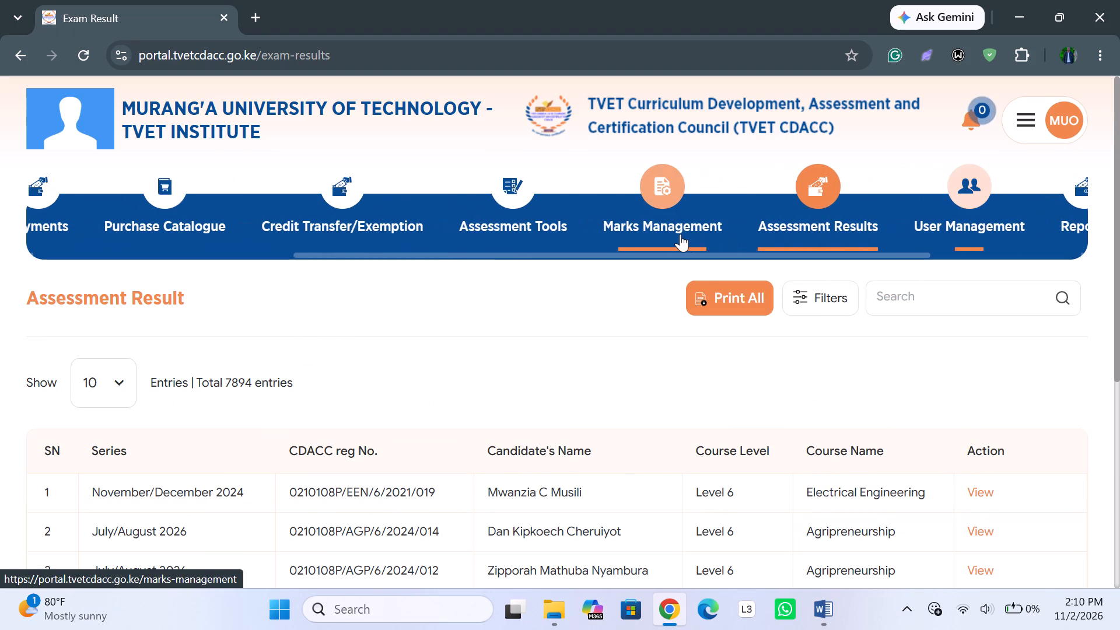
left_click(667, 233)
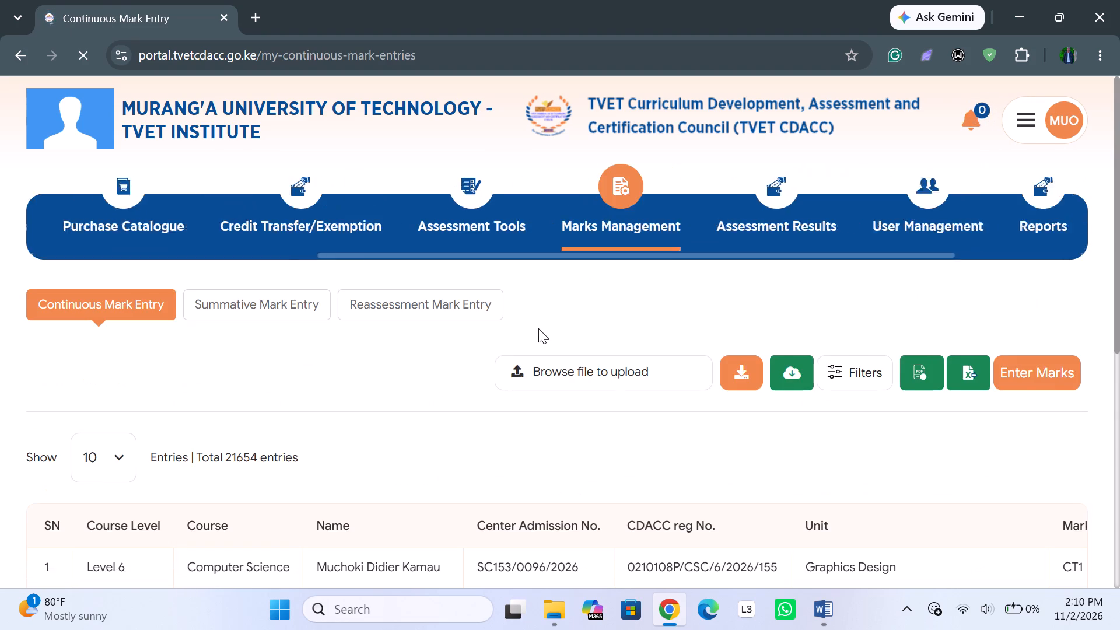
scroll(538, 328, "down", 2)
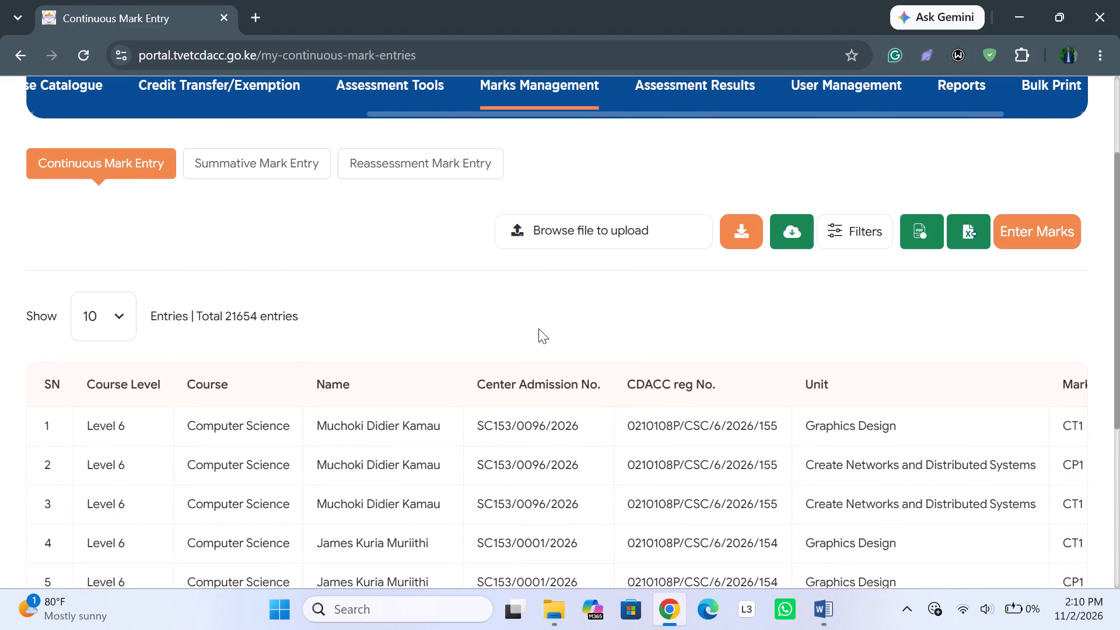
scroll(538, 328, "down", 2)
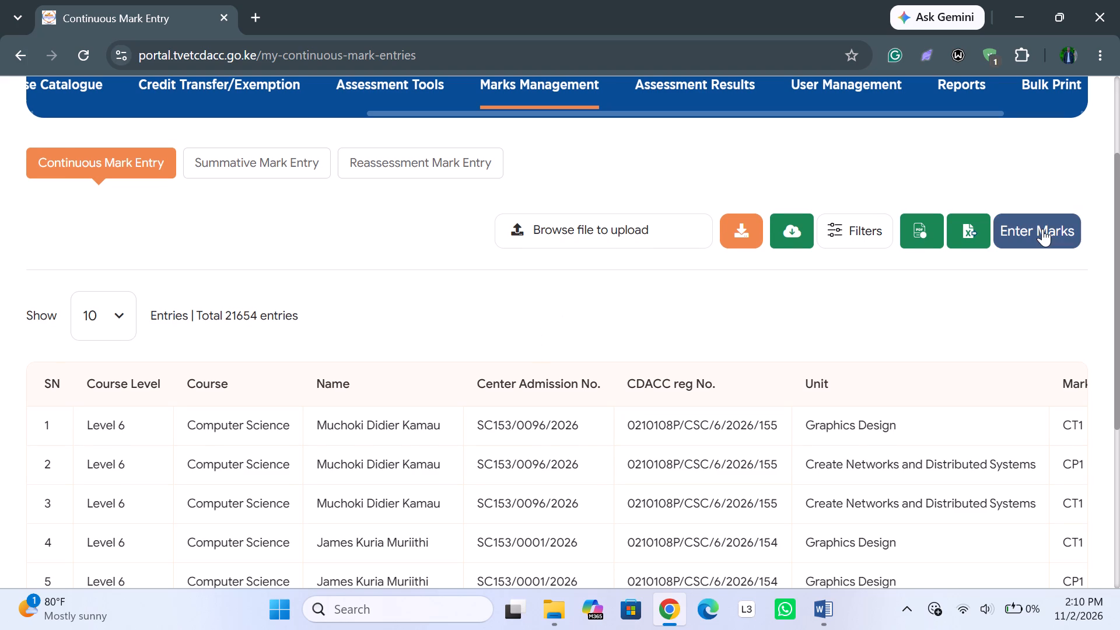
left_click(1042, 229)
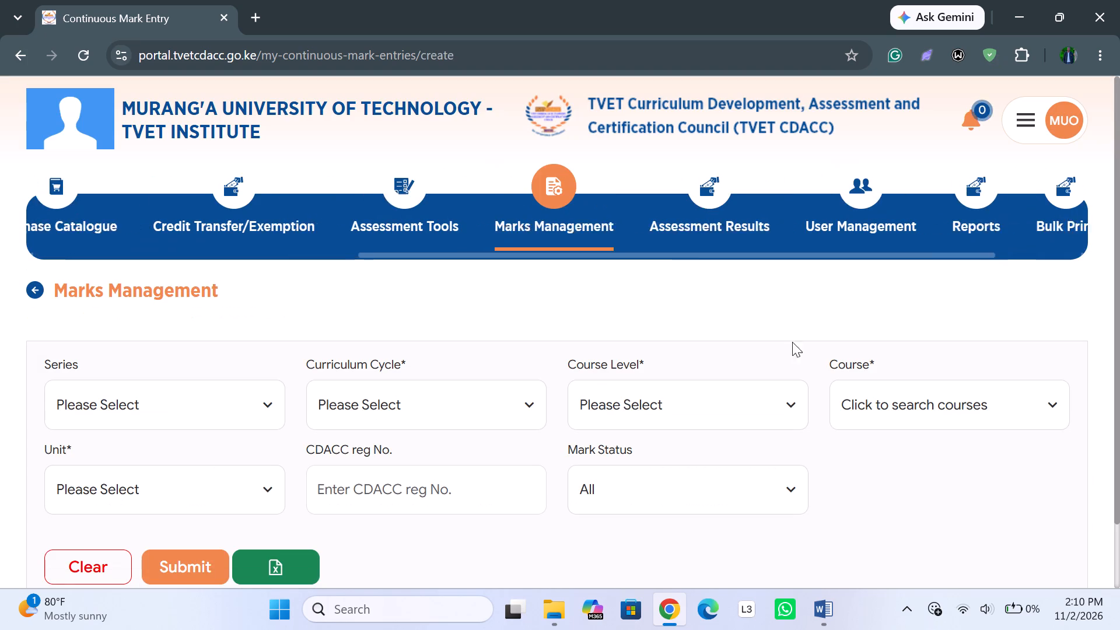
Set the curriculum cycle to Cycle 03 and the series to November/December 2026 in the mark entry form.
left_click(92, 416)
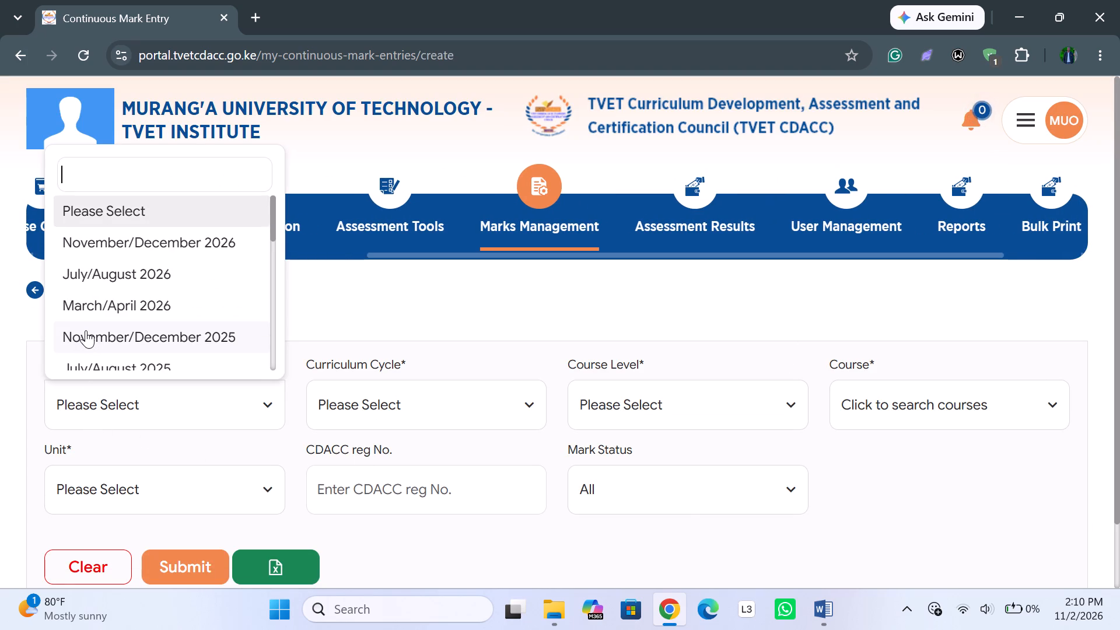
scroll(134, 325, "down", 1)
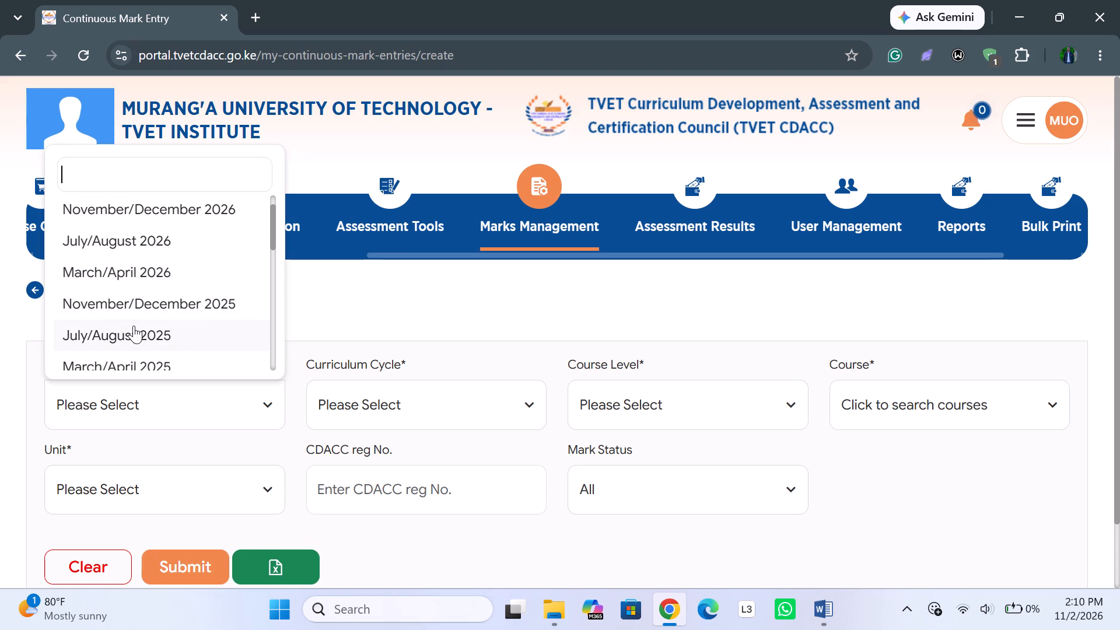
left_click(382, 402)
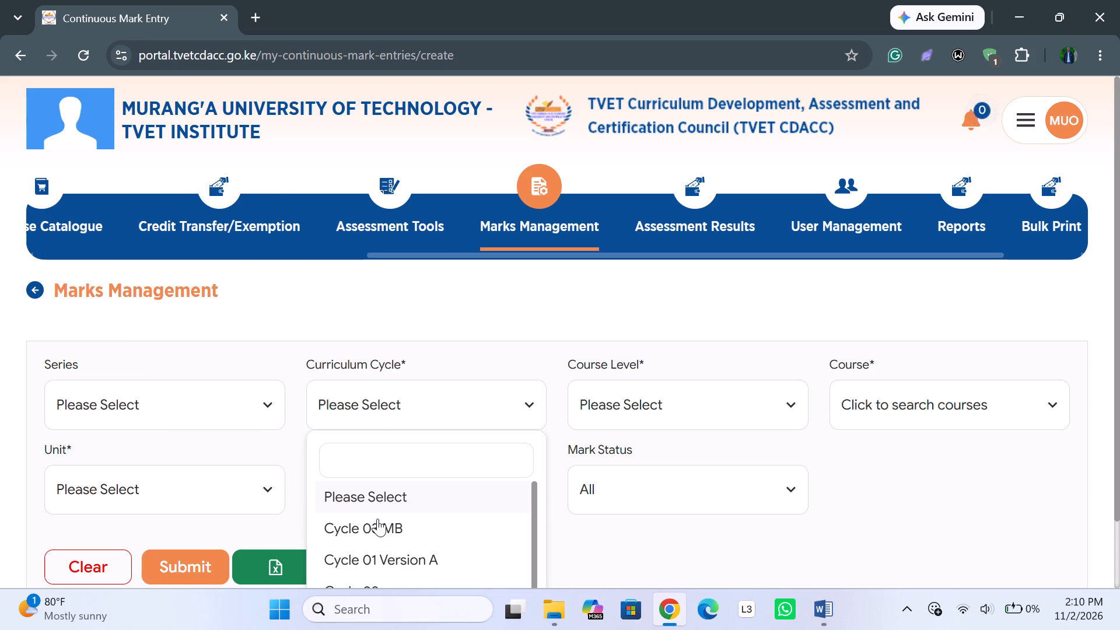
left_click(377, 523)
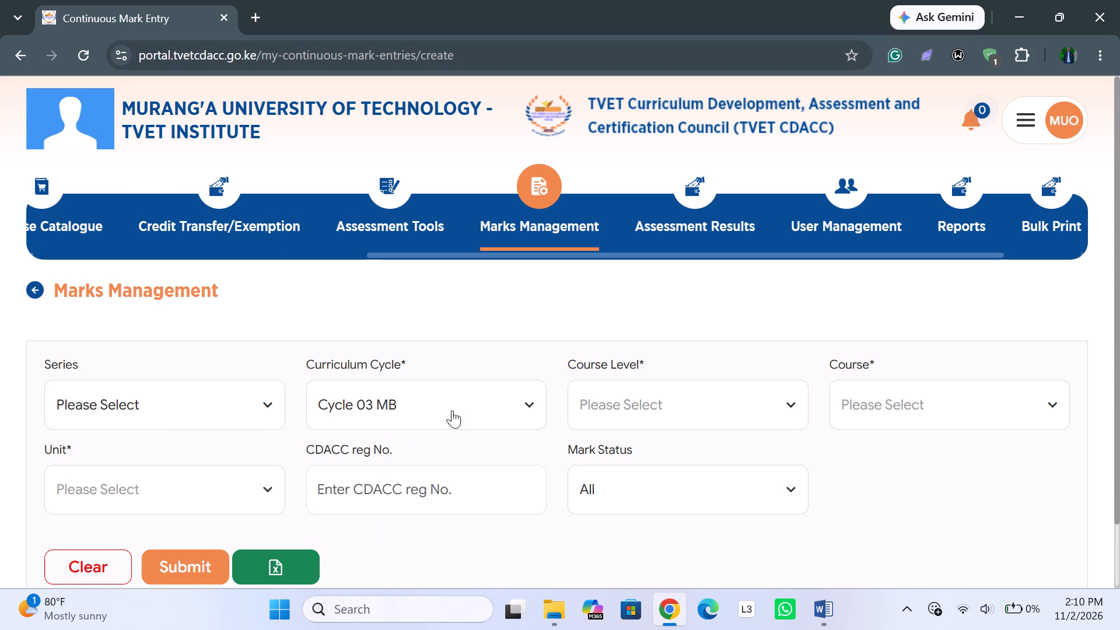
left_click(519, 398)
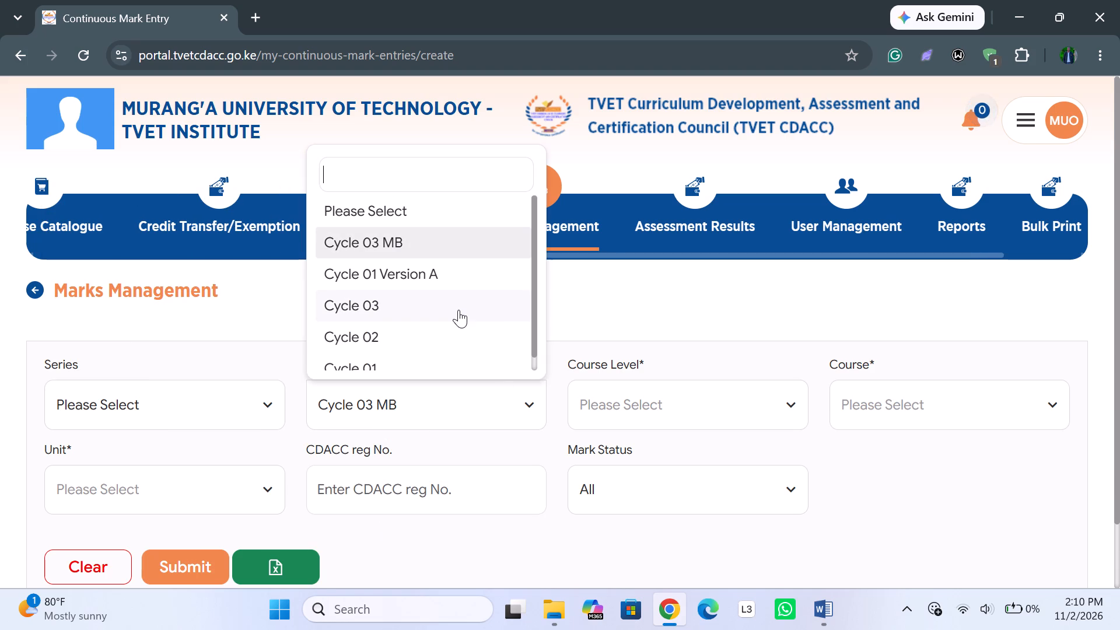
left_click(406, 300)
left_click(135, 416)
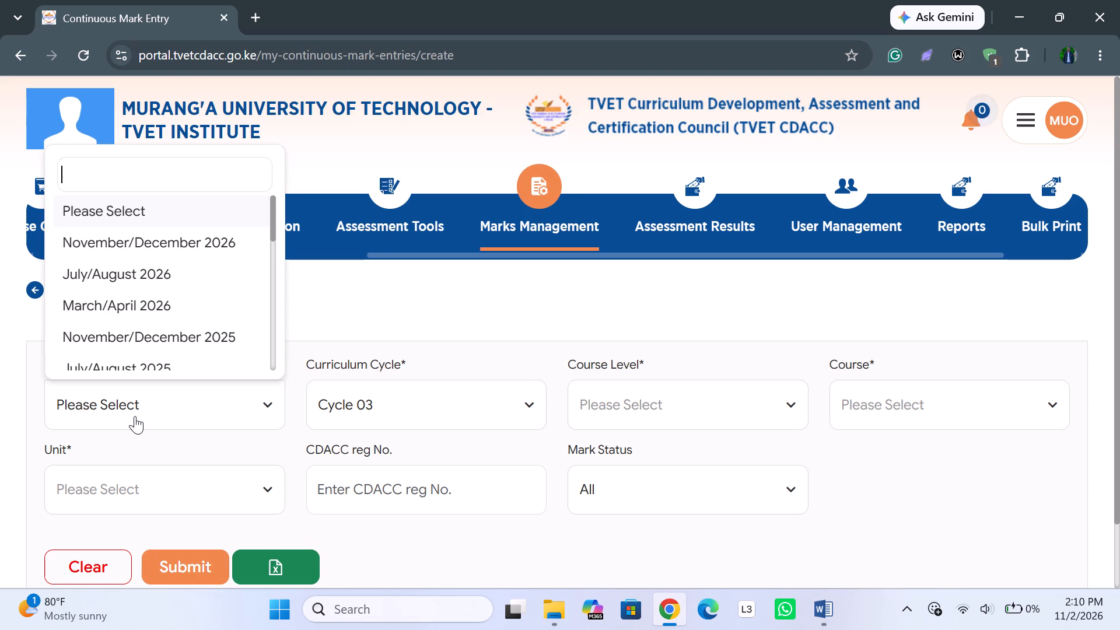
left_click(141, 246)
Set the course level to Level 6 and the course to Computer Science.
left_click(630, 408)
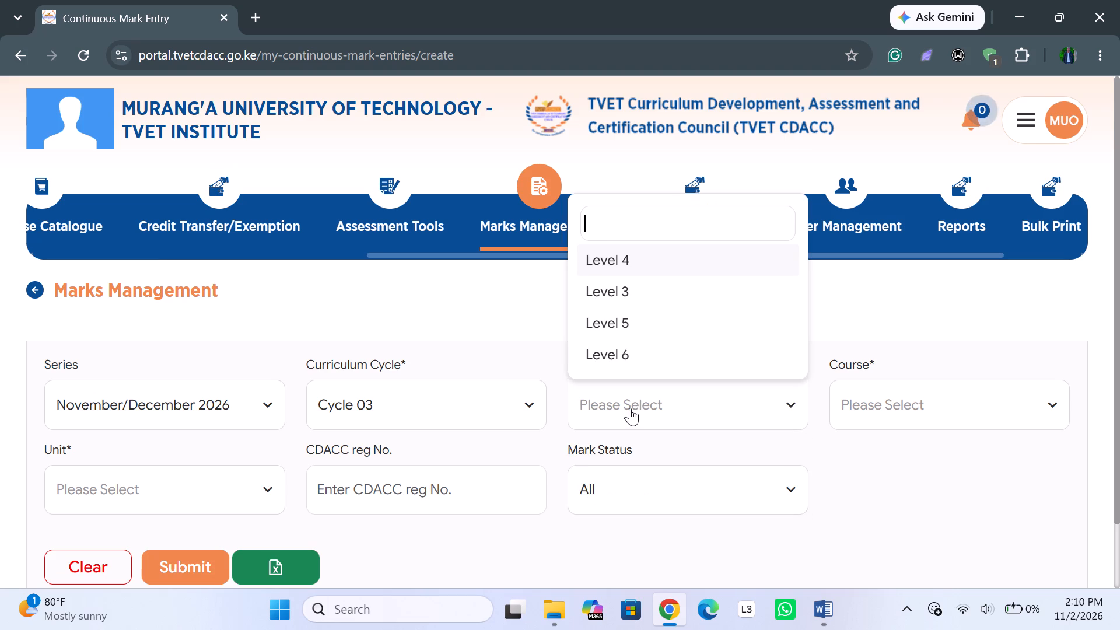
left_click(618, 349)
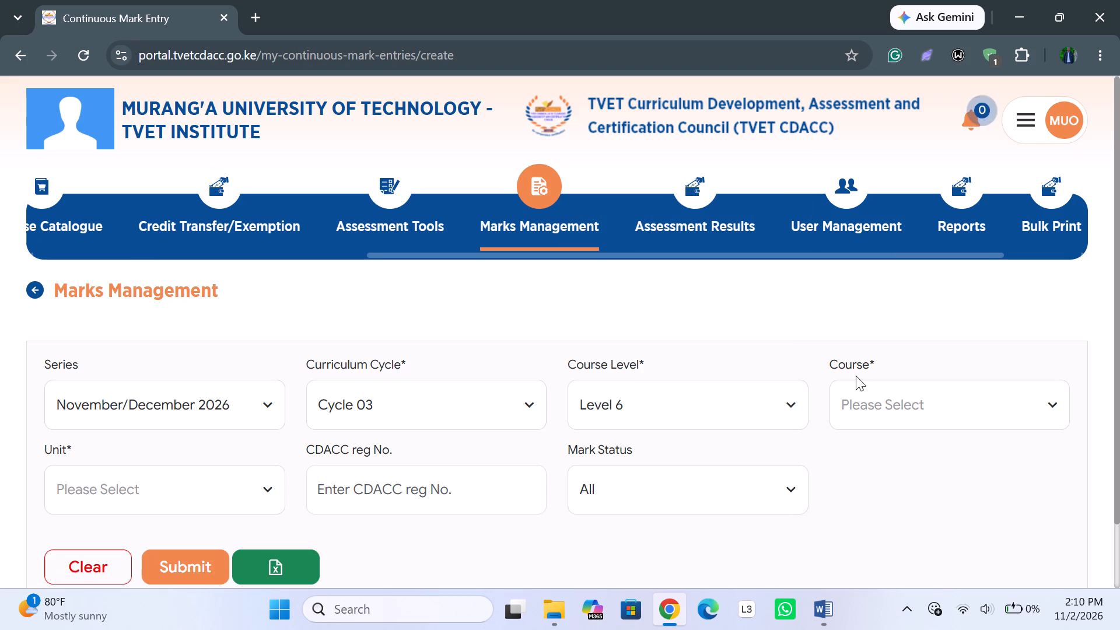
left_click(884, 396)
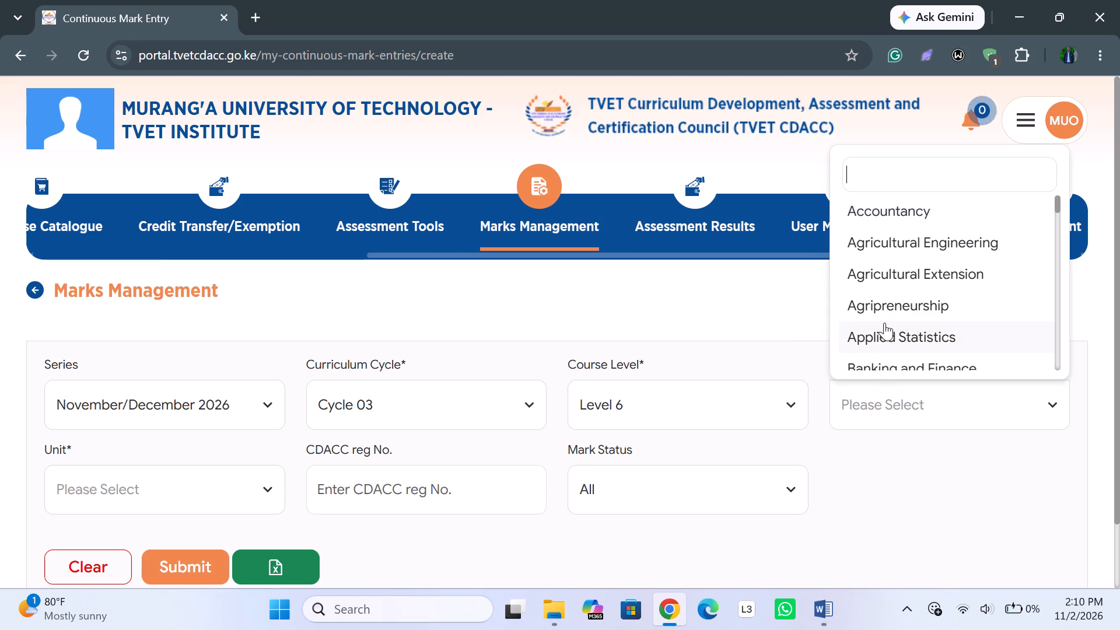
scroll(884, 323, "down", 2)
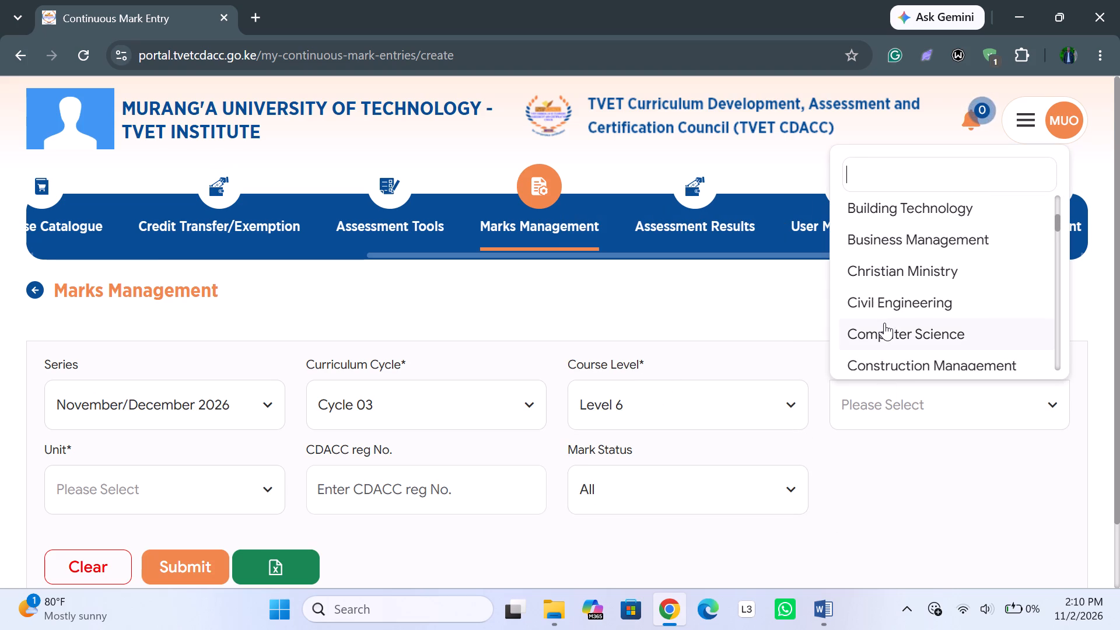
left_click(884, 323)
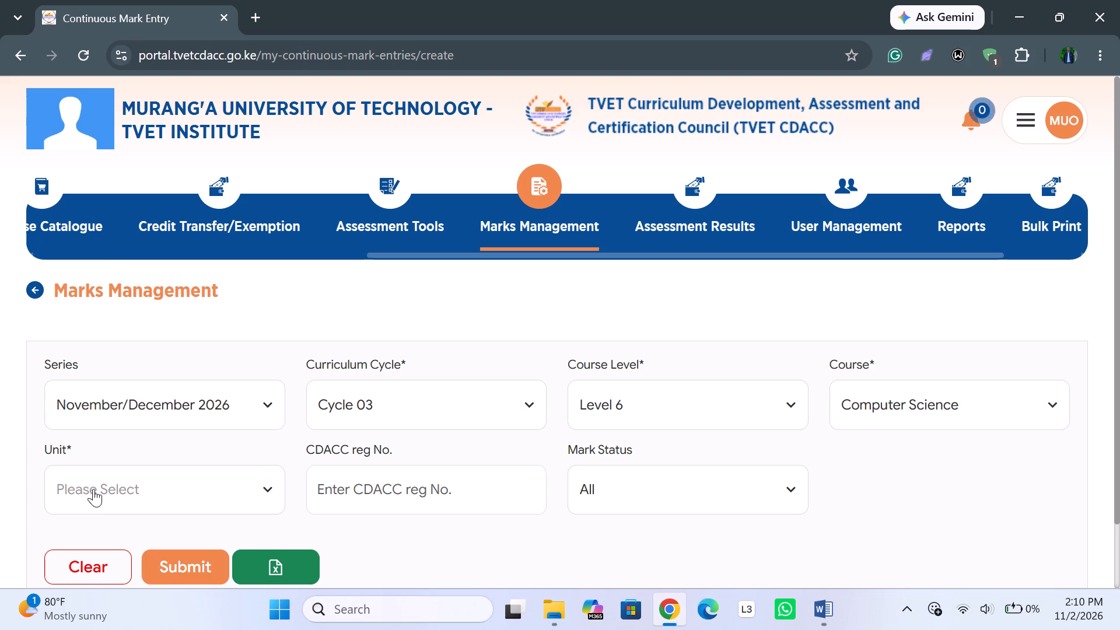
Search the units for "computer" and choose ICT/OS/CS/CR/01/6/MA (Analyze Computer Organization and Architecture).
left_click(93, 489)
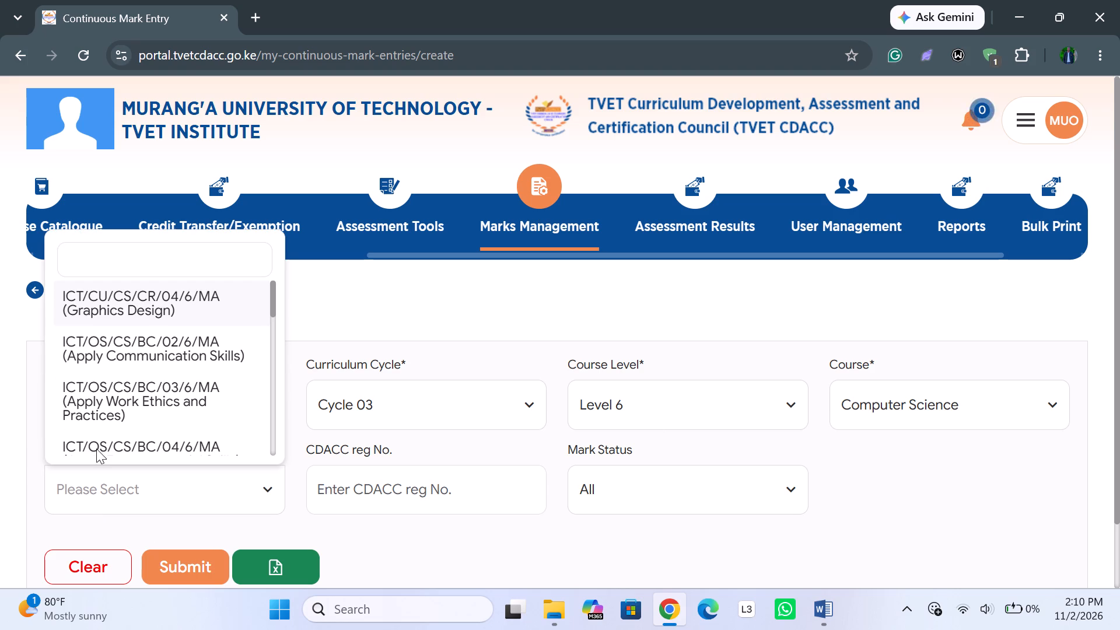
scroll(134, 384, "down", 2)
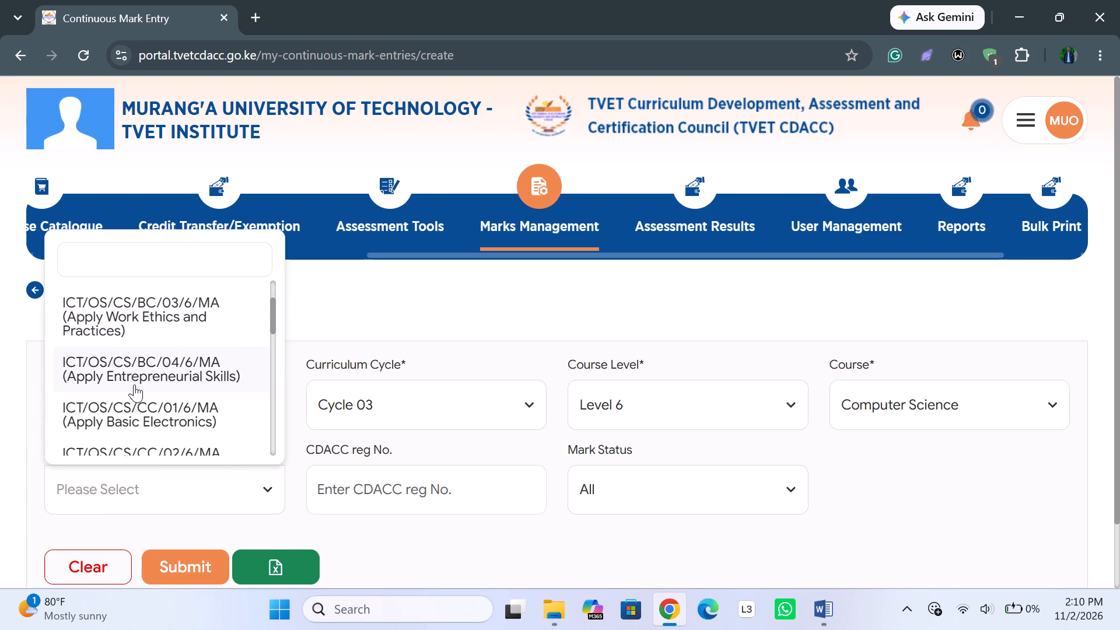
scroll(134, 384, "down", 3)
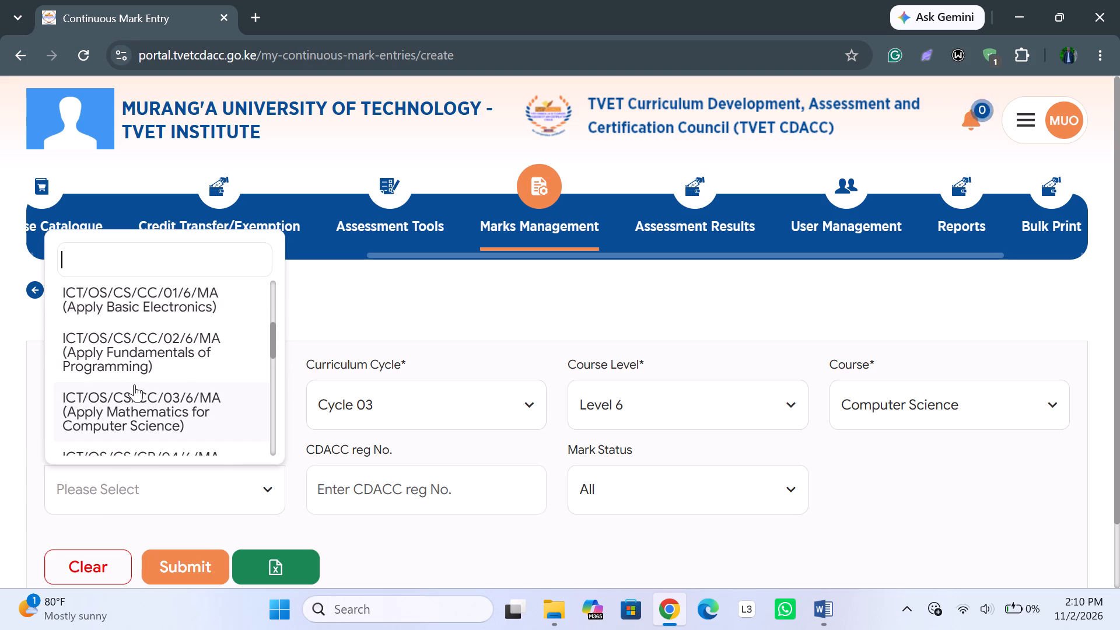
type("com")
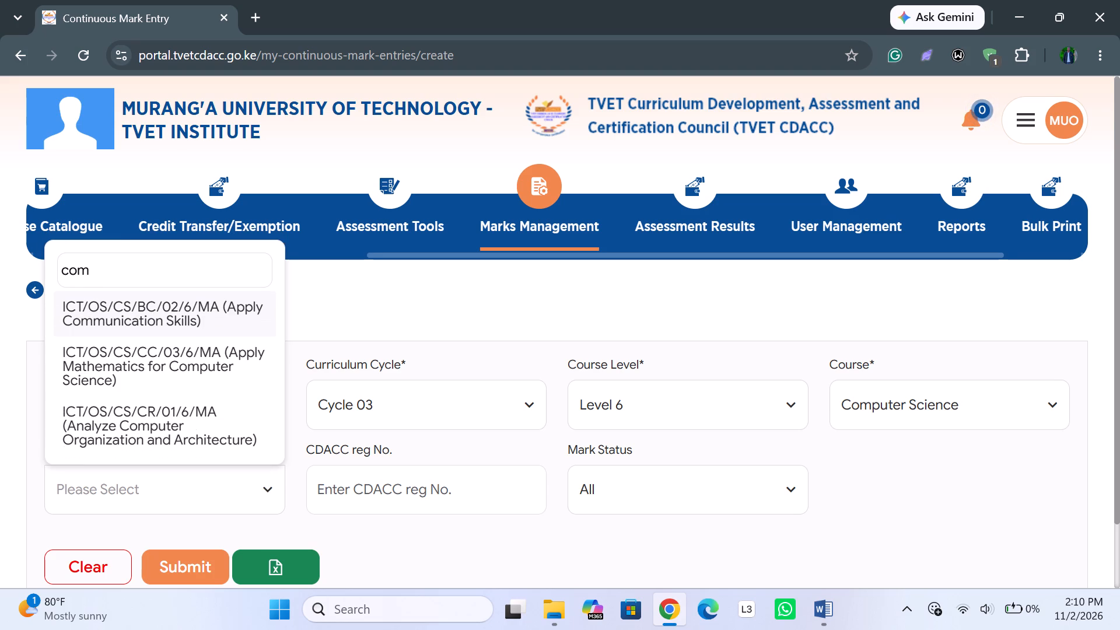
type("puter")
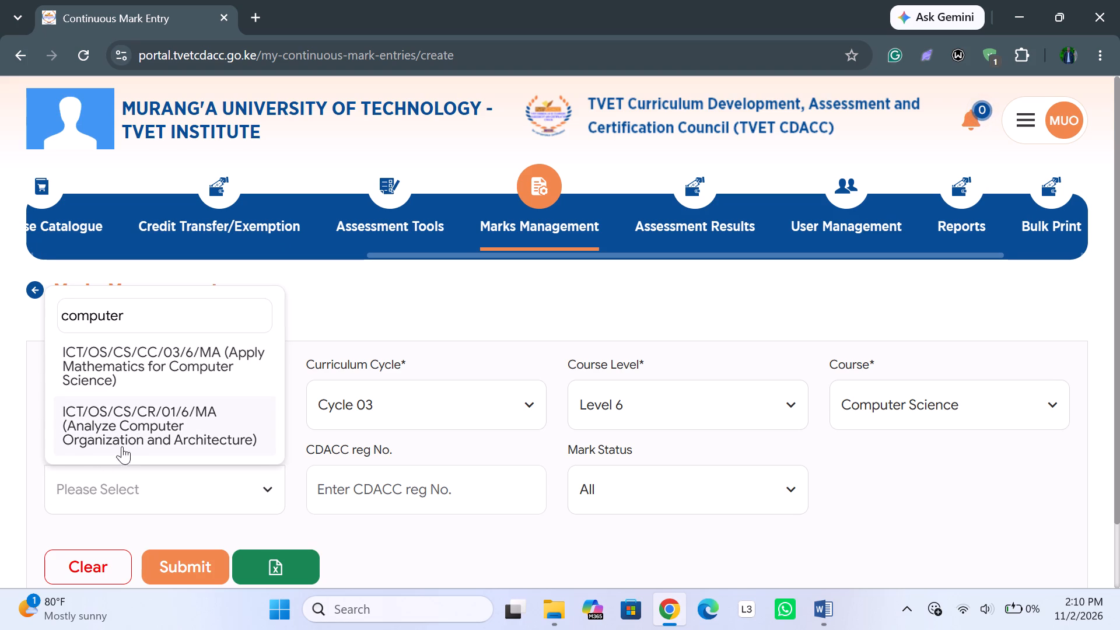
left_click(127, 442)
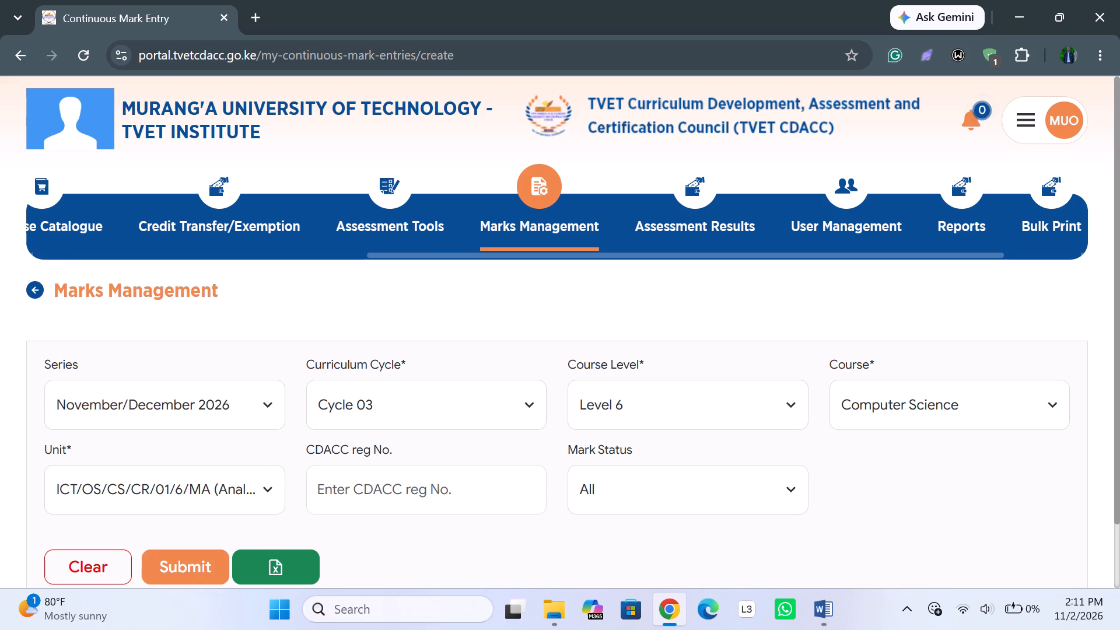
Submit the mark entry filters to load the unit's candidate list.
scroll(581, 487, "down", 2)
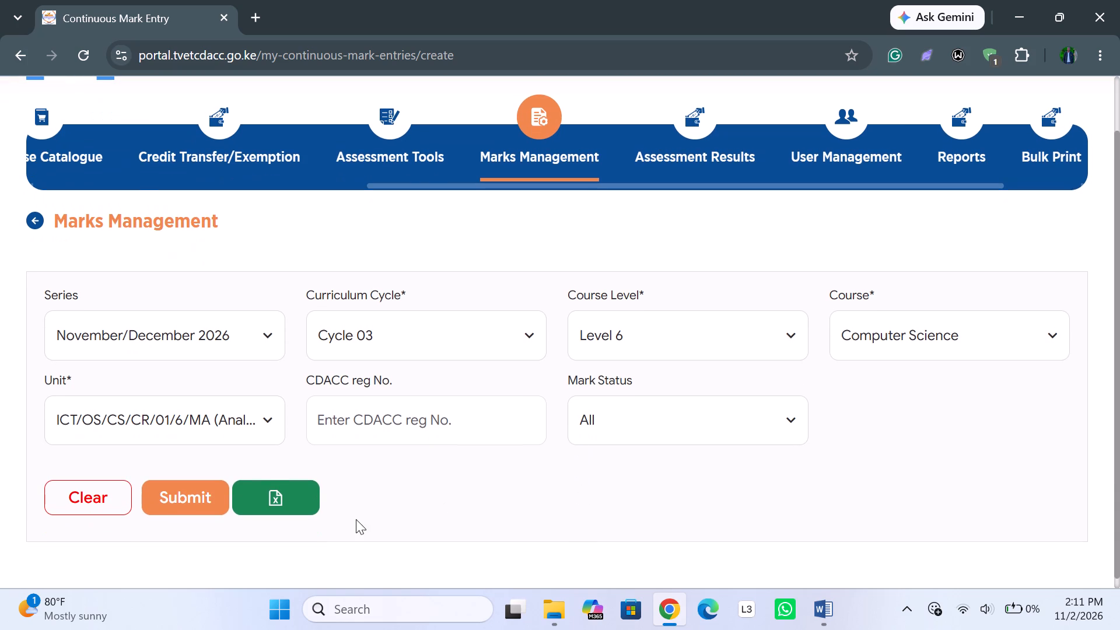
left_click(188, 502)
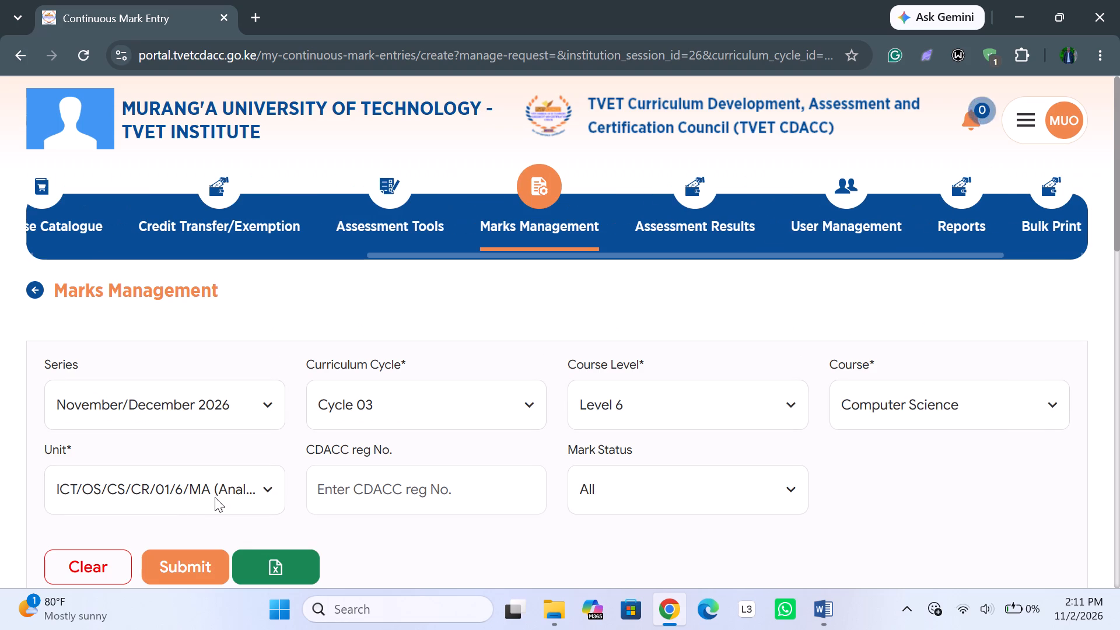
Look through the loaded candidate list and its CT1 and CP1 mark fields down to the last row.
scroll(397, 468, "down", 4)
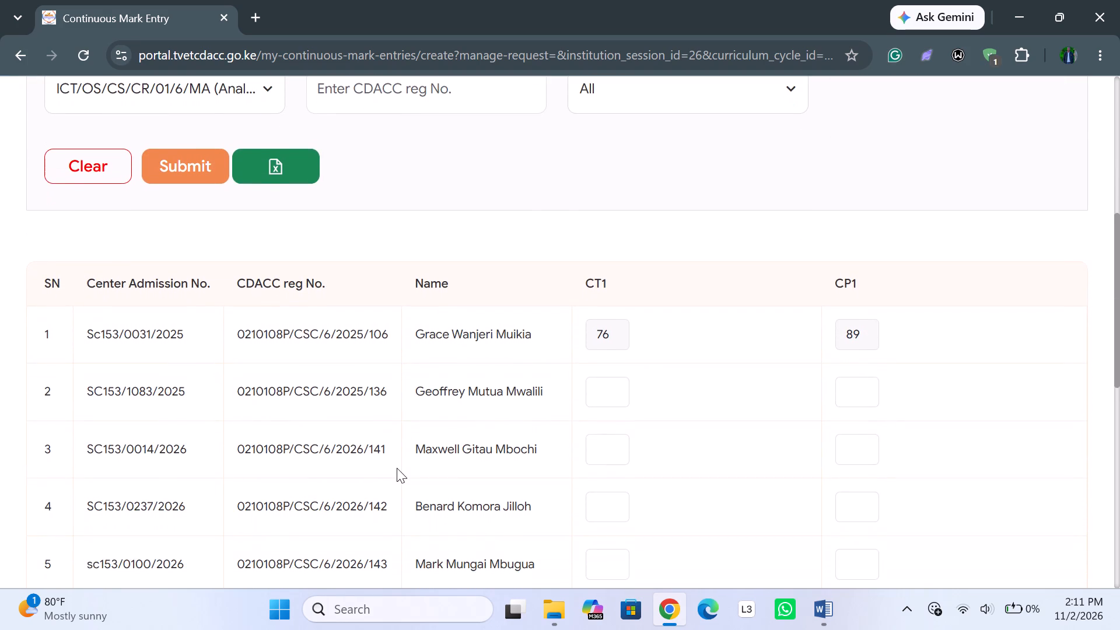
scroll(397, 468, "down", 3)
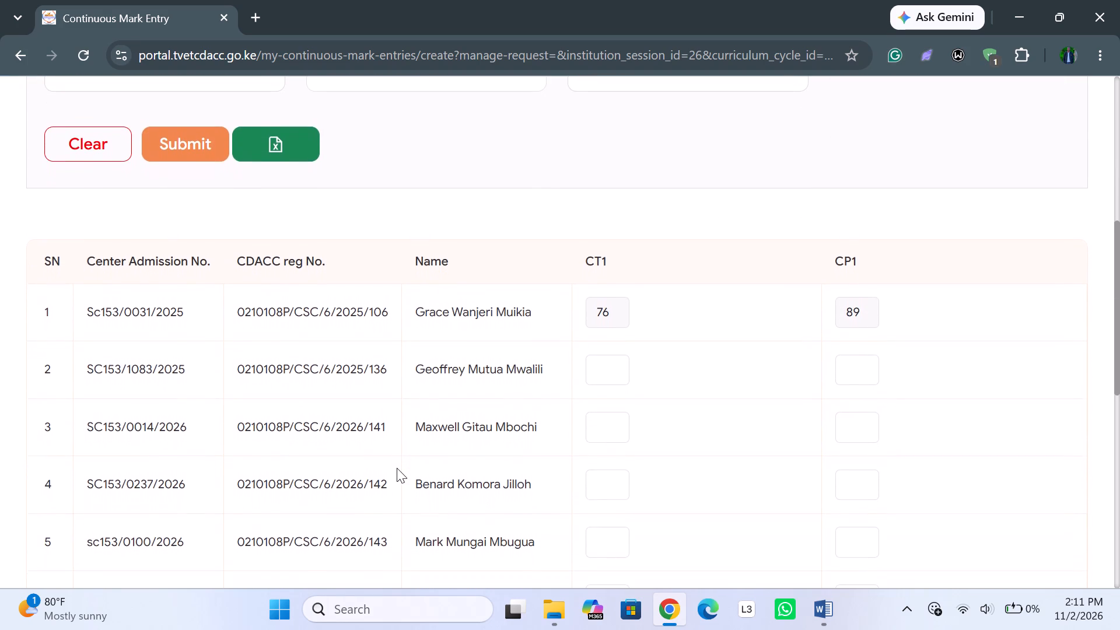
scroll(397, 468, "down", 3)
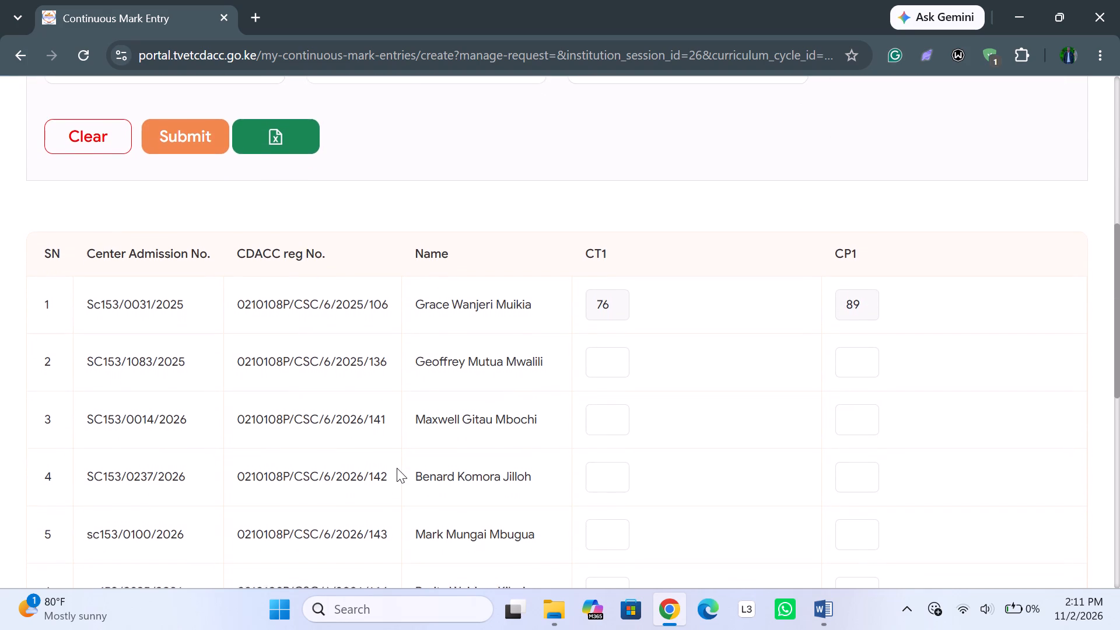
scroll(397, 468, "down", 2)
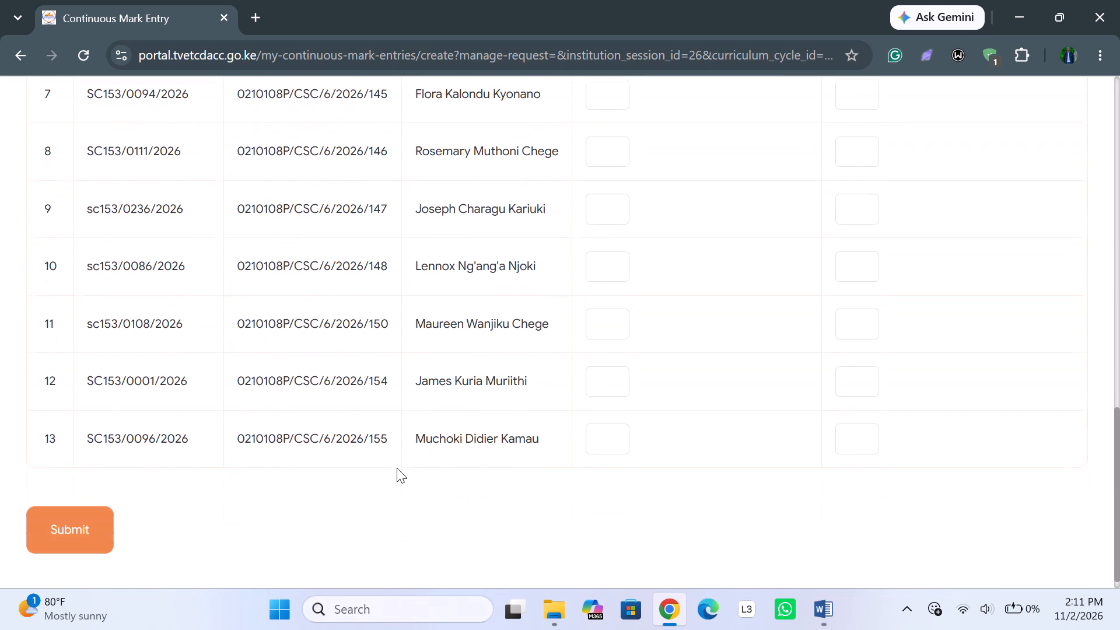
scroll(397, 468, "down", 4)
Place the mark entry page beside the Word marksheet, with the marksheet at 60% zoom and the portal's mark fields in view.
key("super+Right")
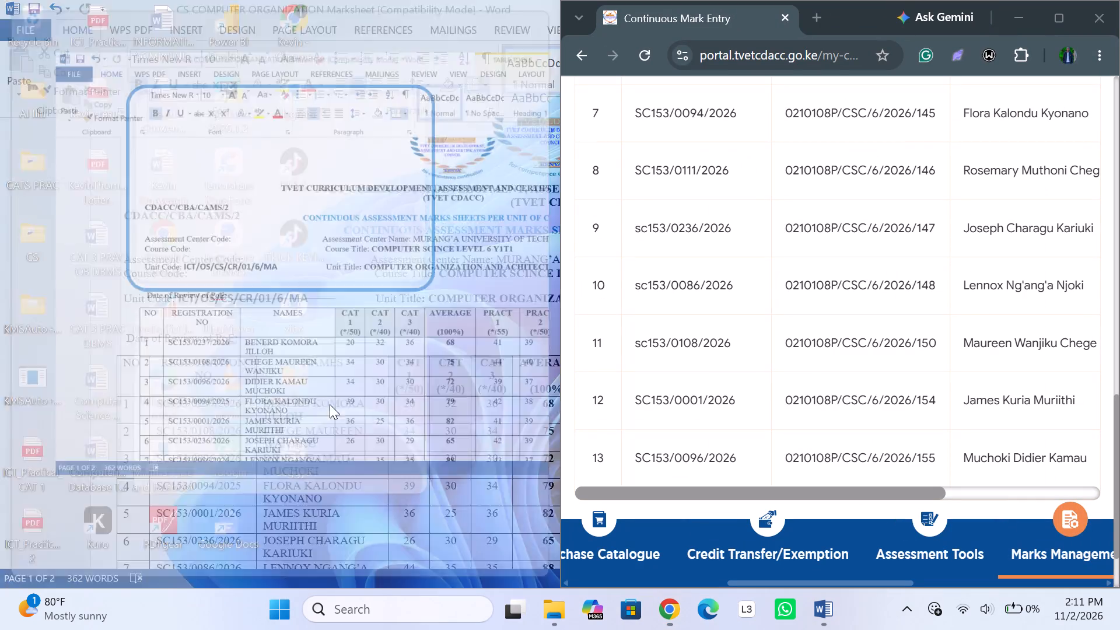
left_click(260, 210)
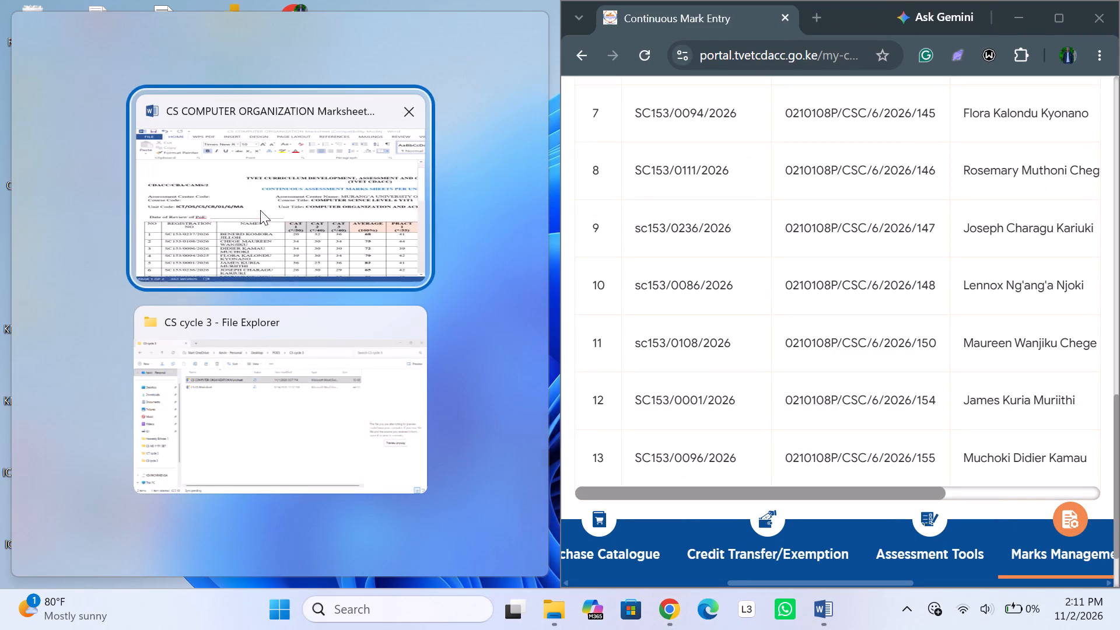
scroll(284, 262, "left", 1)
scroll(284, 262, "down", 1)
scroll(330, 365, "left", 4)
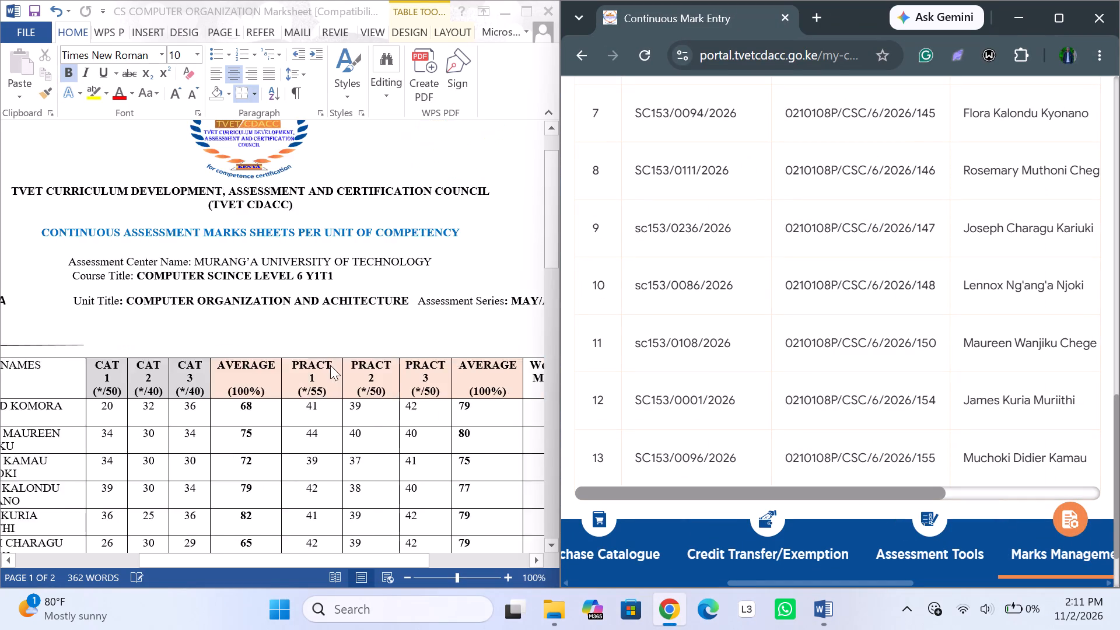
scroll(330, 365, "down", 1)
scroll(330, 365, "right", 1)
left_click(330, 365)
scroll(330, 365, "down", 6, "ctrl")
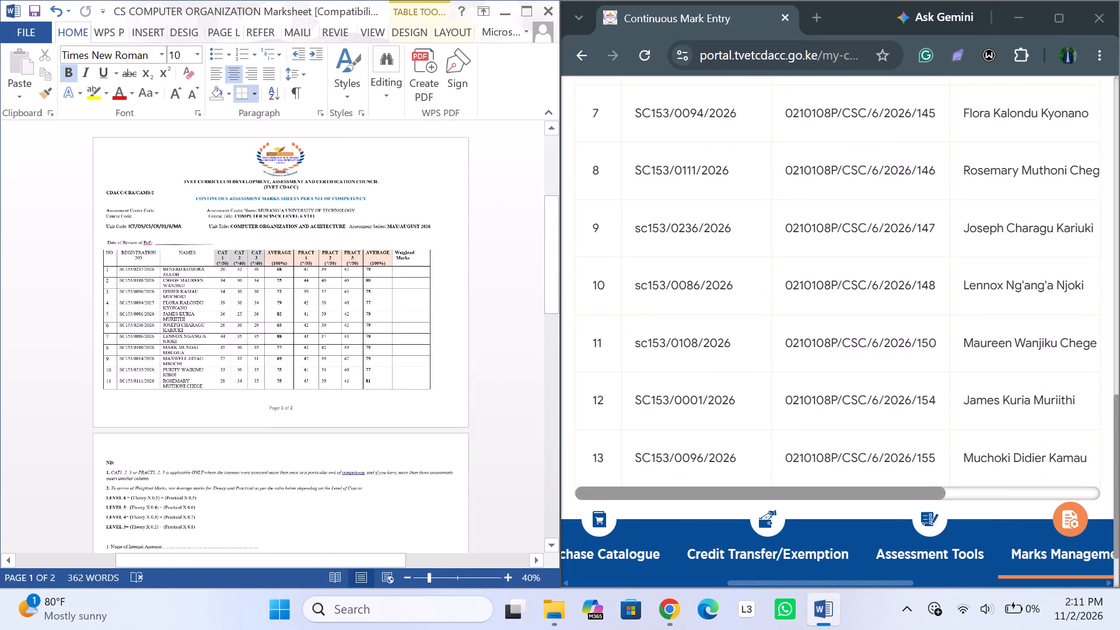
scroll(330, 365, "up", 3, "ctrl")
scroll(330, 365, "down", 1, "ctrl")
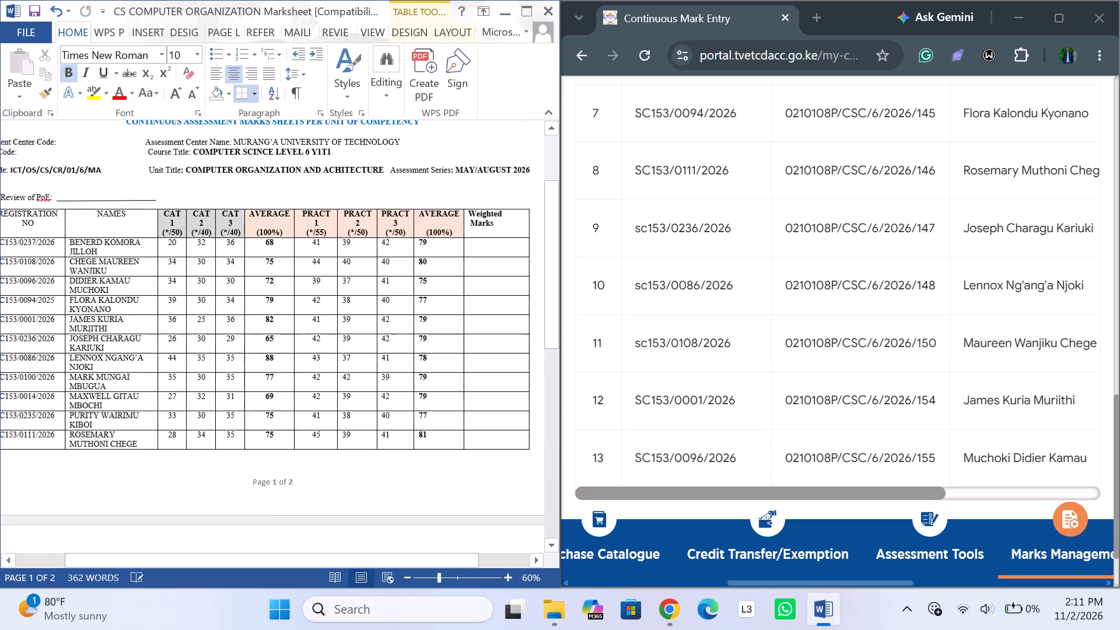
scroll(821, 331, "left", 1)
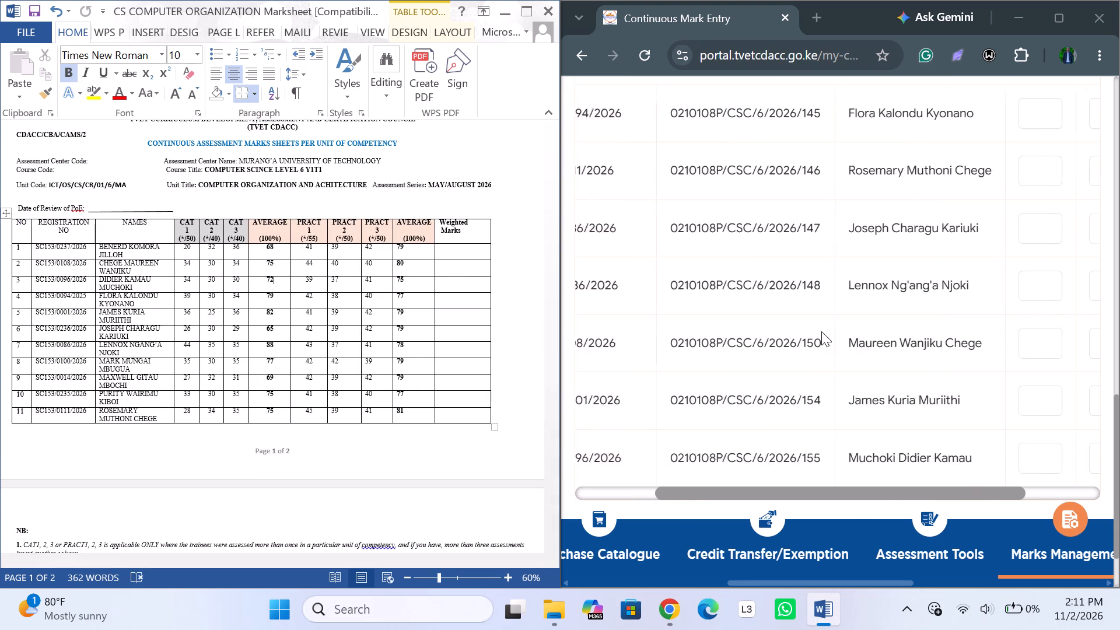
scroll(821, 331, "left", 2)
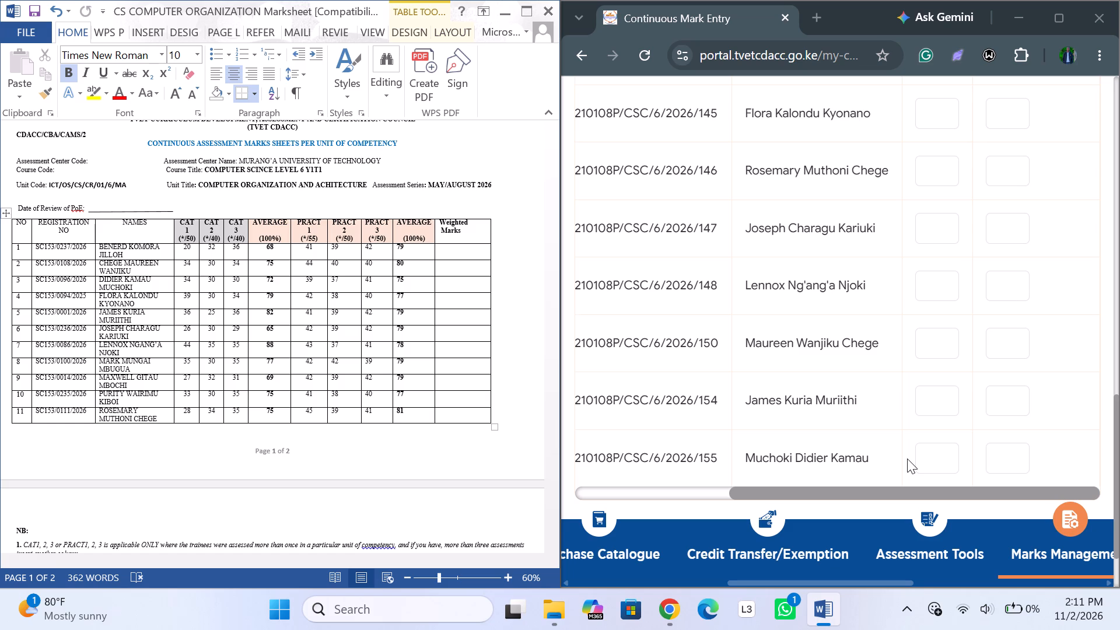
Enter CT1 72 and CP1 75 for candidate 13, and CT1 82 and CP1 79 for candidate 12.
left_click(928, 459)
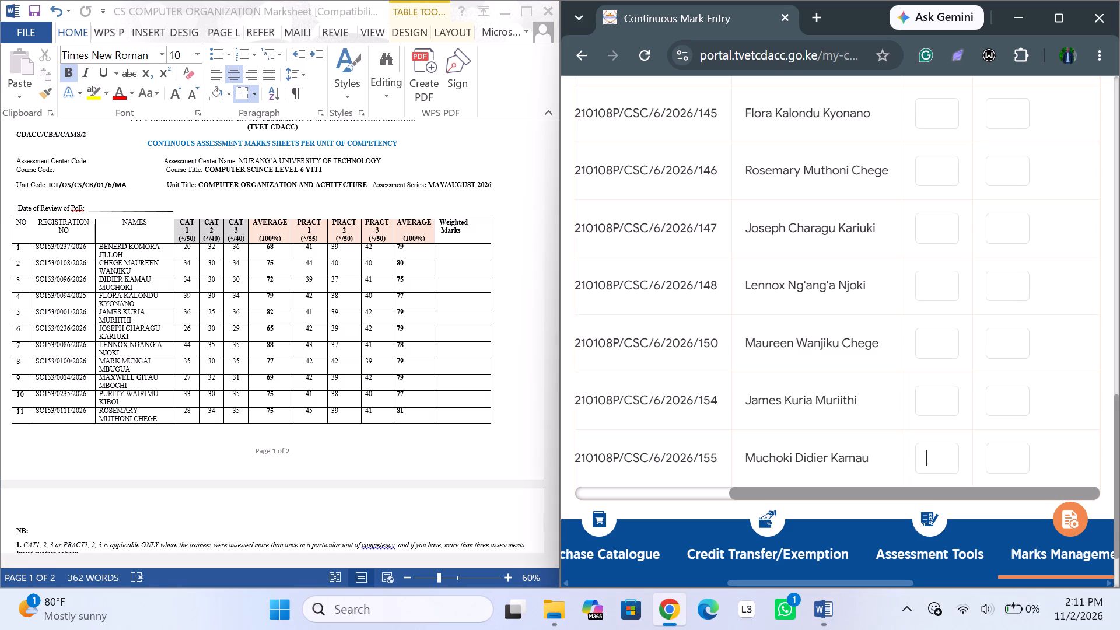
type("72")
left_click(995, 456)
type("75")
left_click(937, 403)
type("82")
left_click(1004, 405)
type("79")
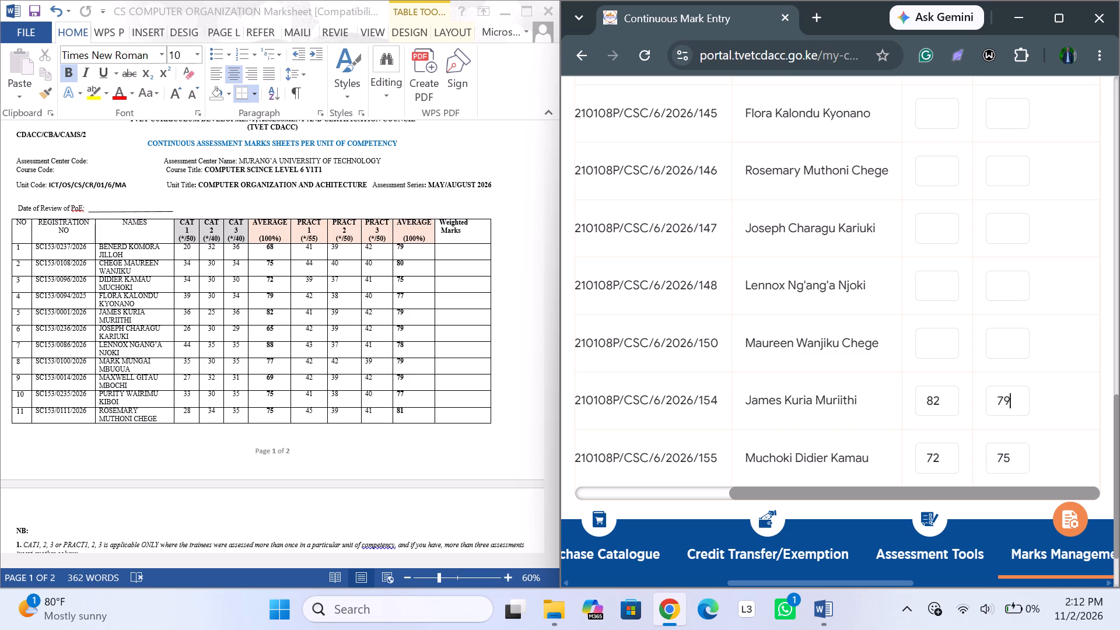
Enter CT1 75 and CP1 80 for candidate 11, and CT1 88 and CP1 78 for candidate 10.
left_click(939, 342)
type("75")
left_click(1000, 346)
type("80")
left_click(939, 289)
type("88")
left_click(1013, 287)
type("78")
Enter CT1 65 and CP1 79 for candidate 9, and CT1 75 and CP1 81 for candidate 8.
scroll(906, 302, "up", 1)
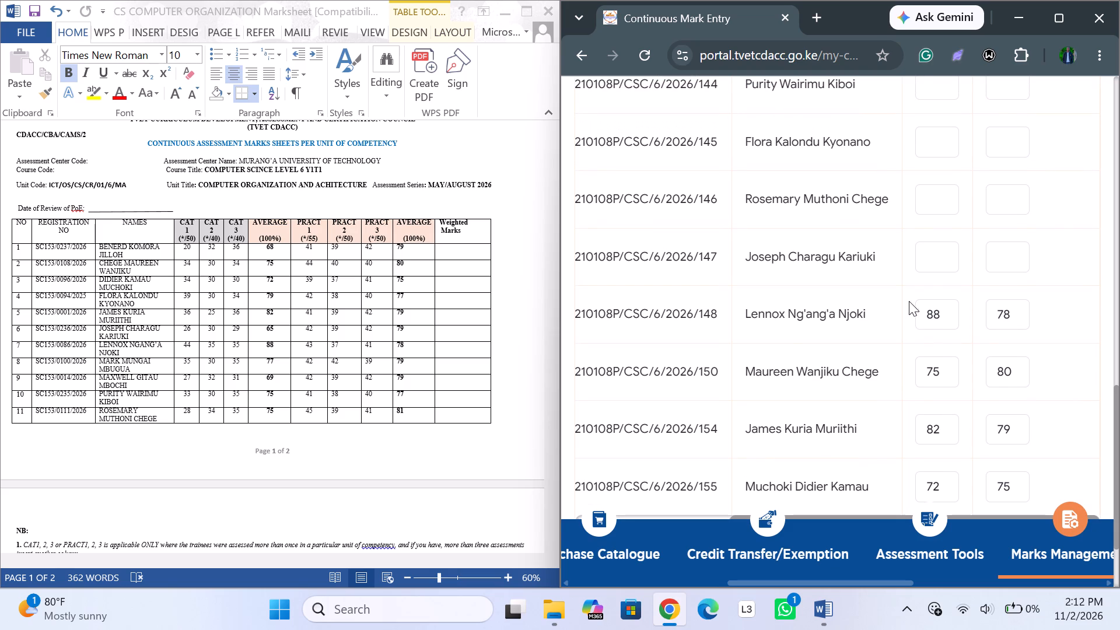
left_click(942, 265)
type("65")
left_click(1010, 264)
type("79")
left_click(925, 202)
type("75")
left_click(1003, 205)
type("81")
Enter CT1 79 and CP1 77 for candidate 7, and CT1 75 and CP1 77 for candidate 6.
scroll(974, 224, "up", 2)
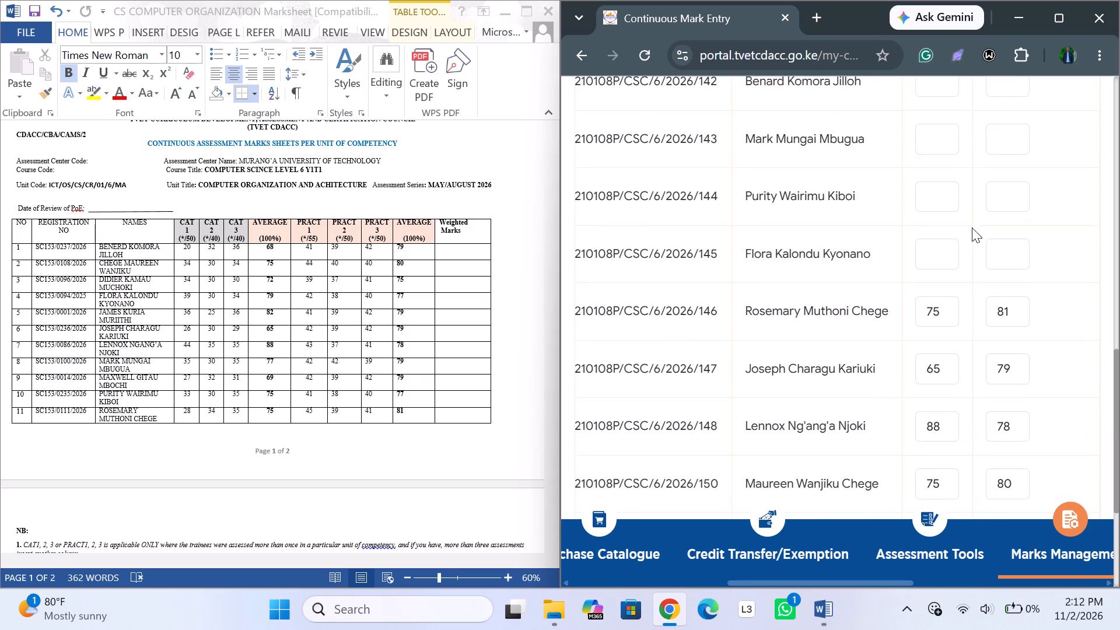
left_click(943, 256)
type("70")
key("BackSpace")
key("9")
left_click(1009, 258)
type("77")
left_click(928, 202)
type("75")
left_click(1003, 197)
type("77")
Enter CT1 77 and CP1 79 for candidate 5, and CT1 68 and CP1 79 for candidate 4.
scroll(951, 204, "up", 3)
left_click(934, 144)
type("77")
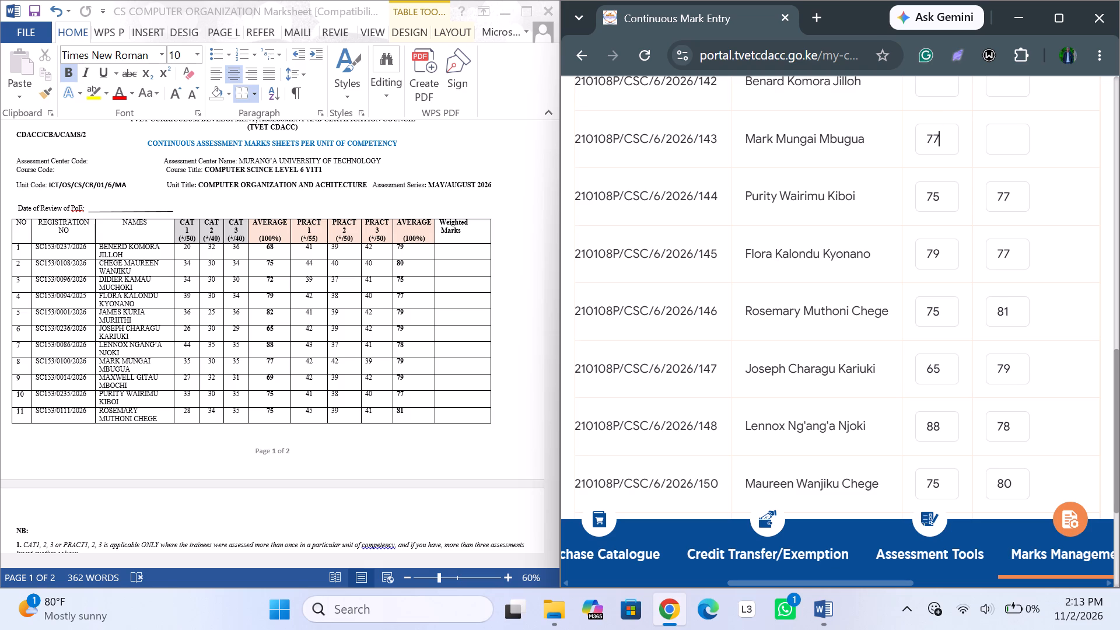
left_click(1005, 142)
type("79")
scroll(976, 241, "up", 2)
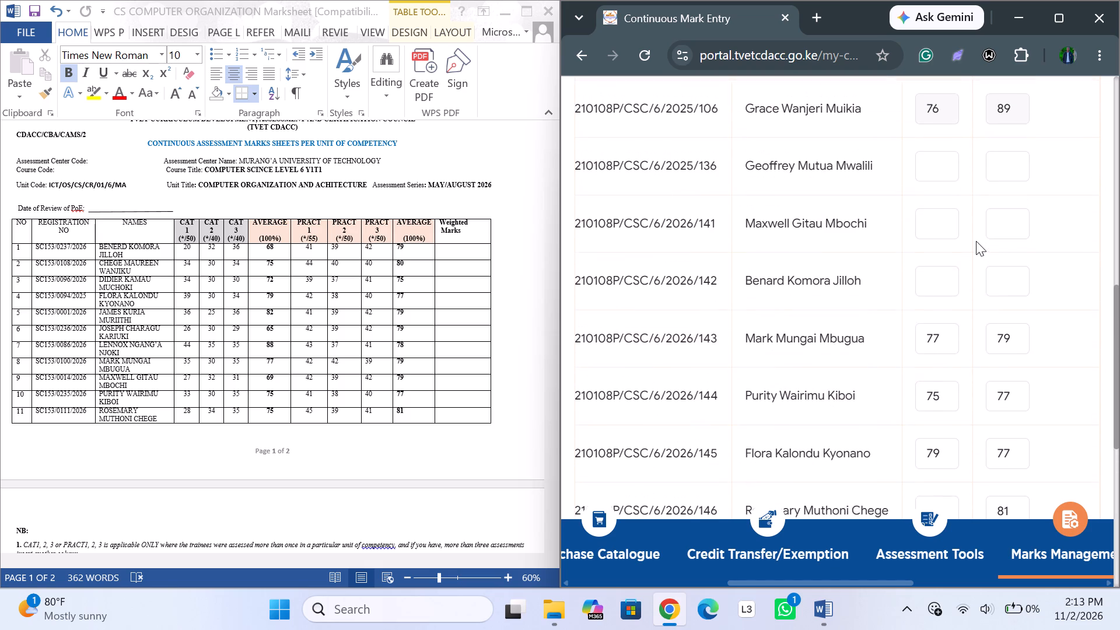
left_click(931, 297)
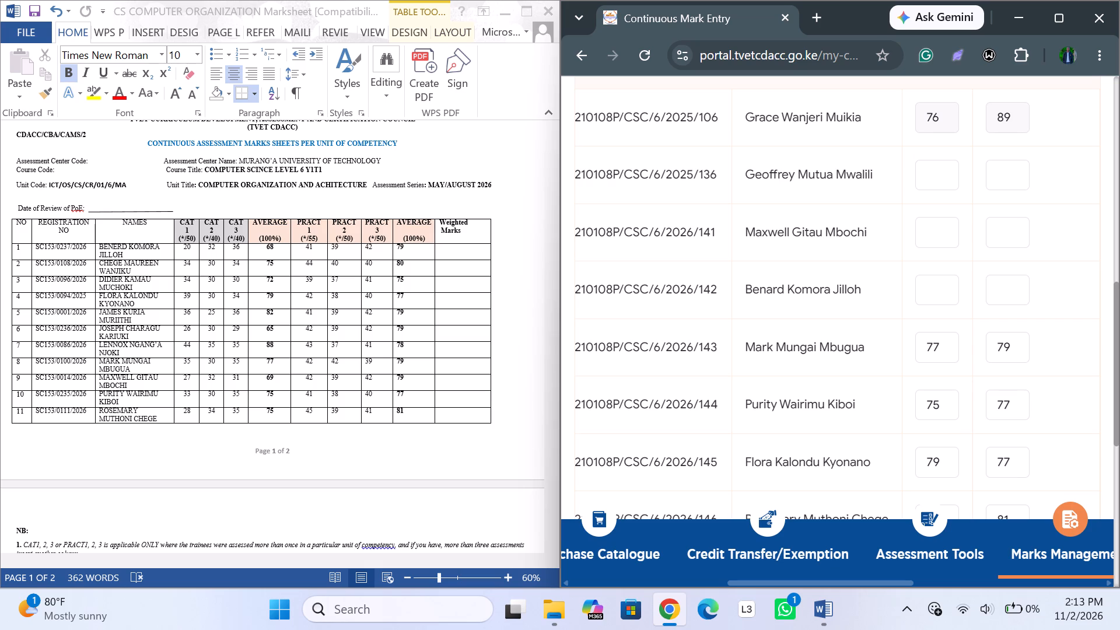
type("68")
left_click(1003, 293)
type("79")
Enter CT1 69 and CP1 79 for candidate 3, copying the averages from the marksheet.
left_click(922, 237)
type("69")
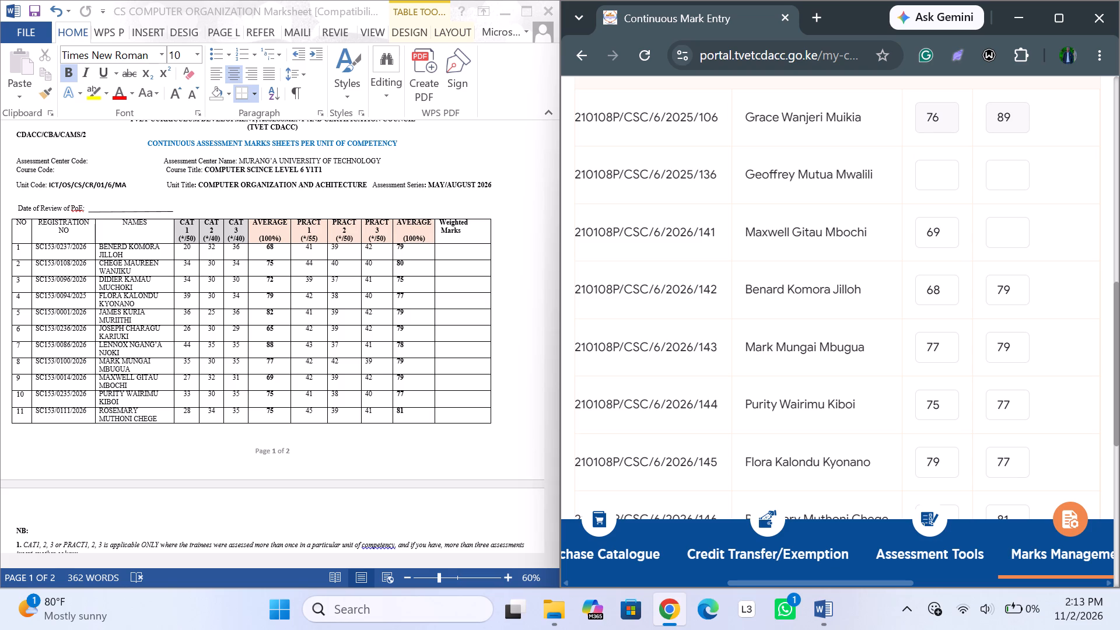
left_click(1010, 245)
type("79")
Check candidate 2's admission number, CDACC registration number and name against the candidates listed in the Word marksheet.
scroll(902, 274, "up", 1)
left_click(930, 245)
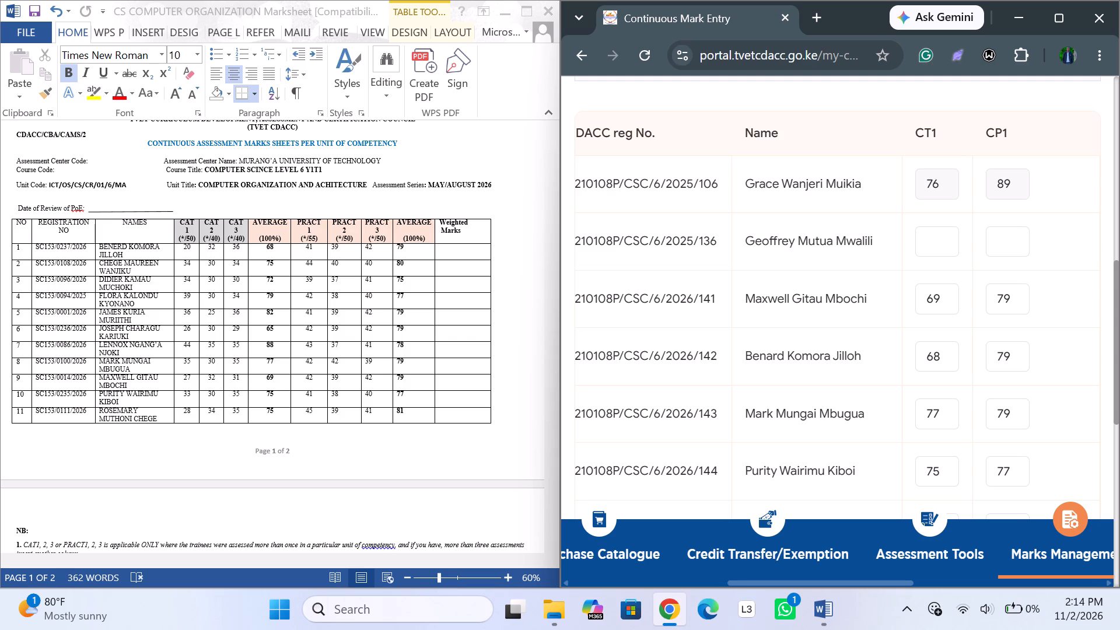
scroll(752, 274, "right", 1)
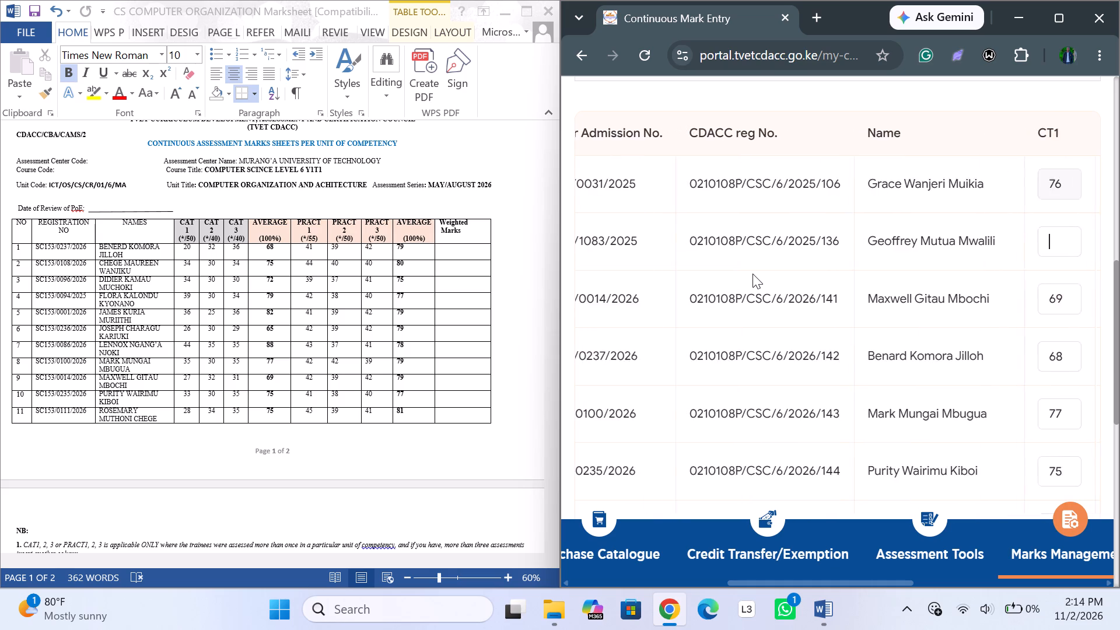
scroll(752, 274, "right", 2)
scroll(752, 274, "left", 2)
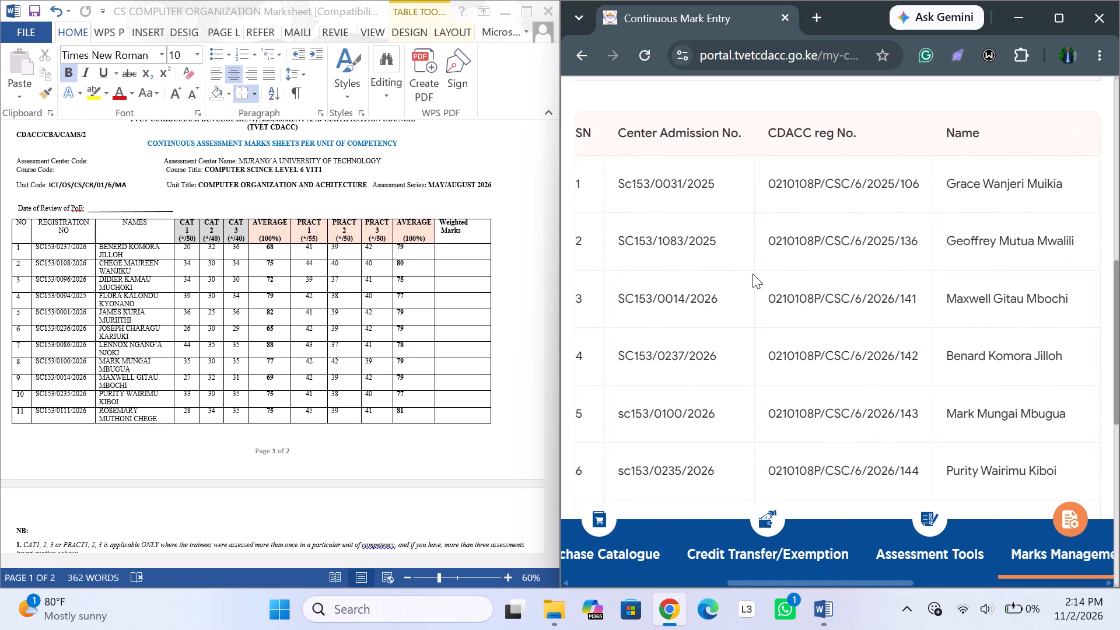
scroll(752, 274, "left", 2)
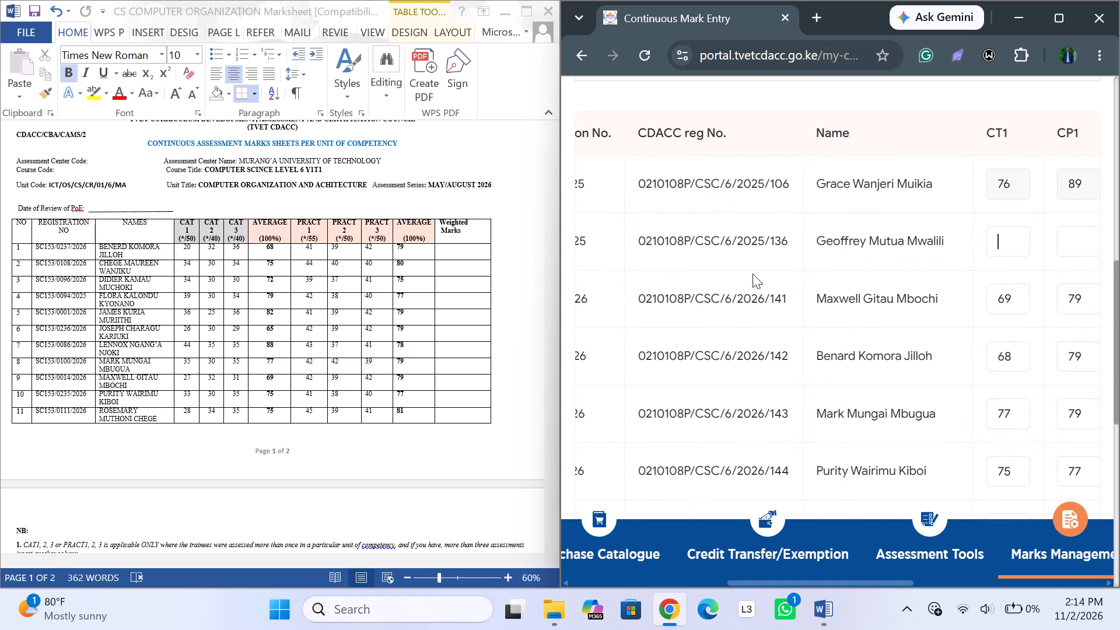
scroll(752, 274, "left", 1)
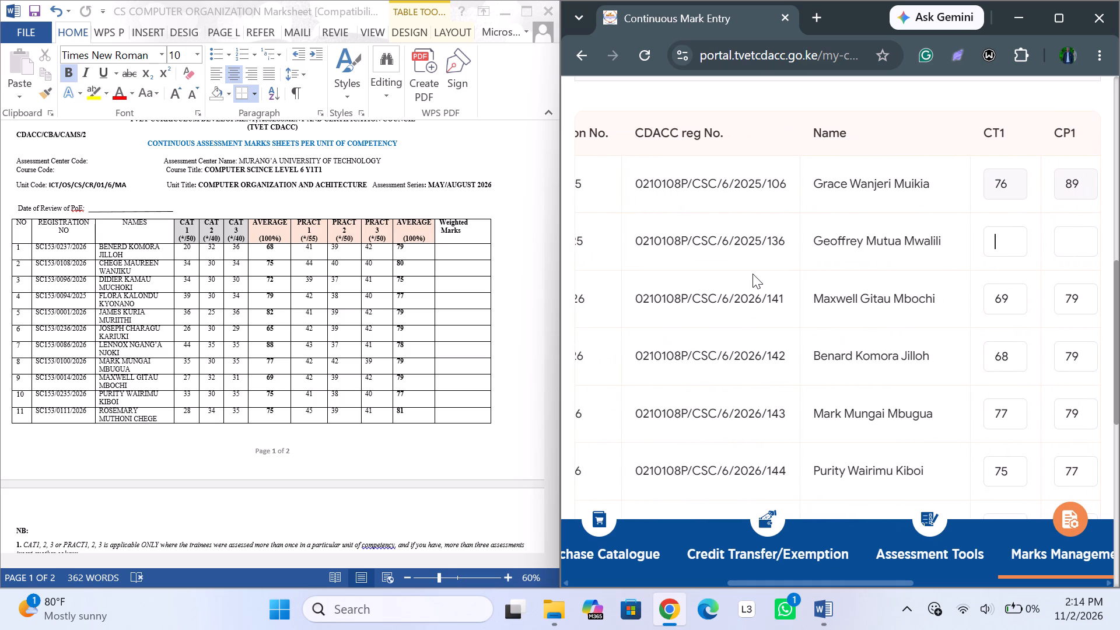
scroll(752, 274, "left", 1)
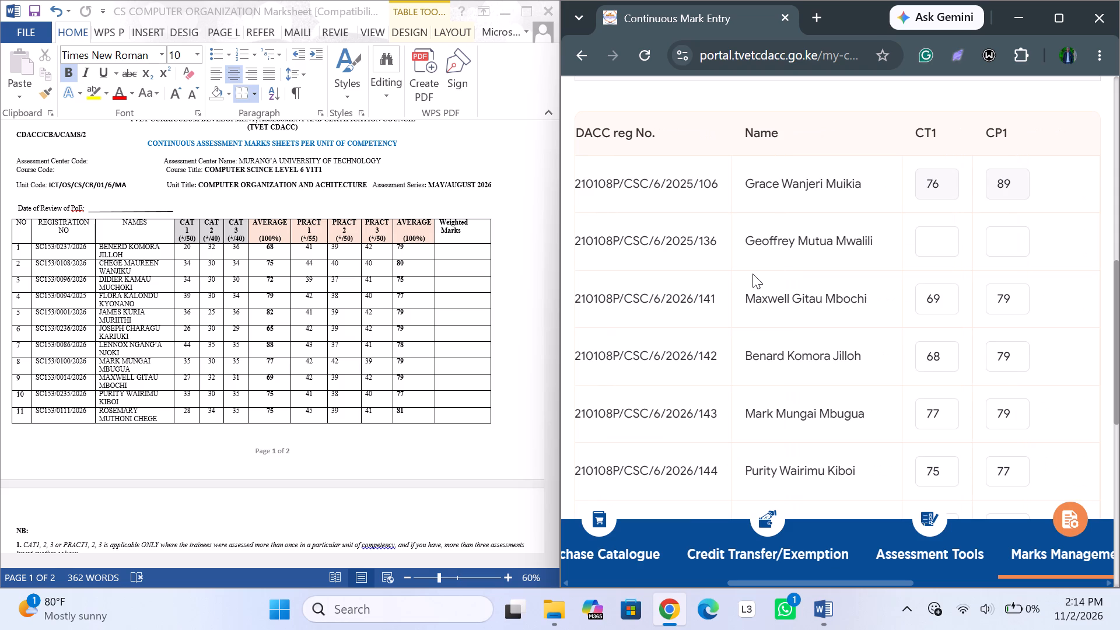
scroll(752, 274, "left", 1)
Submit the entered continuous assessment marks from the end of the candidate table.
scroll(752, 274, "down", 2)
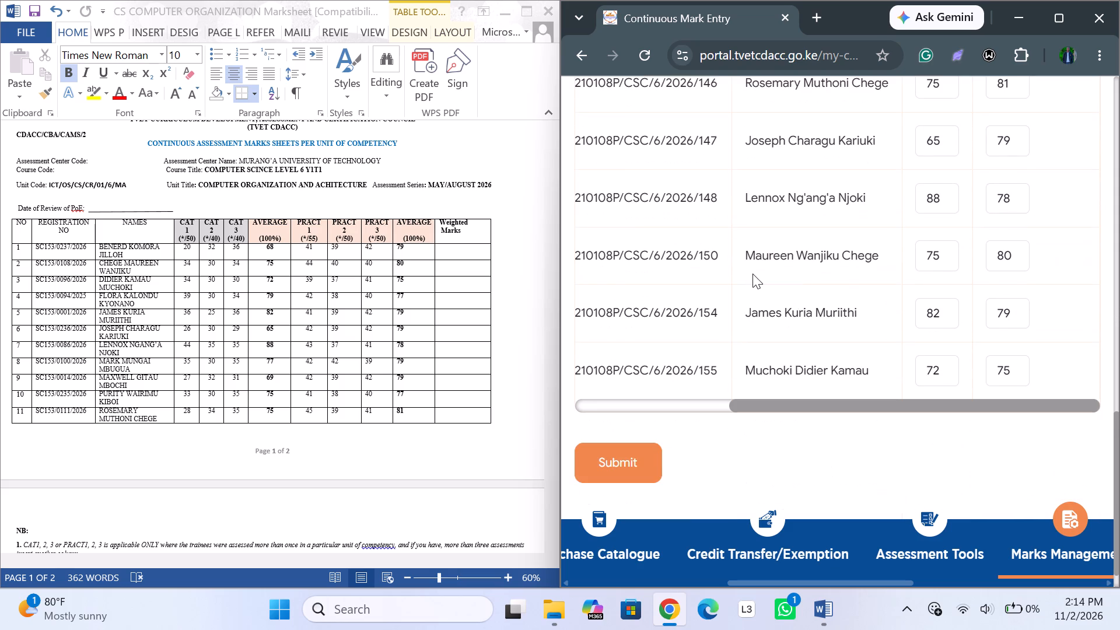
scroll(752, 274, "down", 1)
scroll(736, 291, "right", 1)
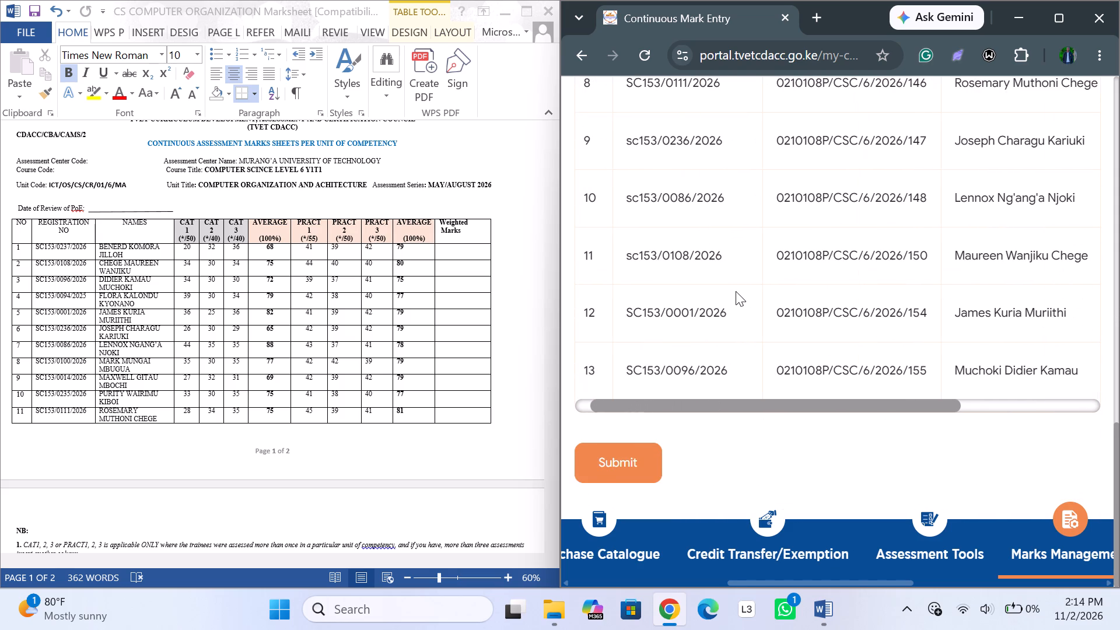
scroll(736, 291, "right", 1)
left_click(609, 459)
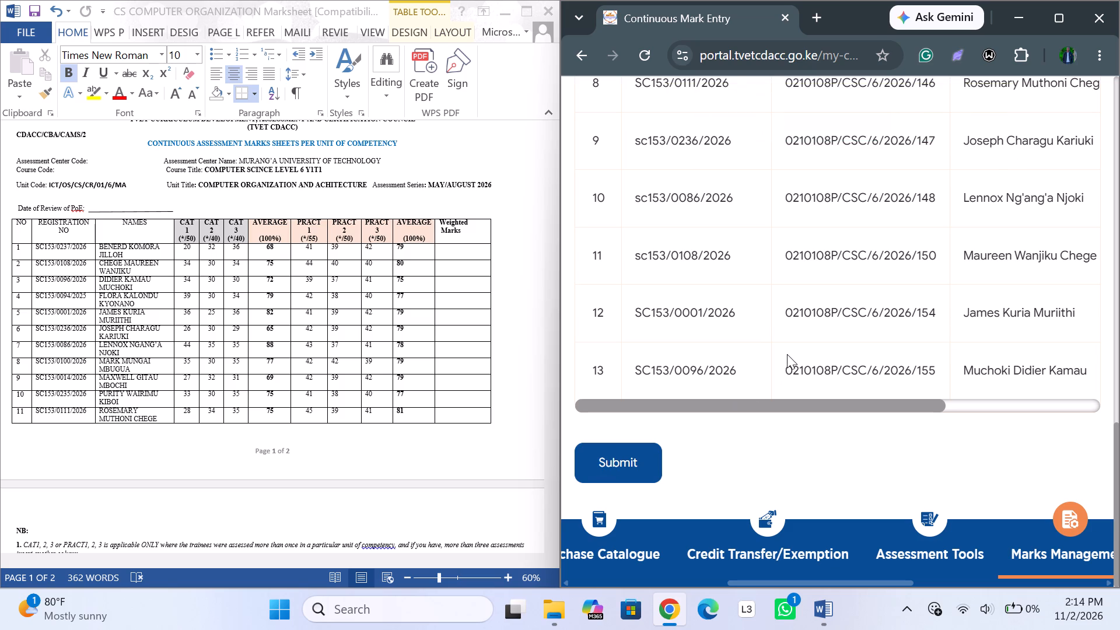
Review the mark entry page from the last candidate back up to the Marks Management filters.
scroll(787, 354, "up", 3)
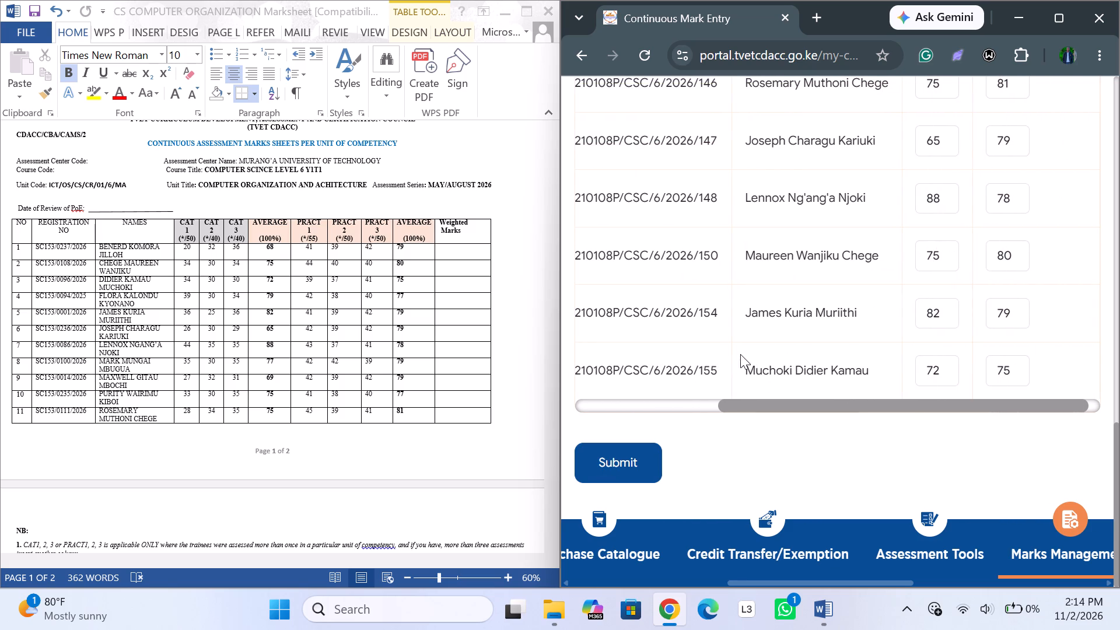
scroll(739, 348, "up", 5)
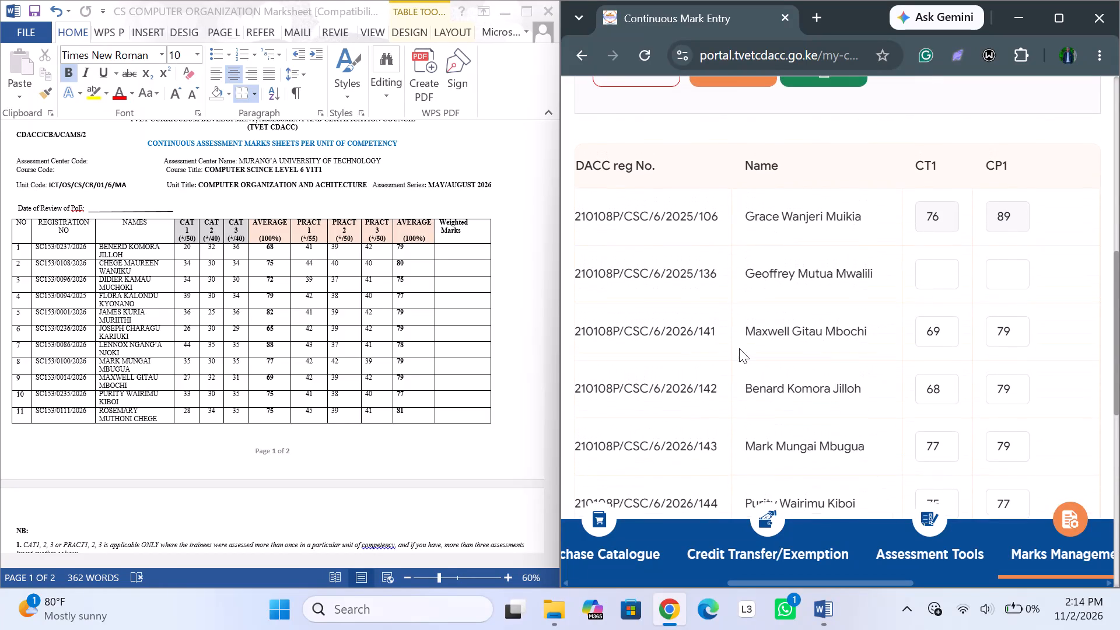
scroll(739, 348, "up", 2)
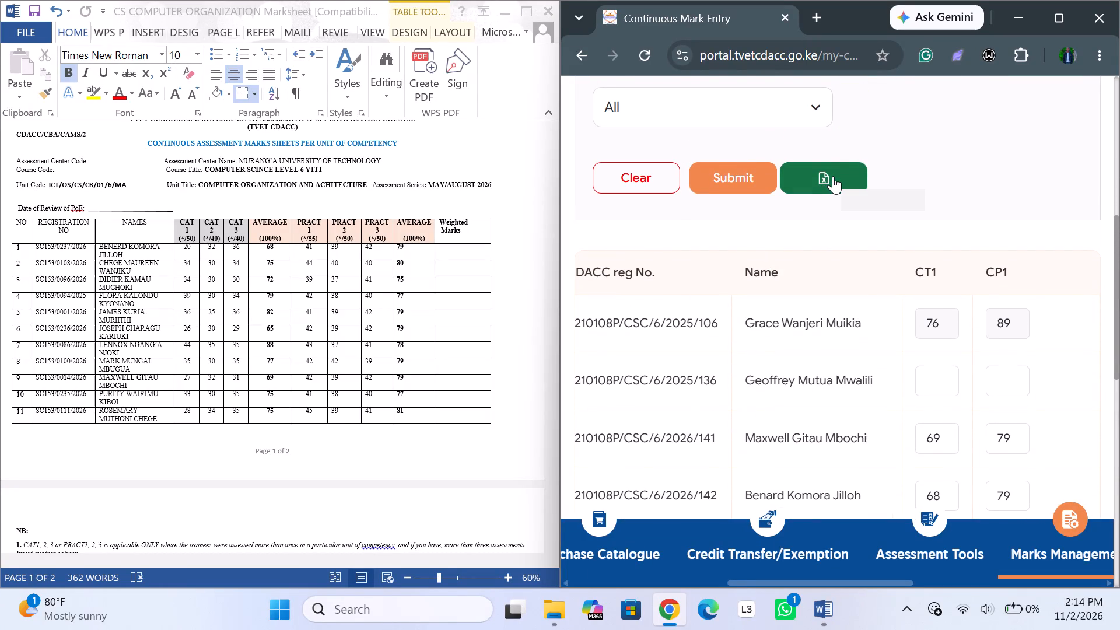
scroll(833, 176, "up", 5)
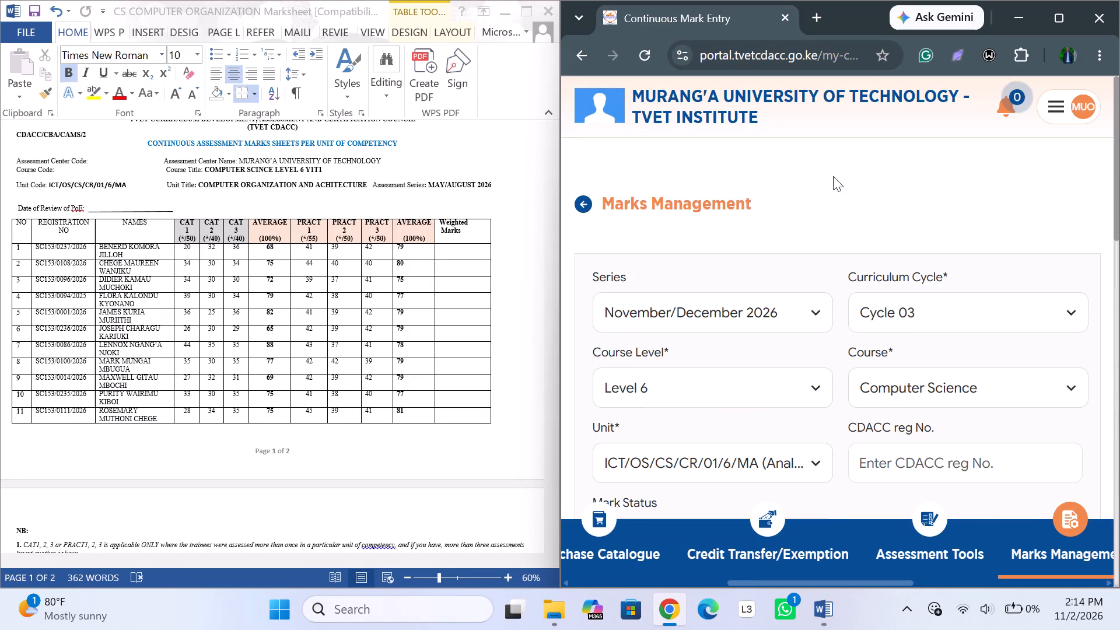
scroll(833, 176, "up", 2)
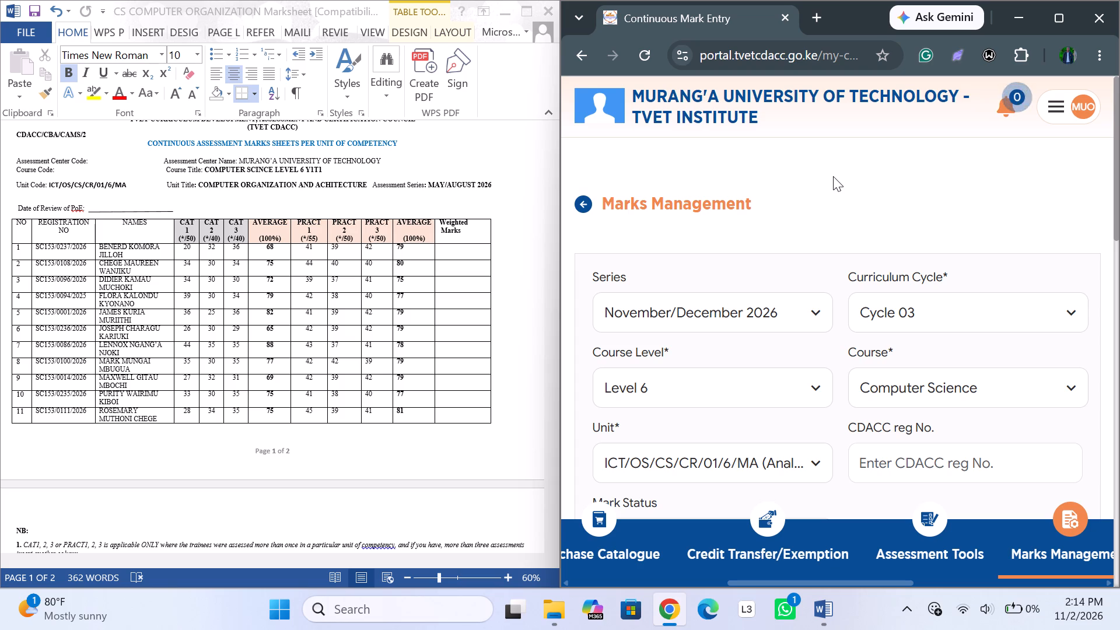
scroll(833, 176, "left", 1)
Maximize the browser window and review the CT1 and CP1 marks of all candidates down to the end of the table.
left_click(1046, 24)
scroll(578, 419, "down", 1)
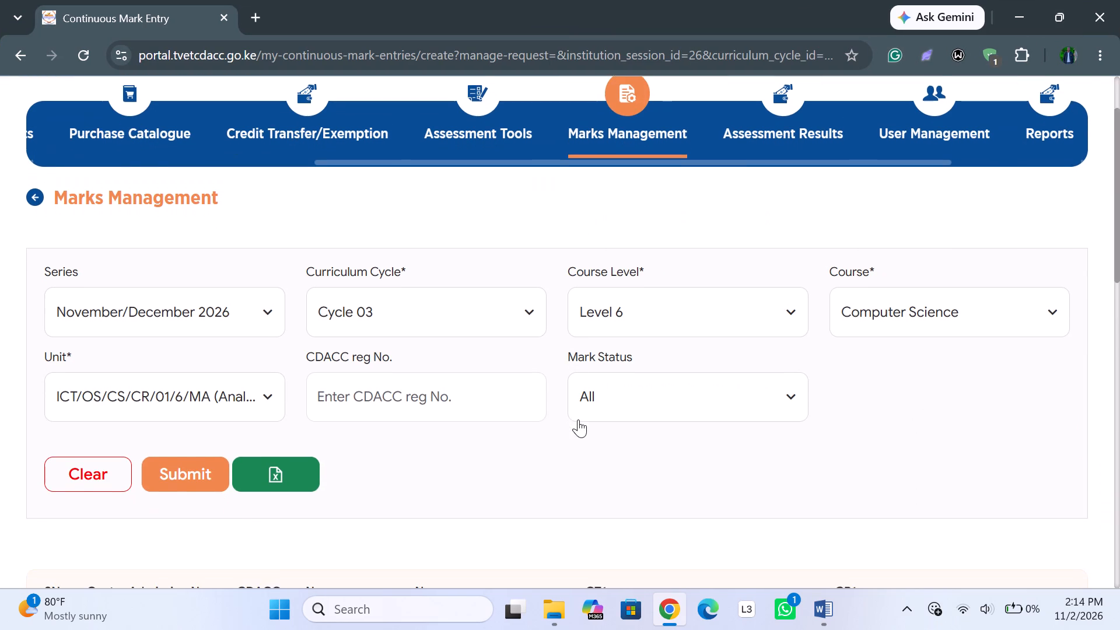
scroll(578, 419, "down", 3)
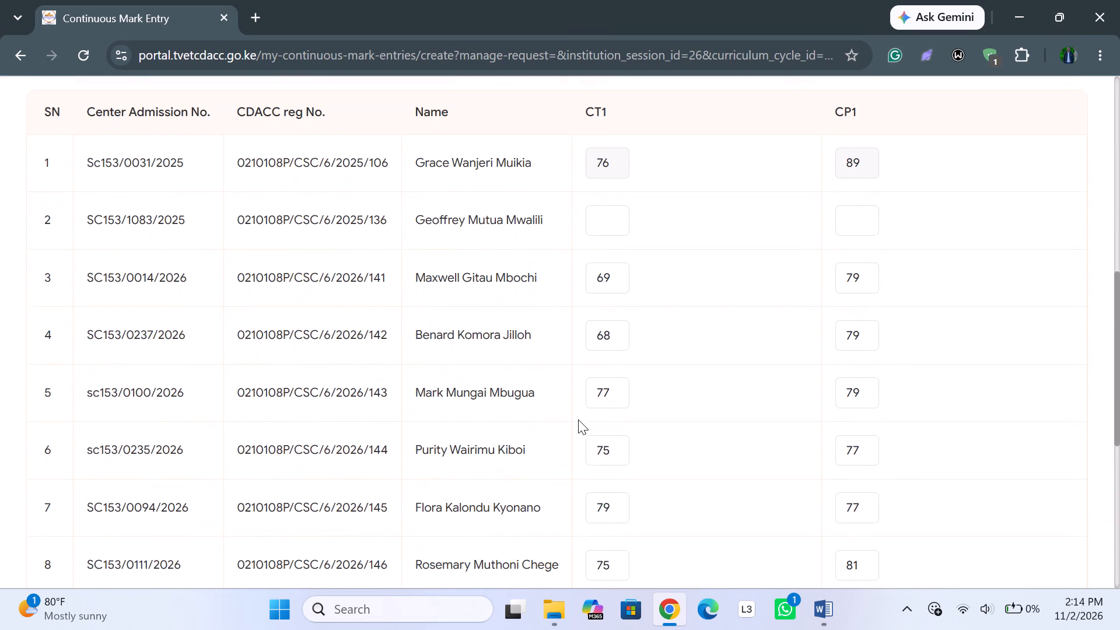
scroll(578, 419, "down", 1)
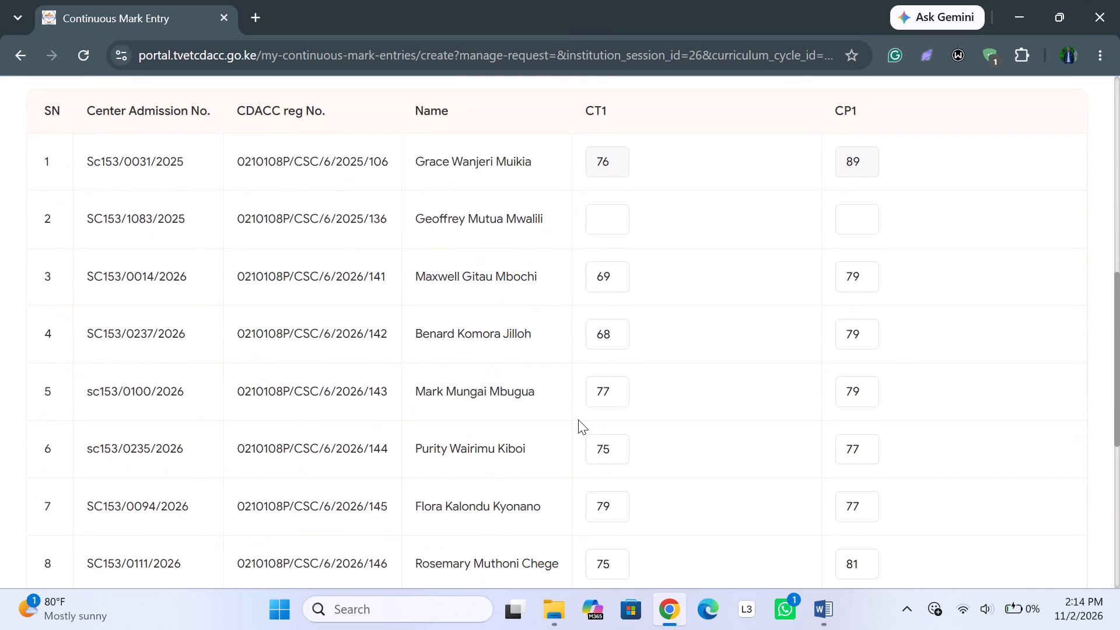
scroll(578, 419, "down", 2)
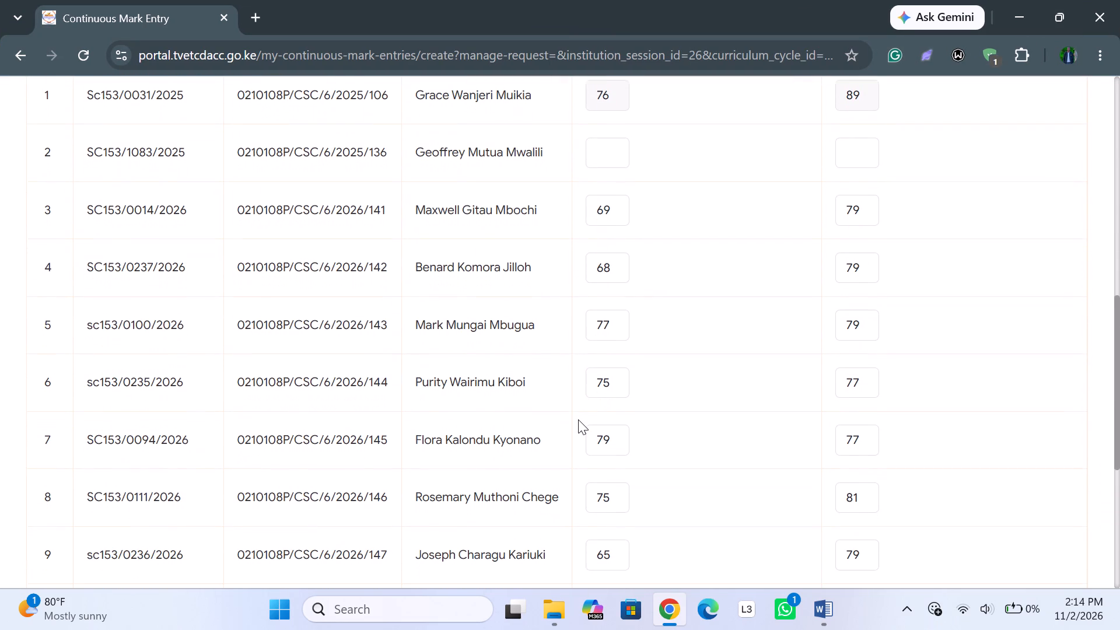
scroll(578, 419, "down", 3)
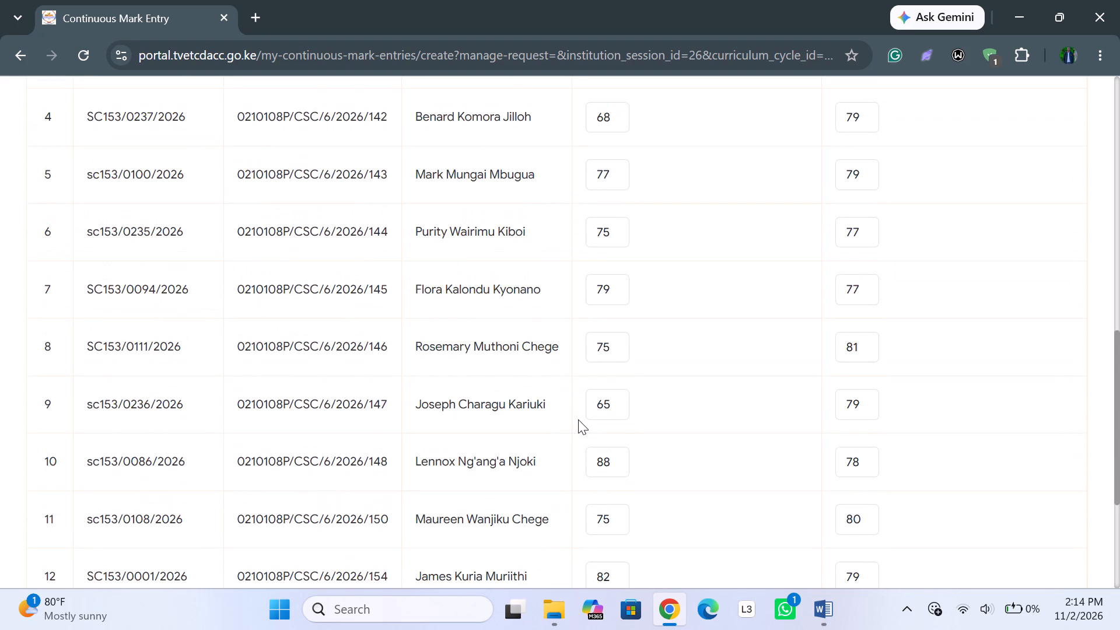
scroll(578, 419, "down", 1)
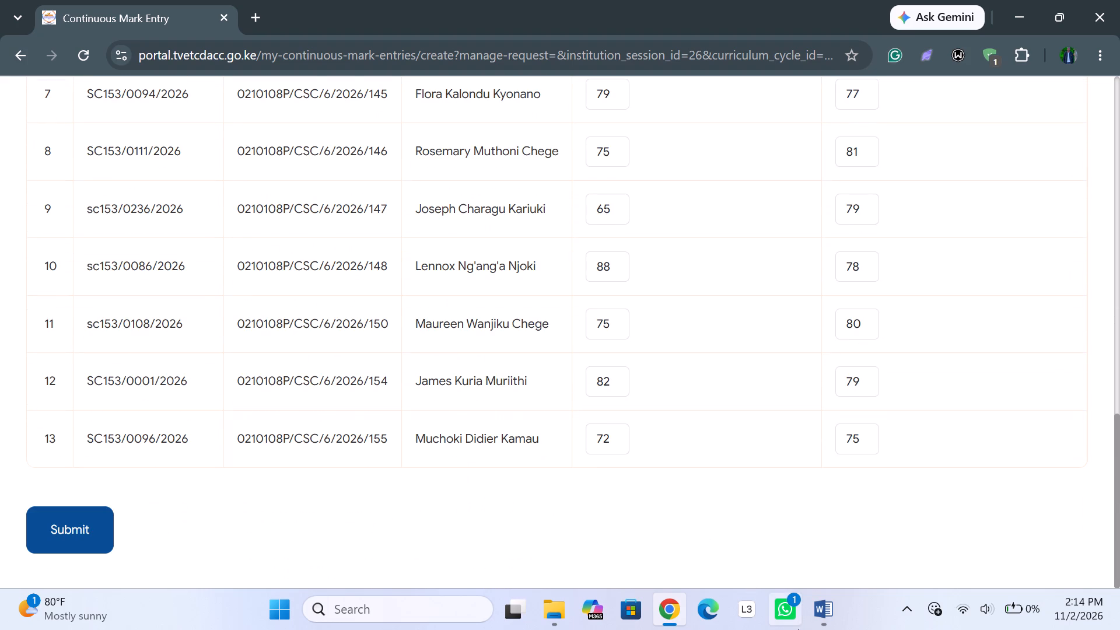
Switch to WhatsApp.
left_click(798, 629)
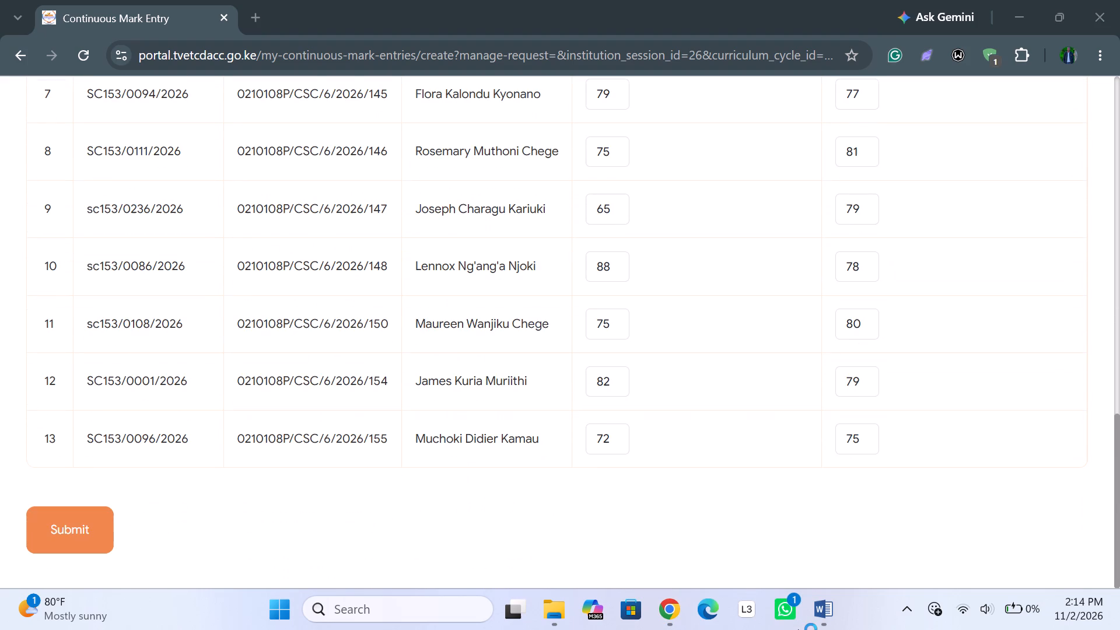
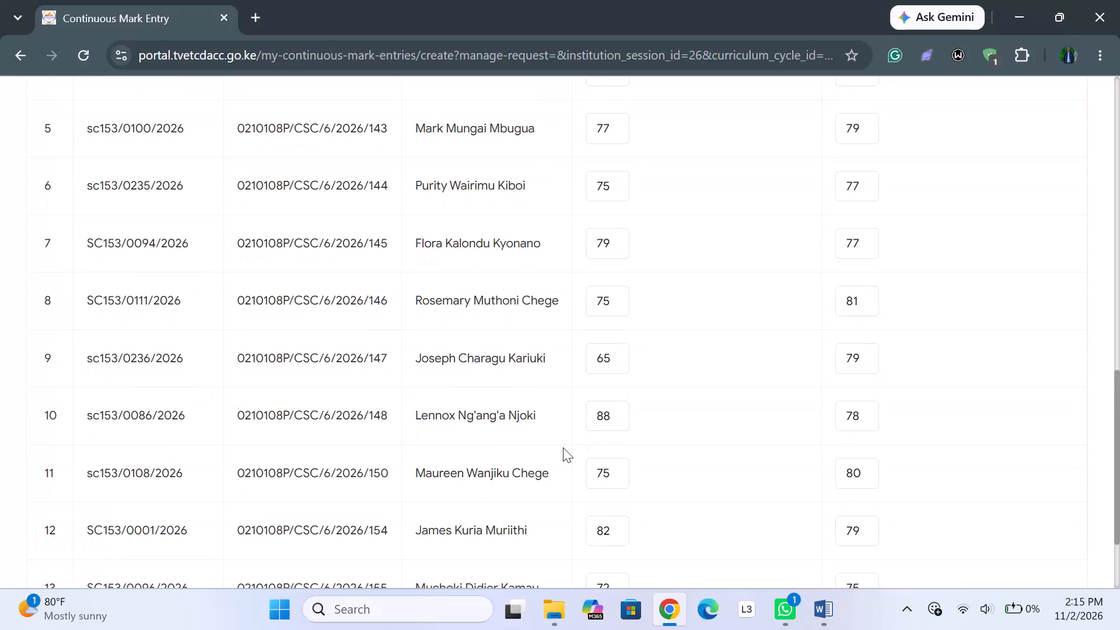
Search the units for "oper", select unit ICT/OS/CS/CR/02/6/MA in the Marks Management filters, and load its candidate list.
scroll(563, 447, "up", 2)
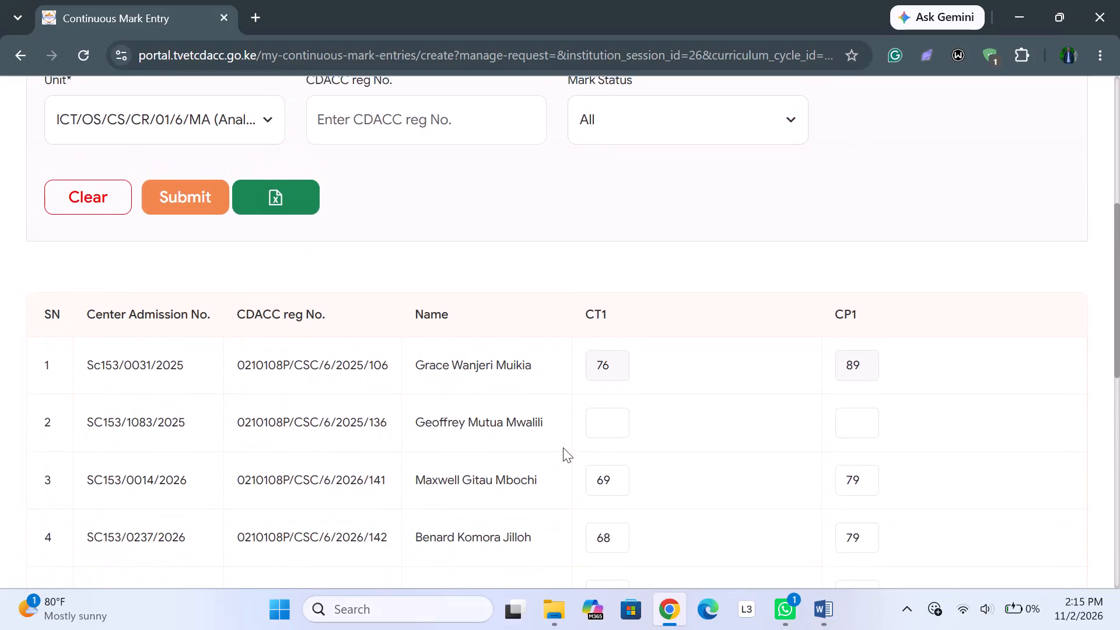
scroll(563, 447, "up", 2)
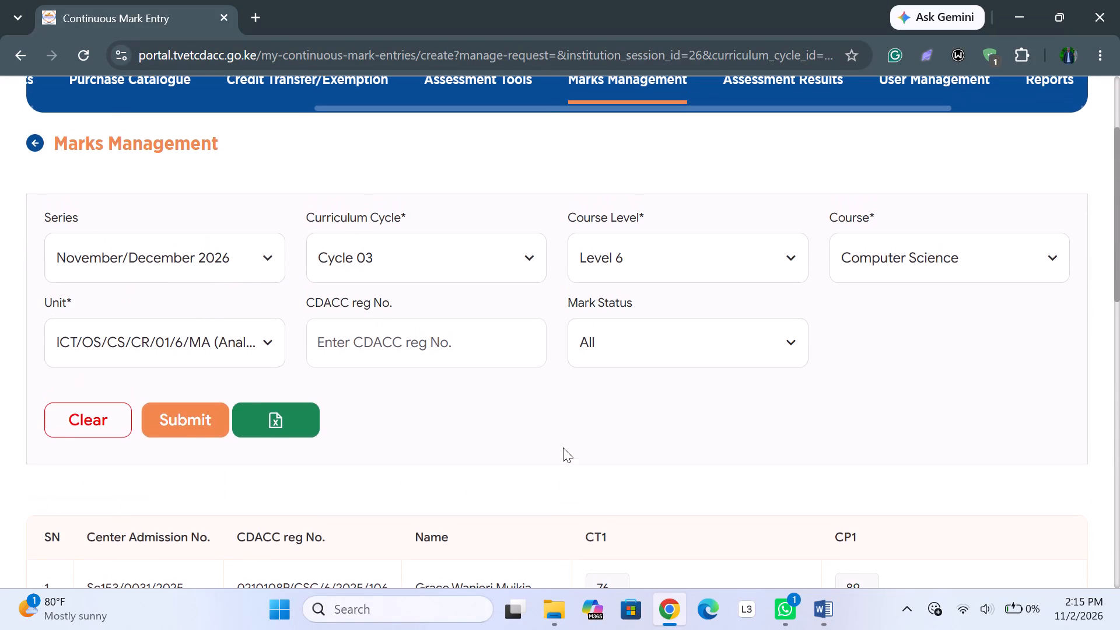
scroll(563, 447, "up", 2)
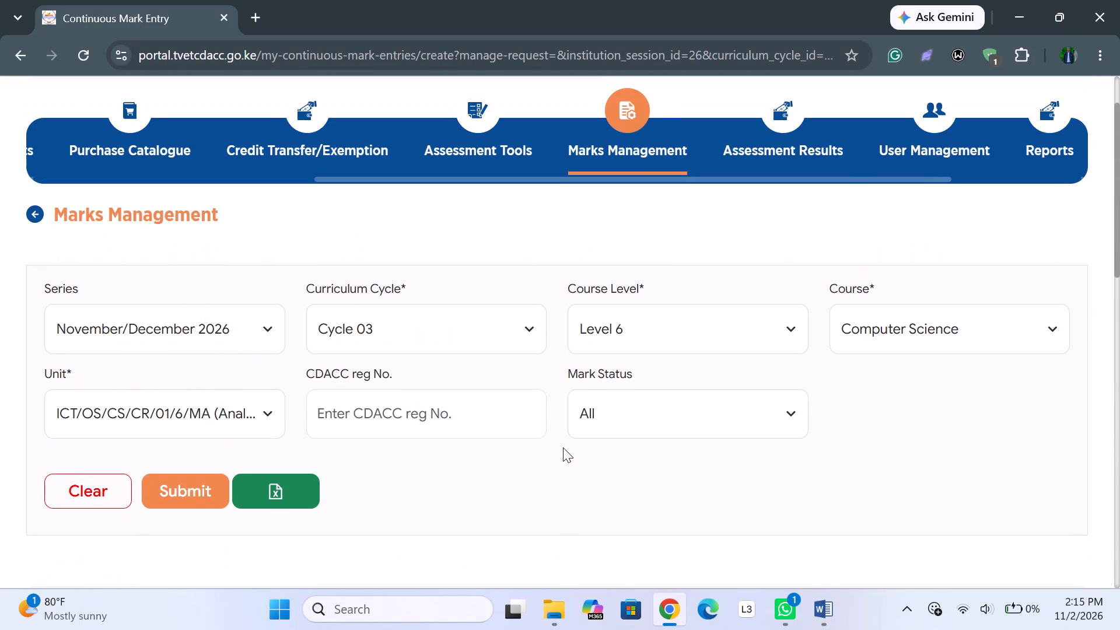
scroll(563, 447, "up", 1)
scroll(619, 164, "left", 1)
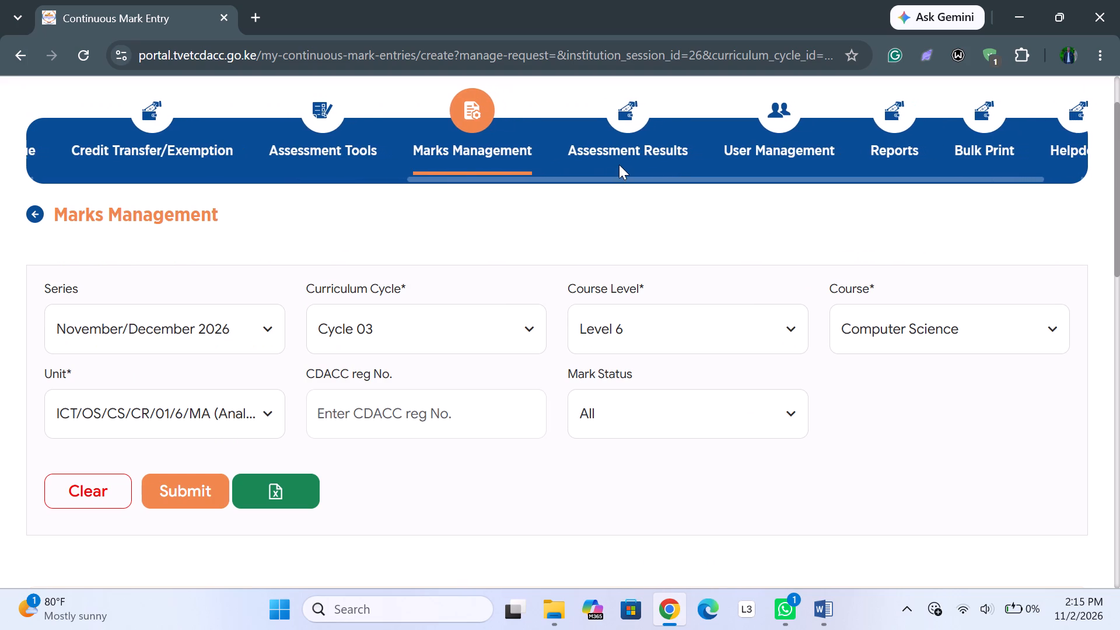
scroll(619, 164, "left", 3)
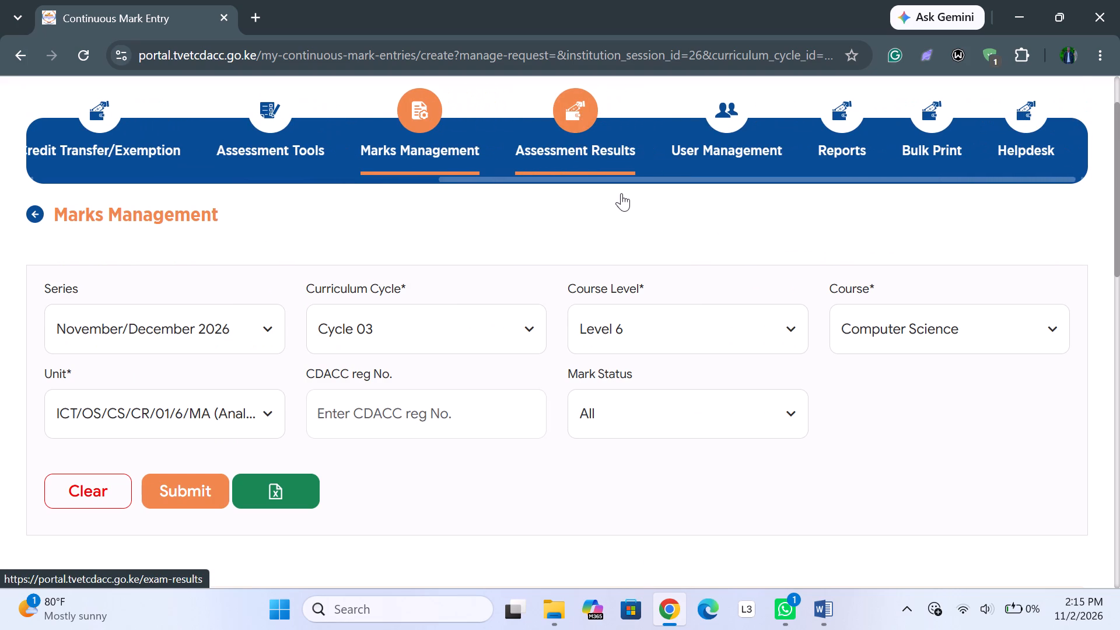
scroll(627, 321, "up", 1)
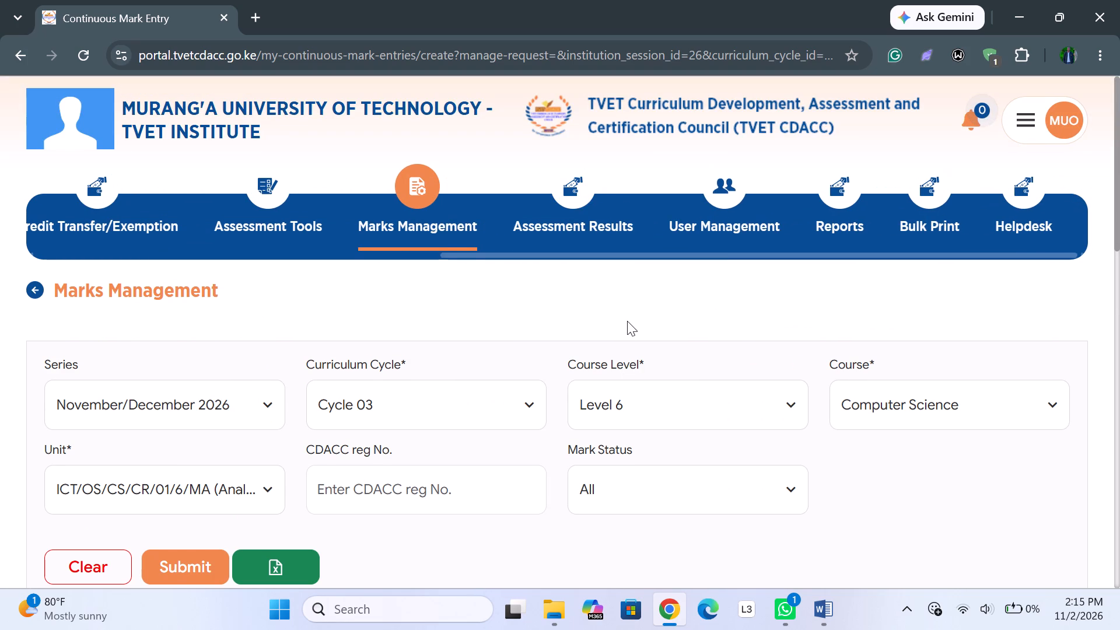
scroll(627, 321, "down", 3)
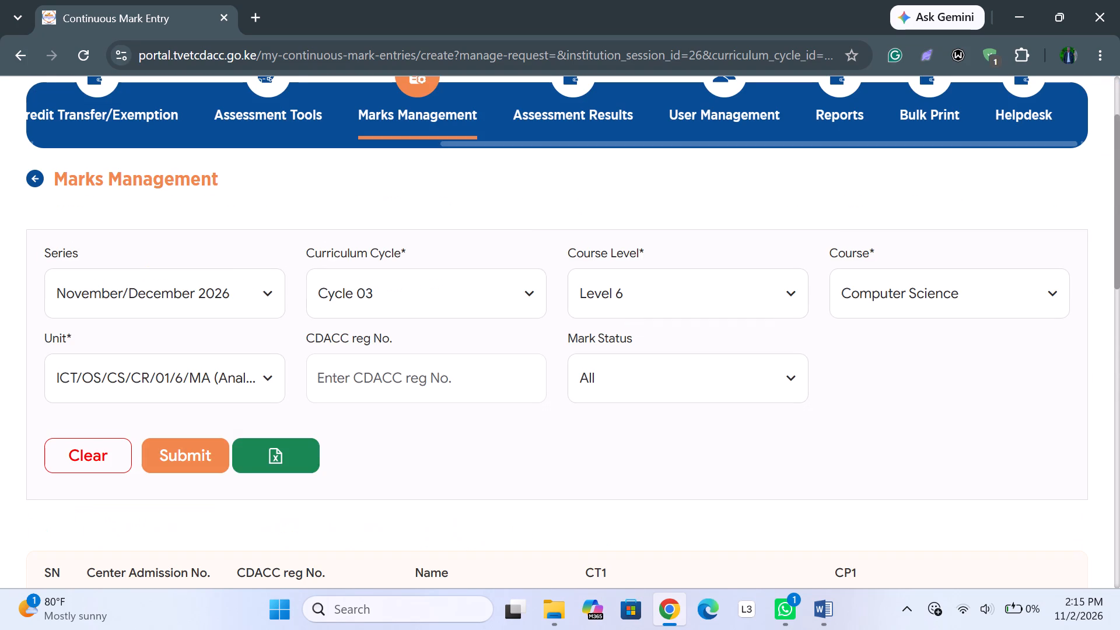
left_click(269, 390)
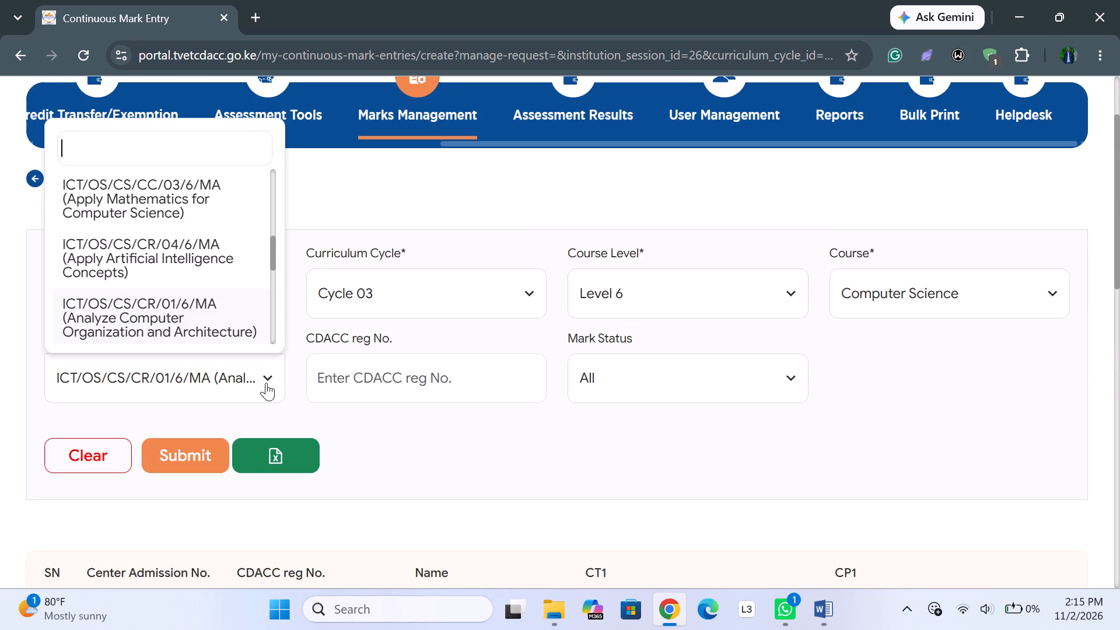
key("o")
type("per")
left_click(183, 321)
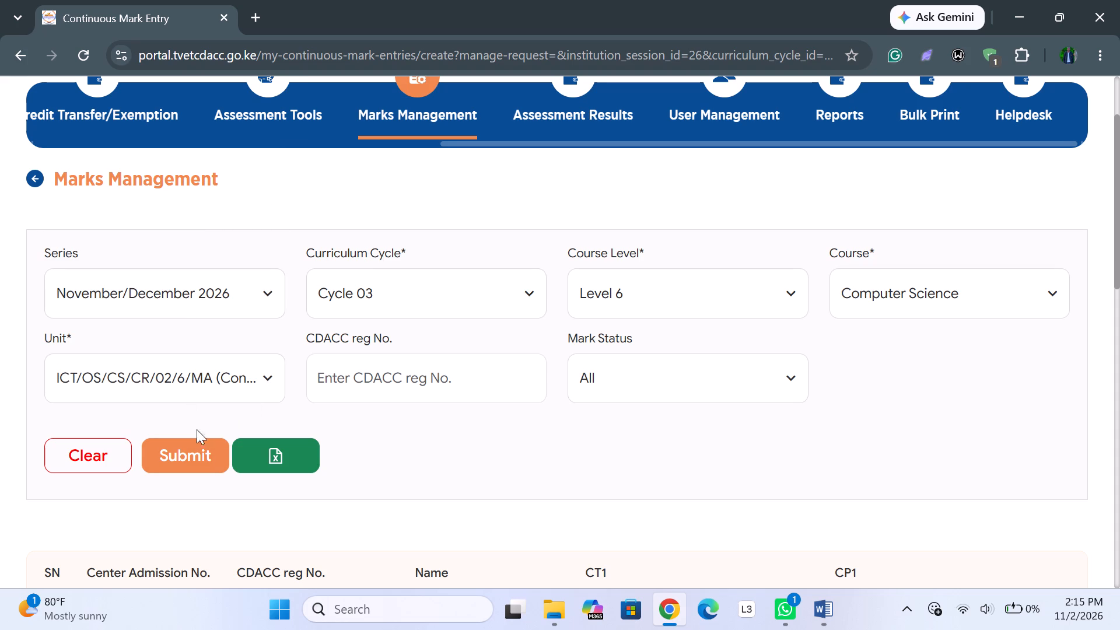
left_click(195, 459)
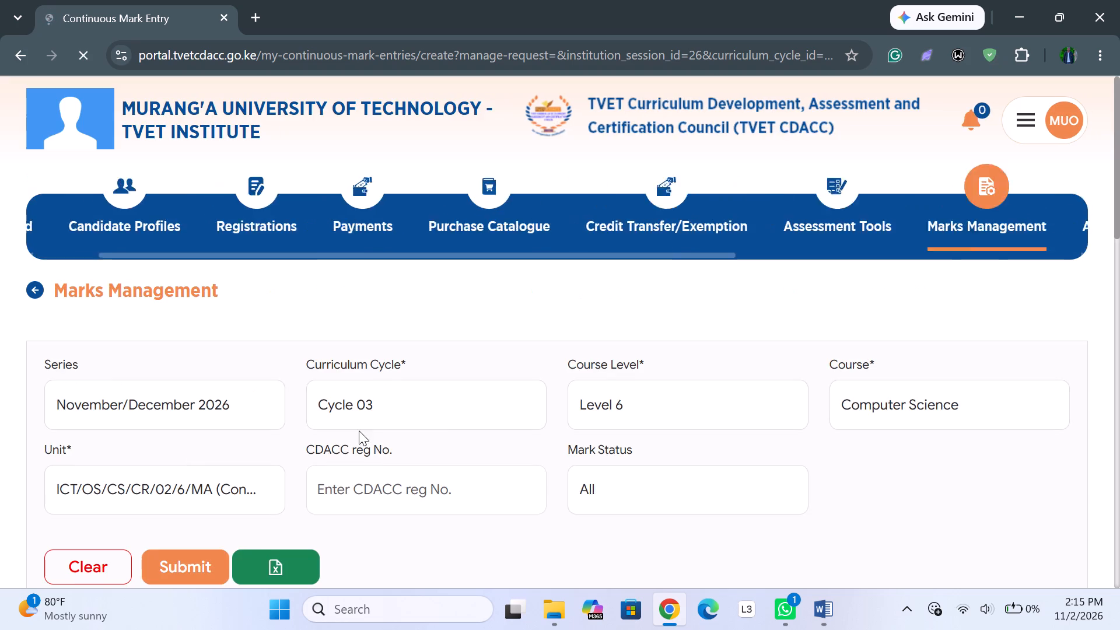
Review the newly loaded unit's candidates and their CT1 and CP1 fields down to the end of the table.
scroll(437, 422, "down", 2)
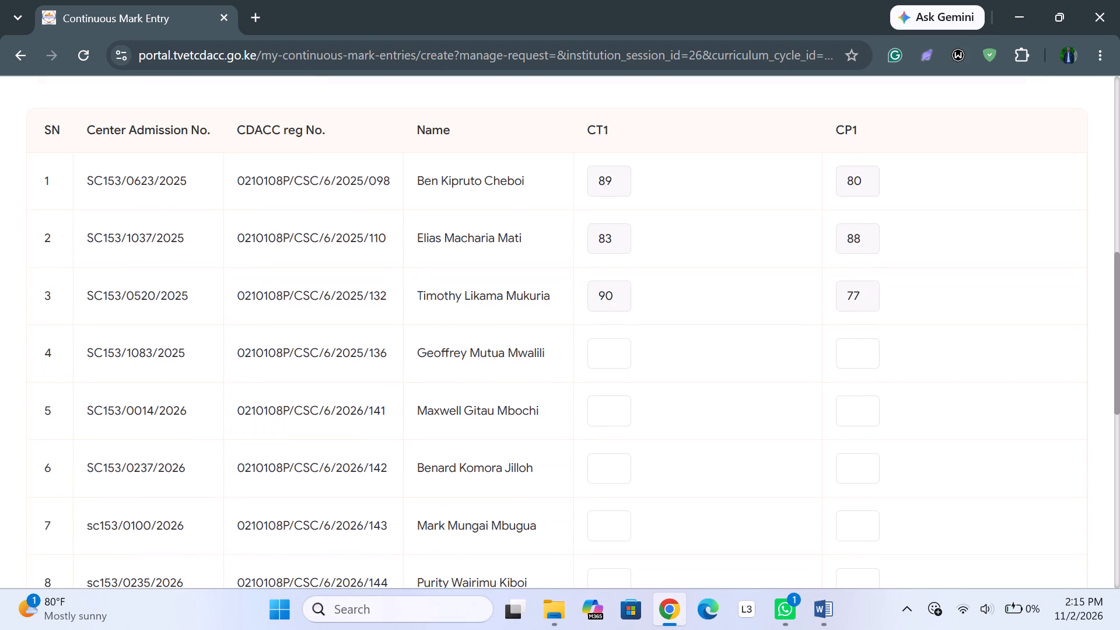
scroll(437, 422, "down", 3)
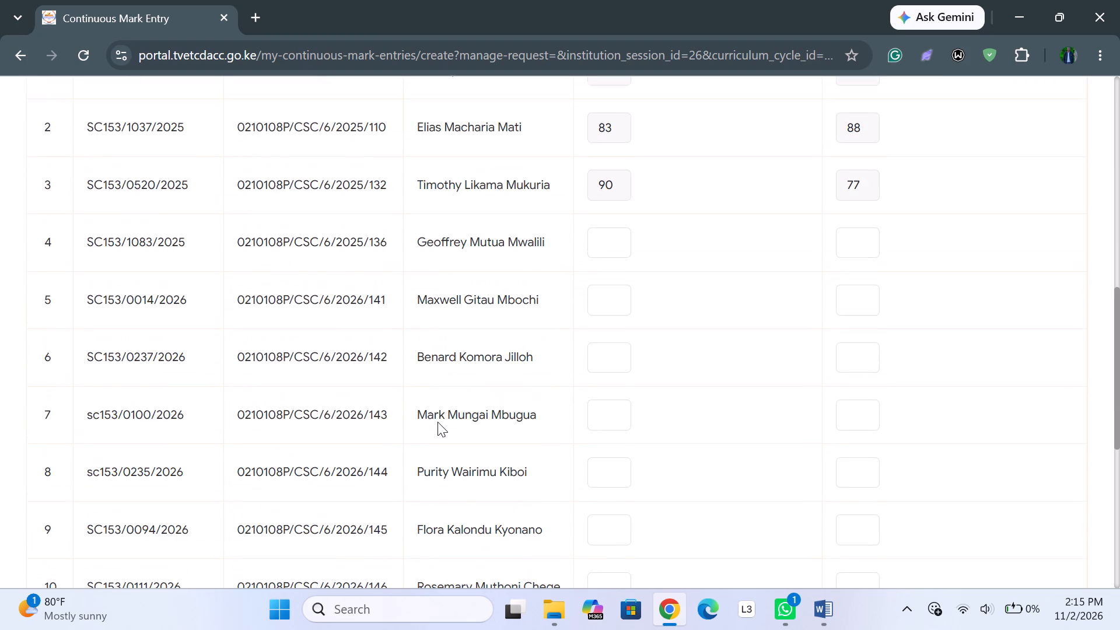
scroll(437, 422, "down", 1)
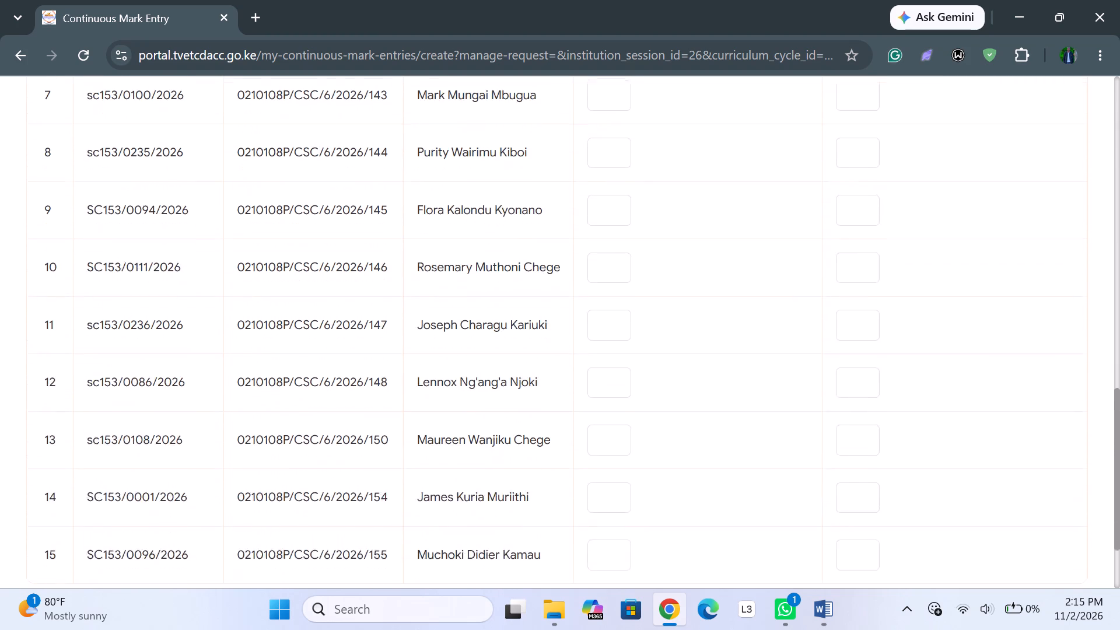
scroll(437, 422, "down", 1)
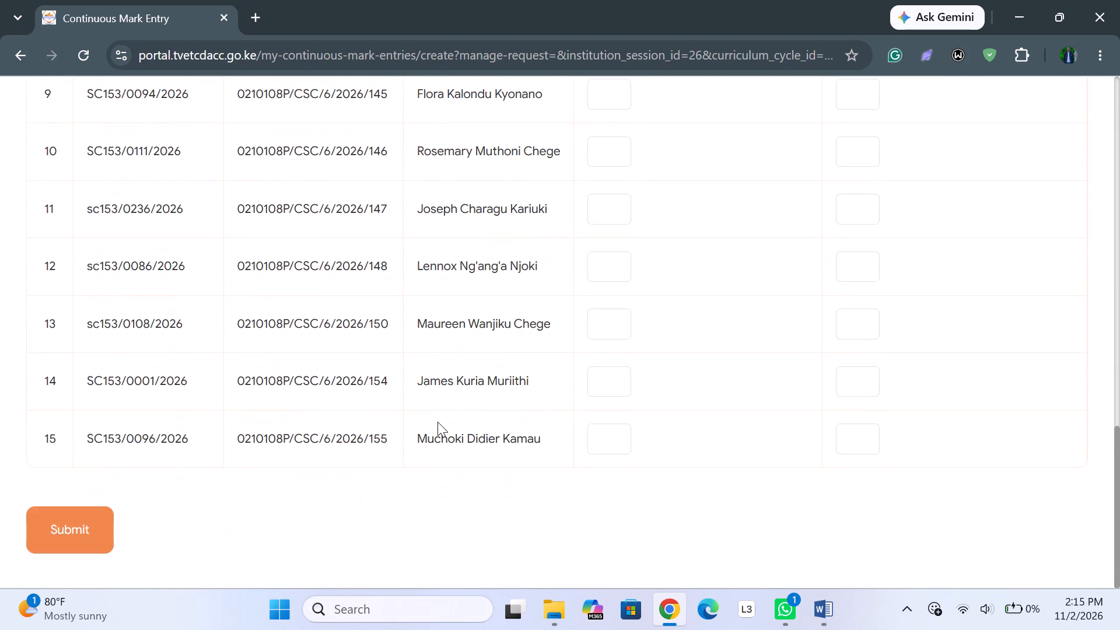
scroll(437, 422, "down", 1)
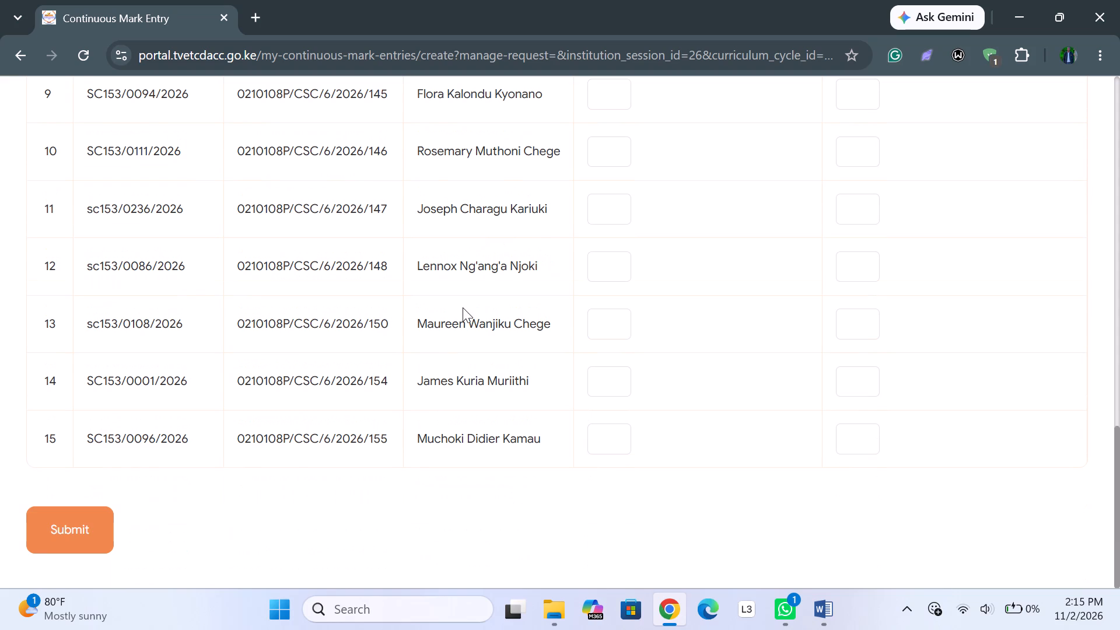
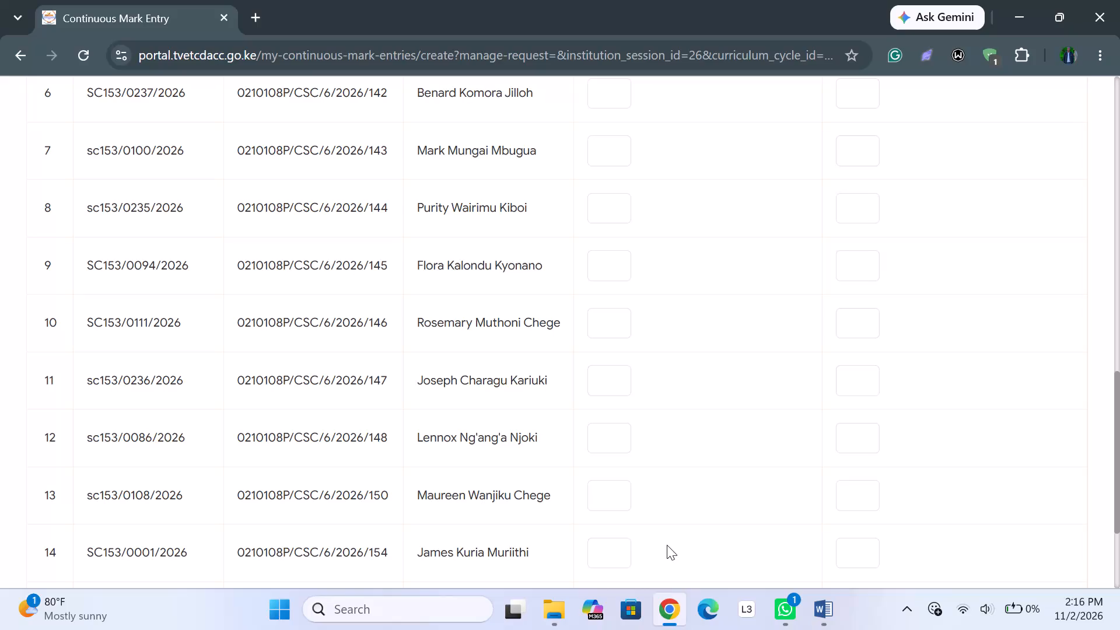
Snap the mark entry browser window to the right half of the screen, with the CS COMPUTER ORGANIZATION Marksheet beside it.
key("super+Right")
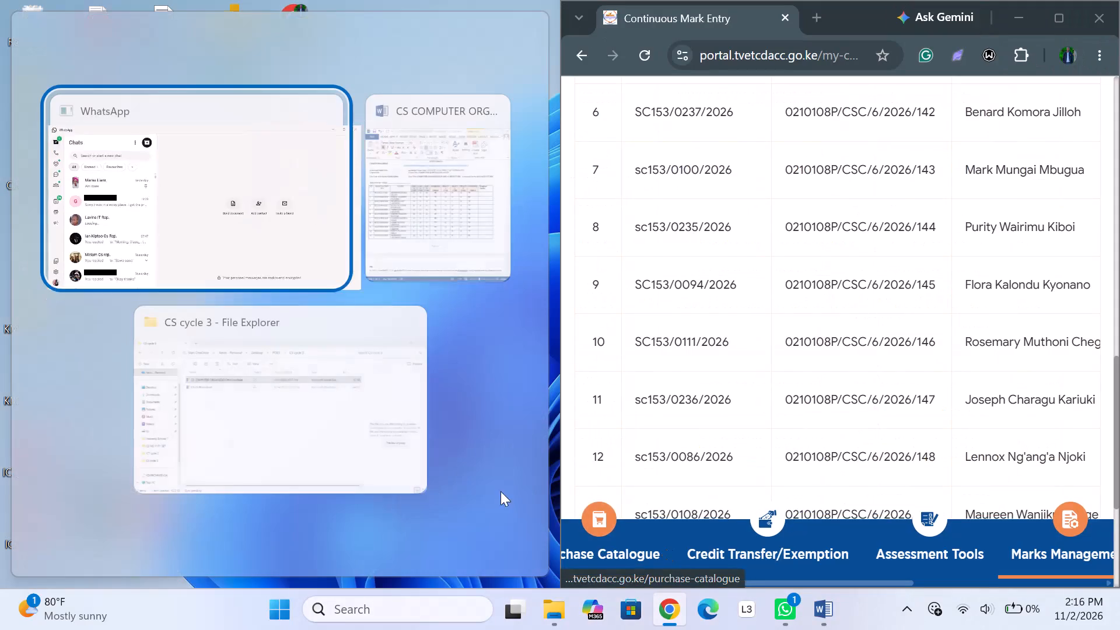
left_click(409, 233)
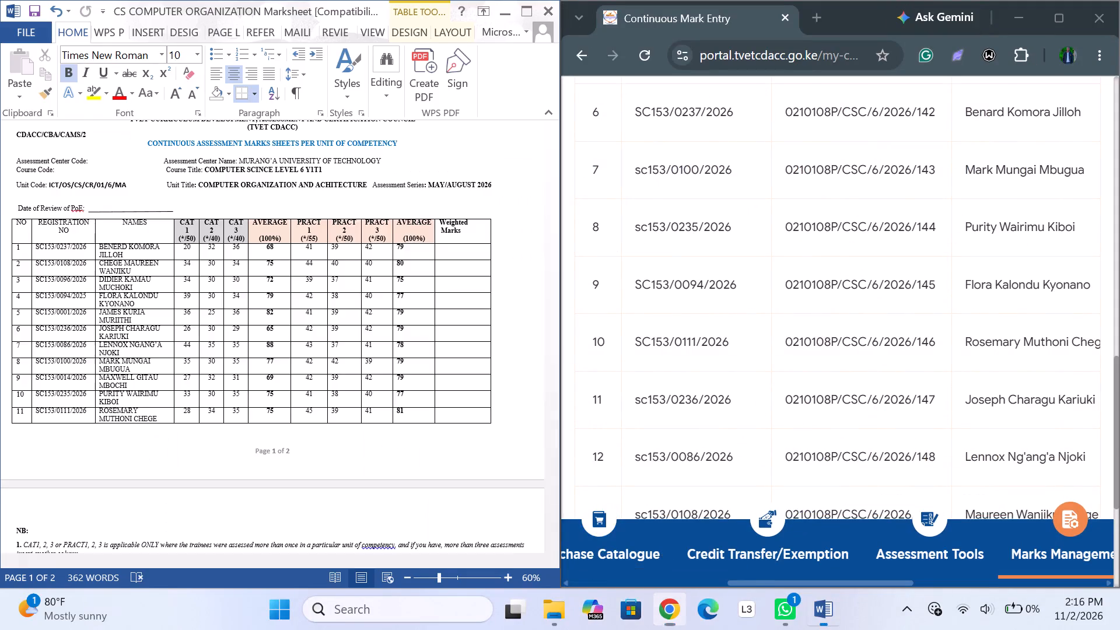
left_click(554, 12)
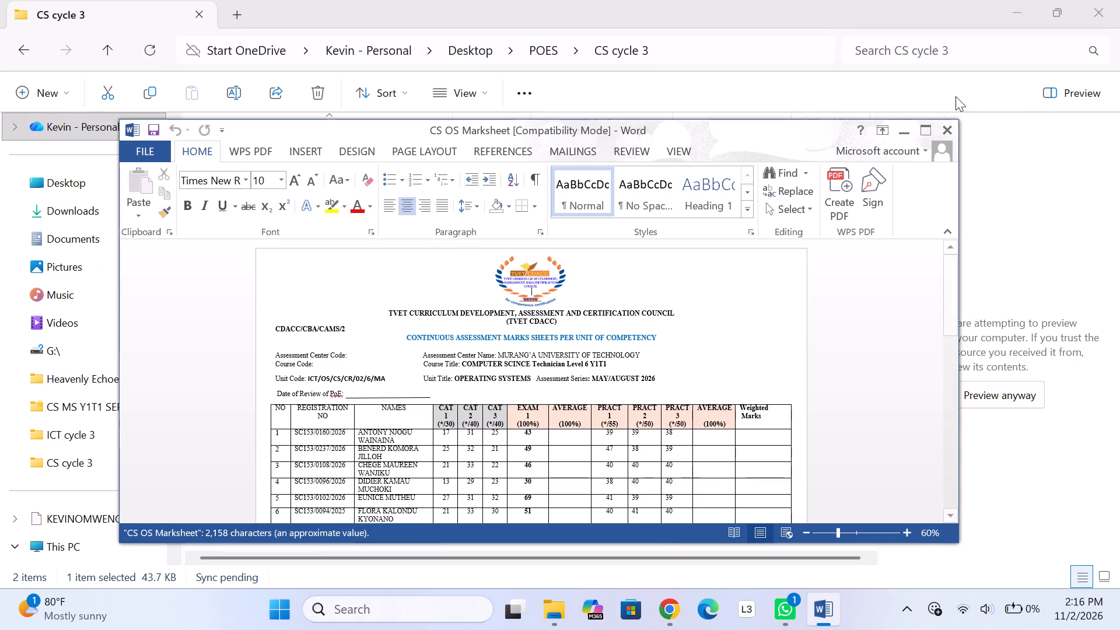
Place the CS OS Marksheet beside the portal's mark entry page, compare their candidate lists, and close the marksheet.
left_click(929, 131)
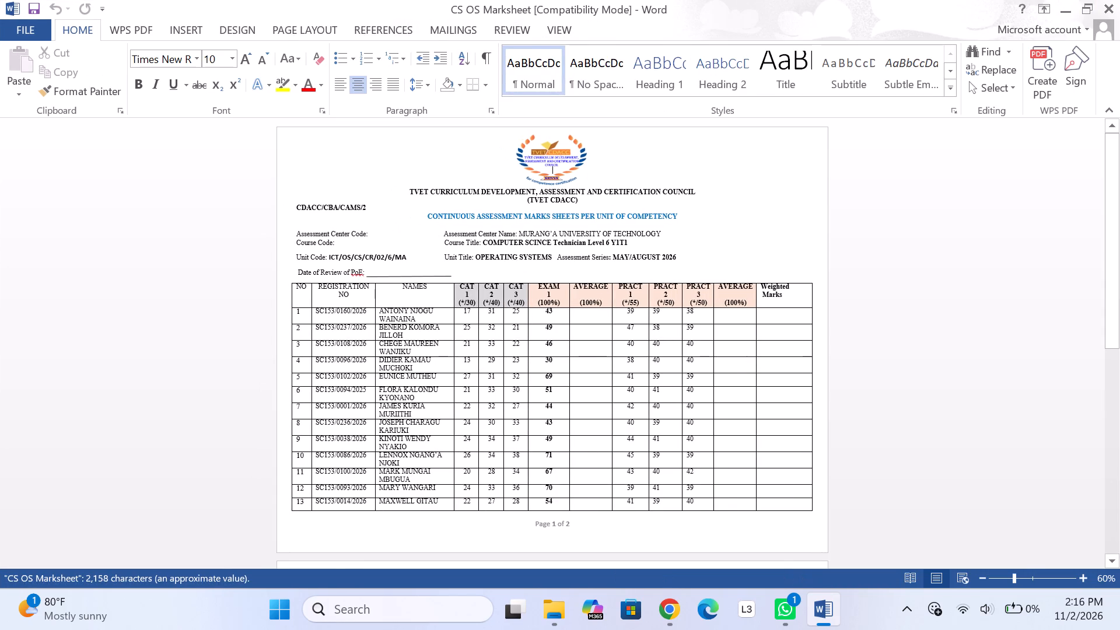
key("super+Left")
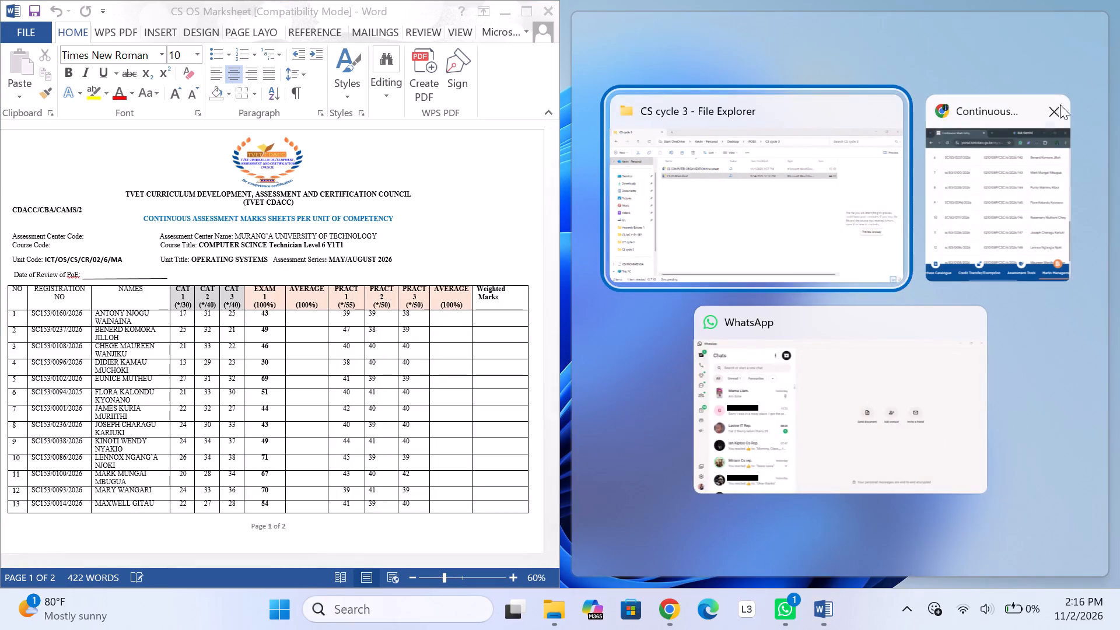
left_click(1009, 172)
scroll(836, 279, "left", 1)
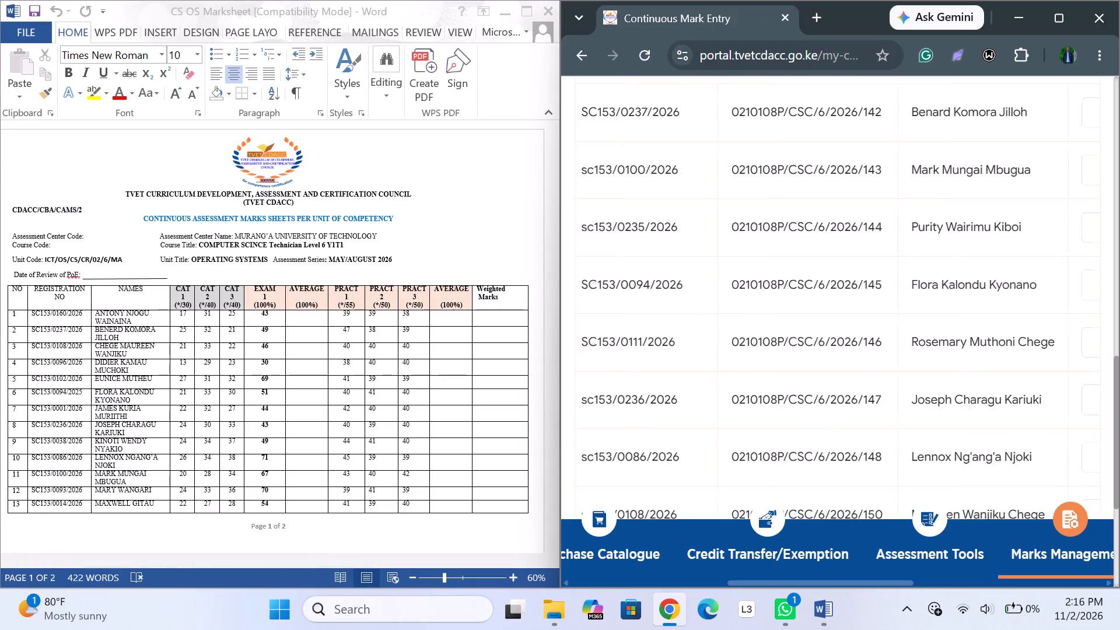
scroll(836, 279, "left", 2)
scroll(836, 279, "down", 2)
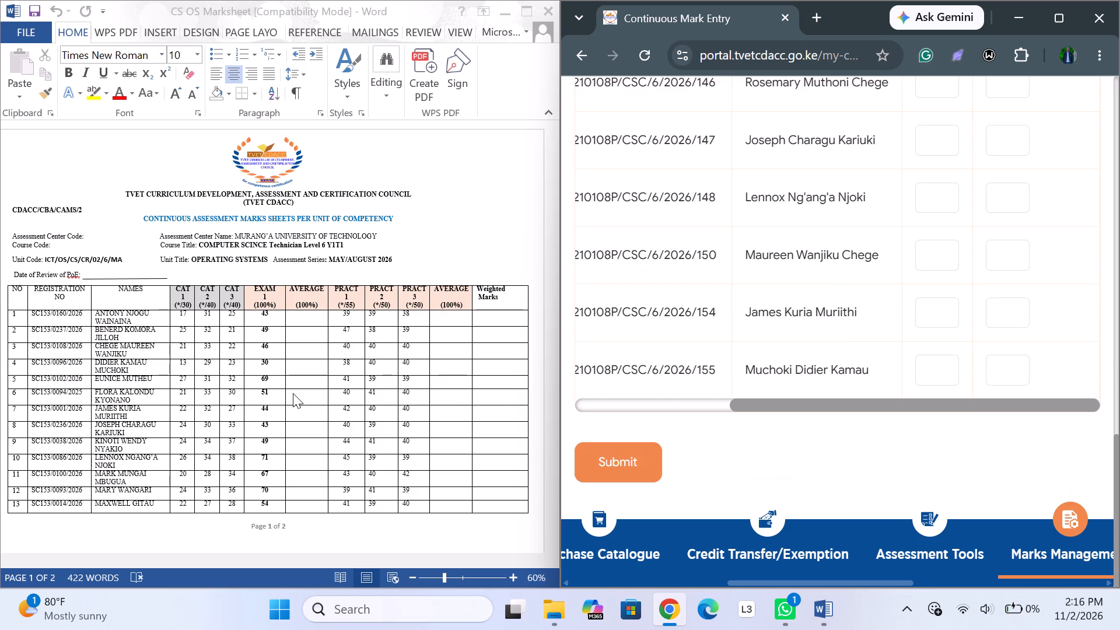
scroll(293, 393, "down", 3)
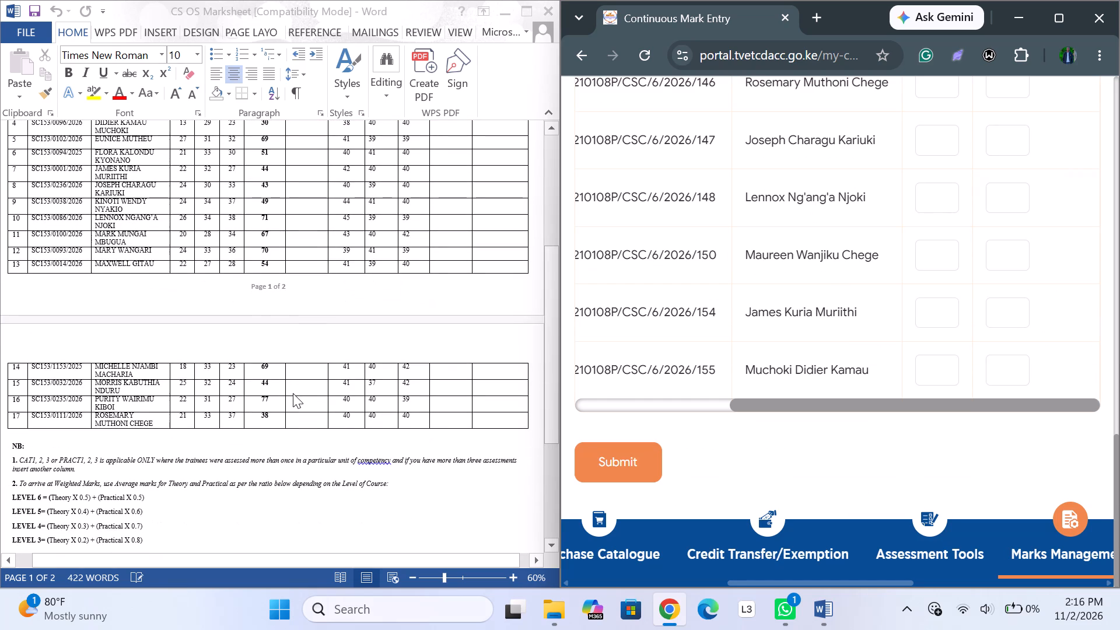
scroll(293, 393, "up", 5)
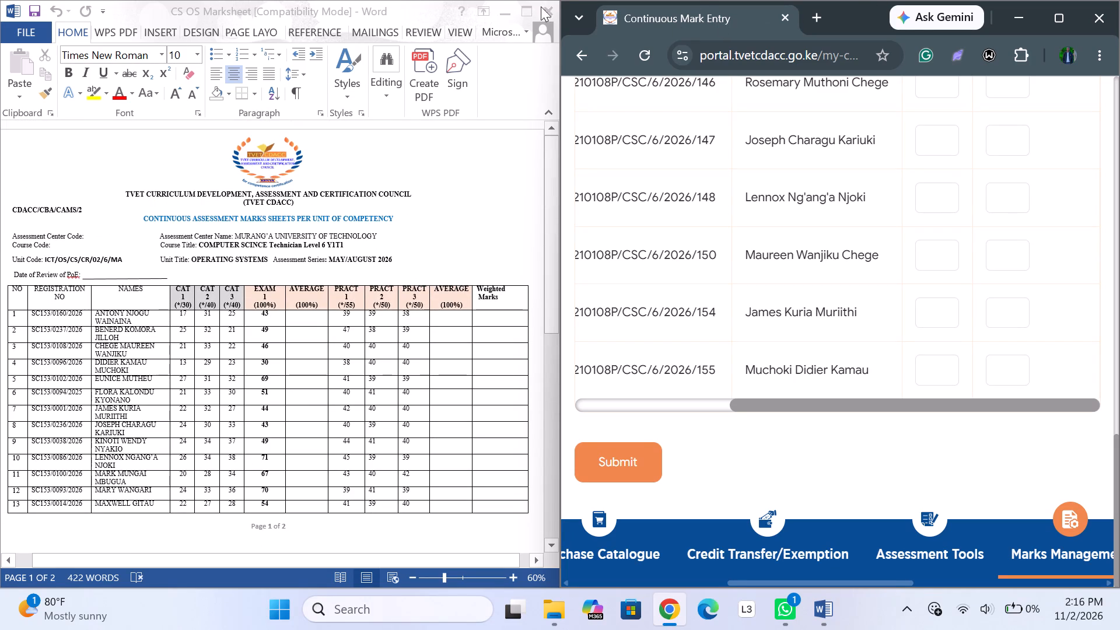
left_click(544, 12)
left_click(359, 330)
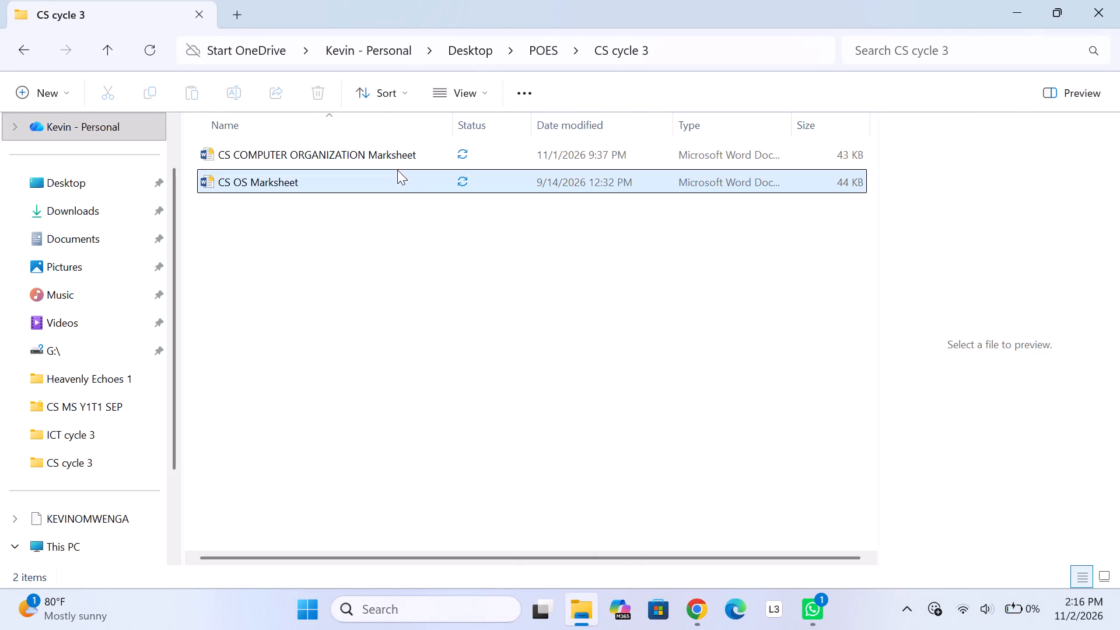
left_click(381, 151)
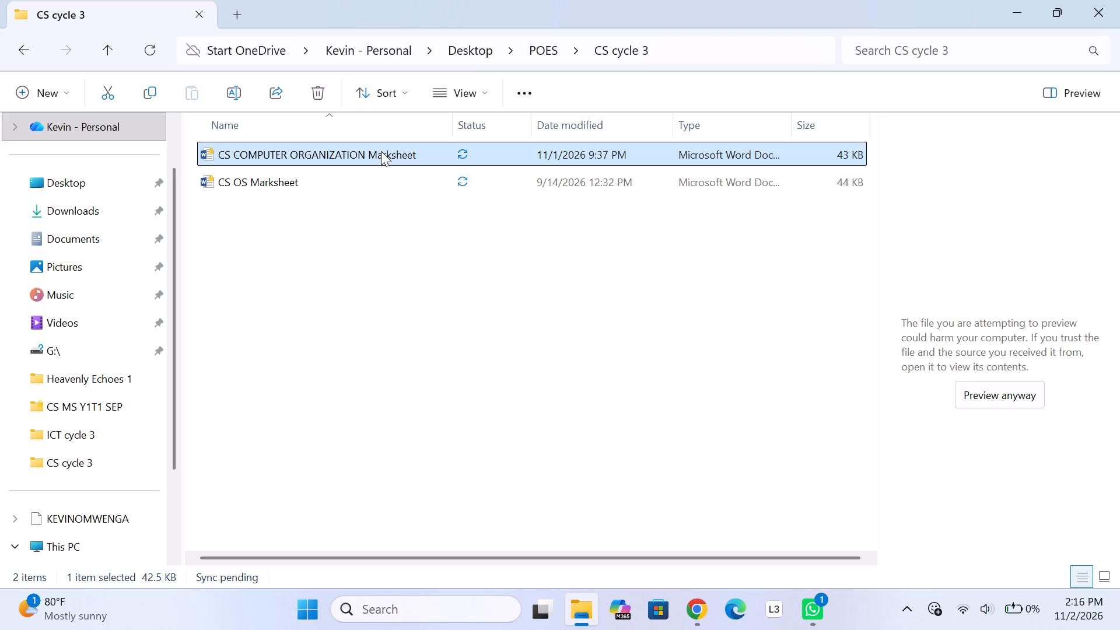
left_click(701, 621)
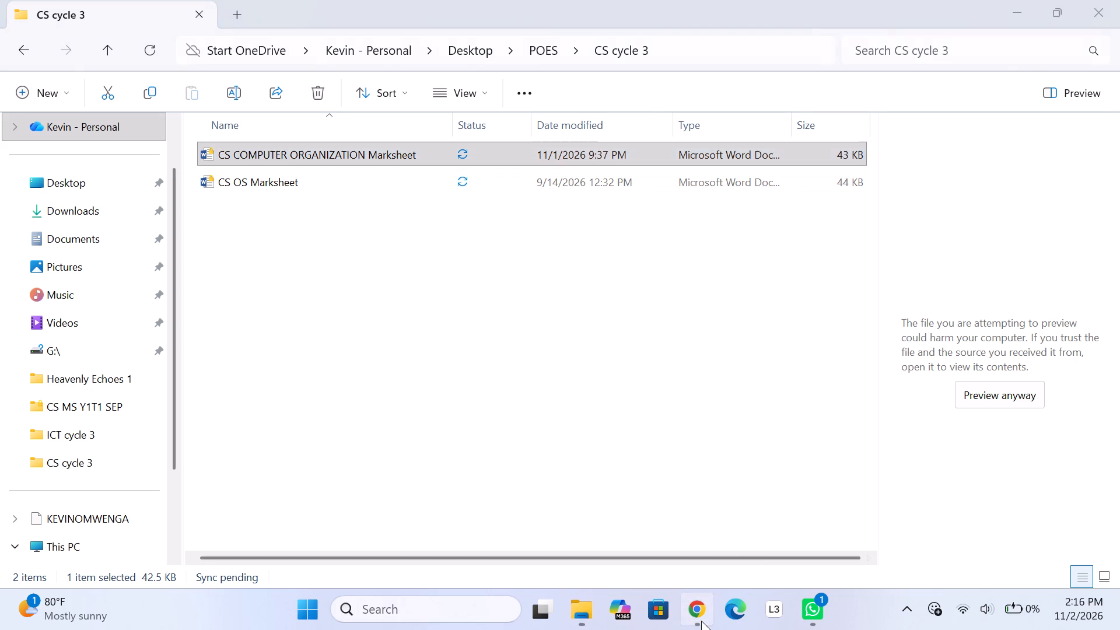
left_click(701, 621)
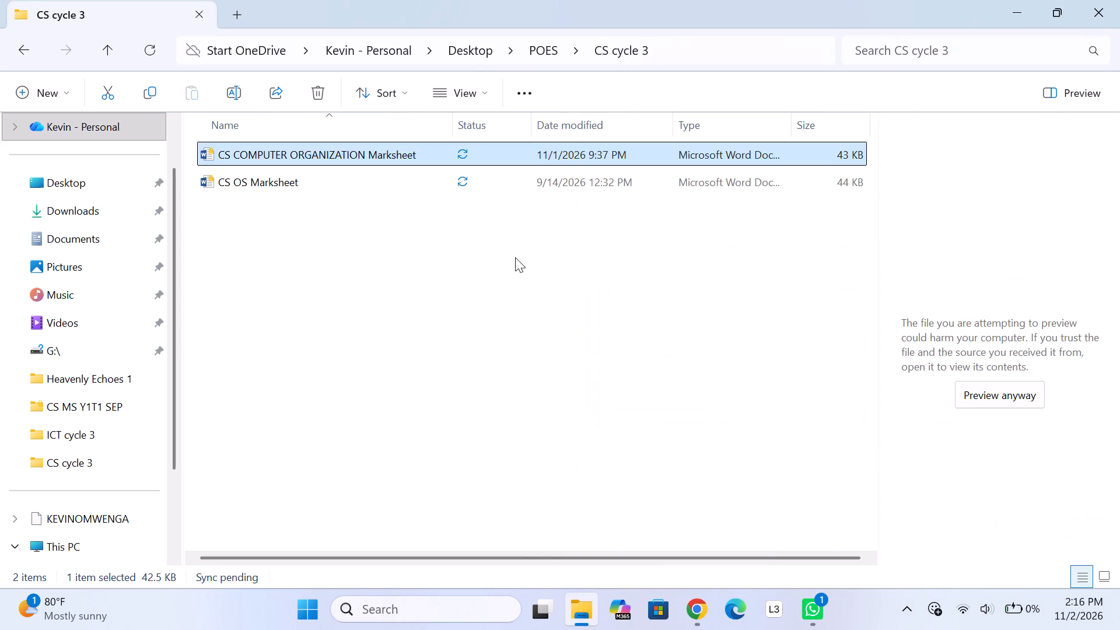
Open the CS OS Marksheet and the CS COMPUTER ORGANIZATION Marksheet from the CS cycle 3 folder and arrange them side by side.
double_click(342, 181)
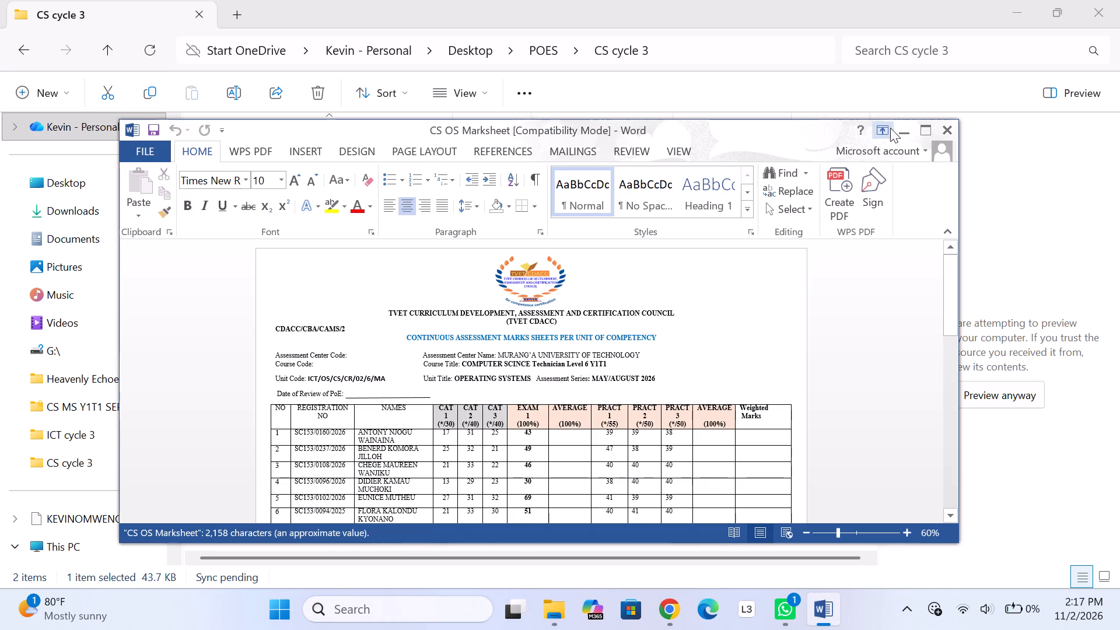
left_click(929, 138)
left_click(1067, 5)
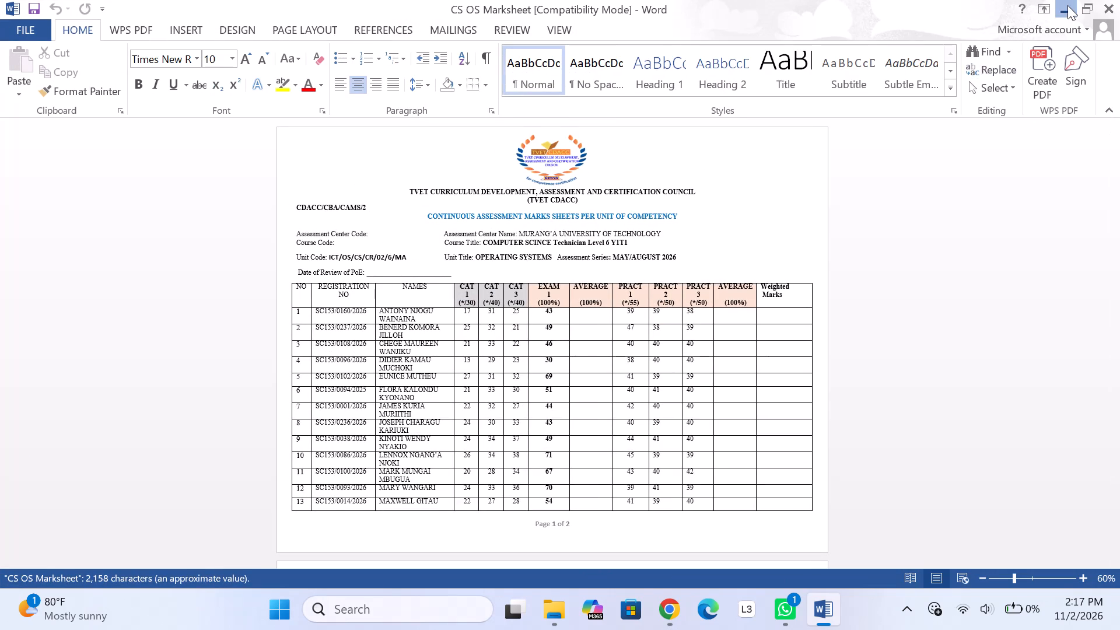
double_click(409, 153)
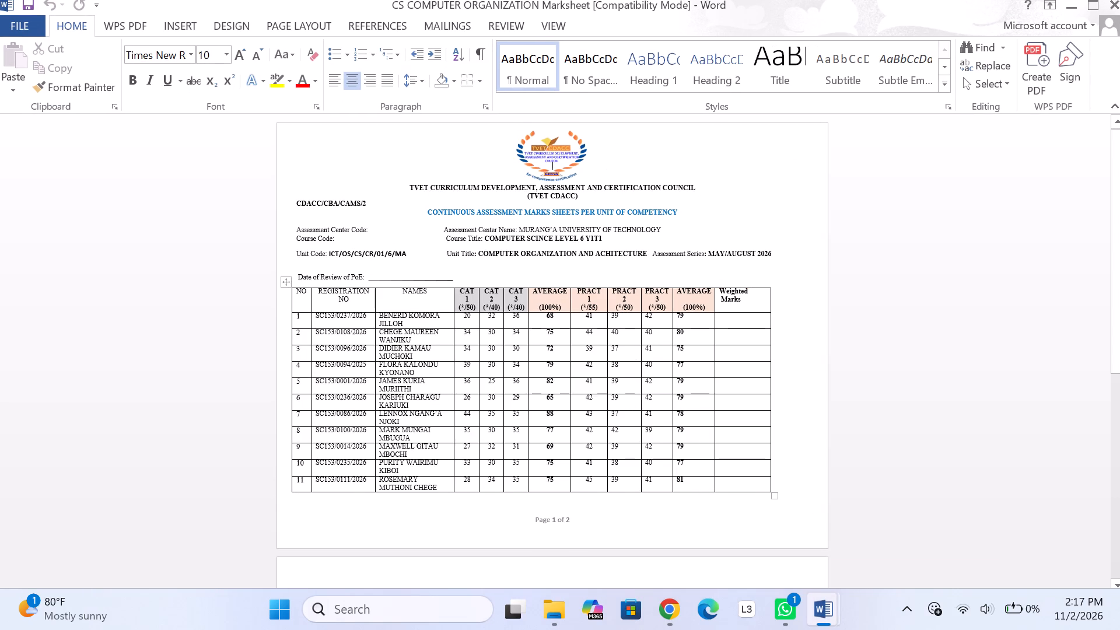
scroll(600, 295, "up", 2, "ctrl")
scroll(600, 295, "down", 1)
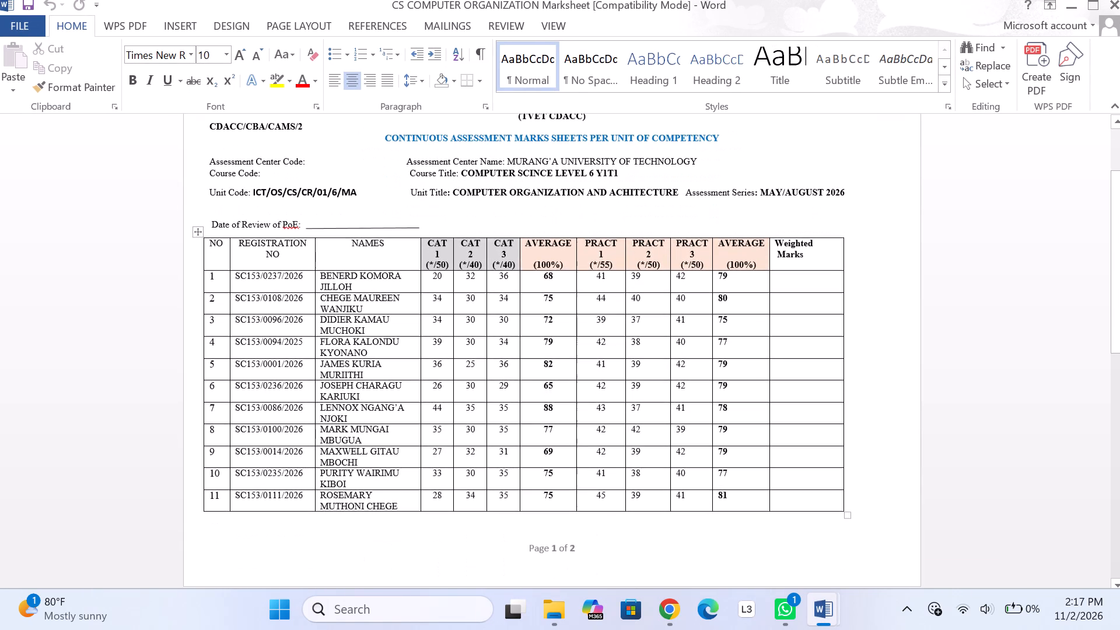
key("super+Left")
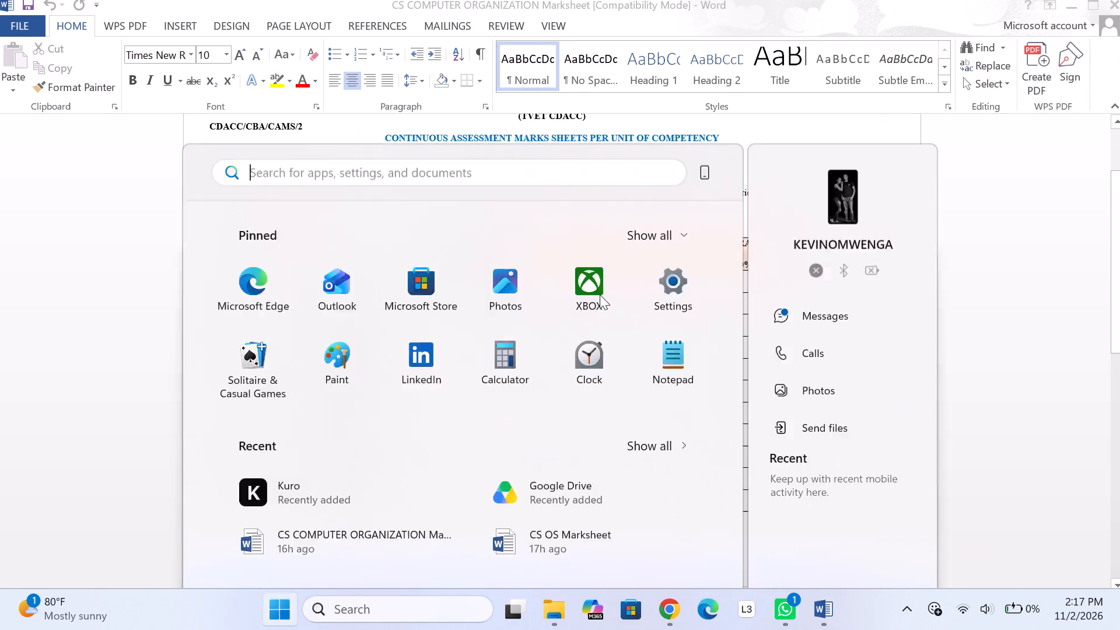
left_click(1055, 191)
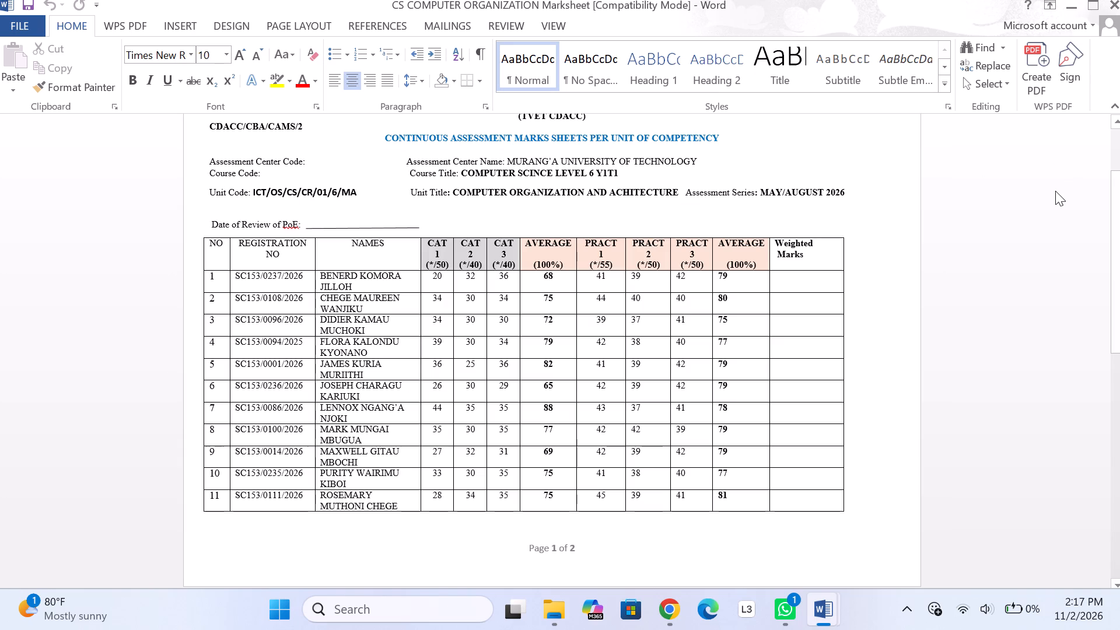
key("super+Left")
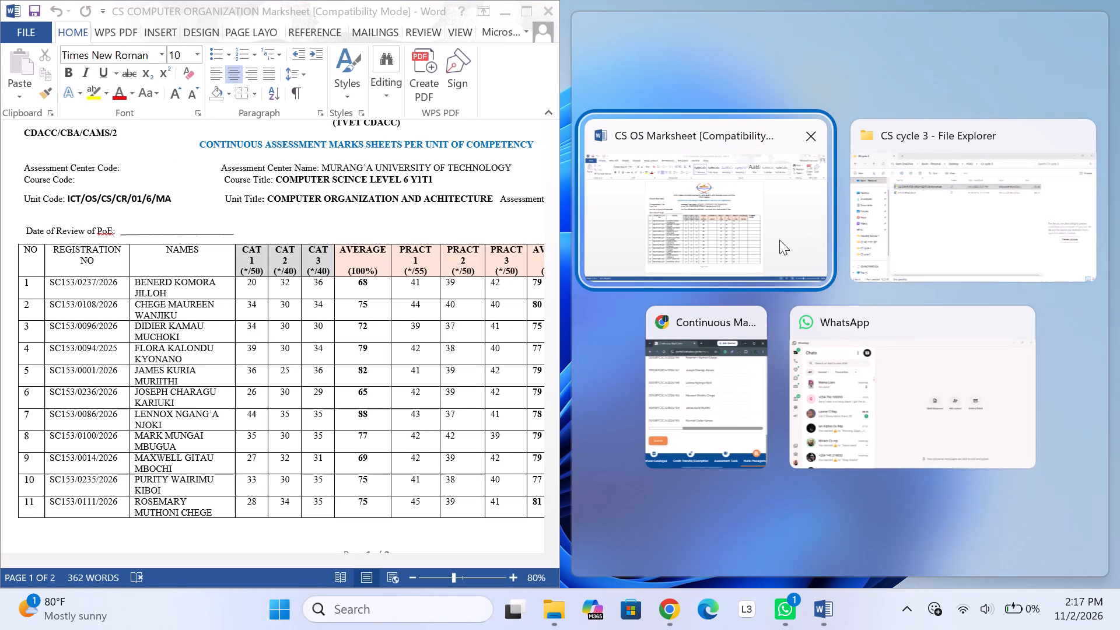
left_click(738, 250)
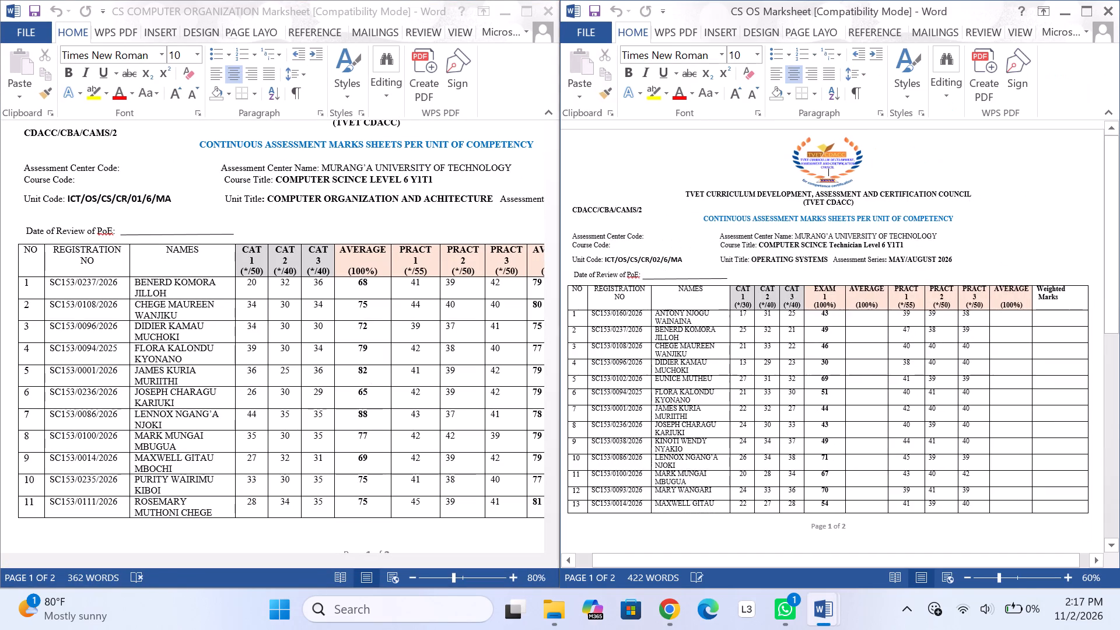
Delete the OS marksheet candidates missing from the Computer Organization marksheet, original rows 1, 5, 9, 12, 14 and 15, and save the document.
scroll(740, 394, "down", 1)
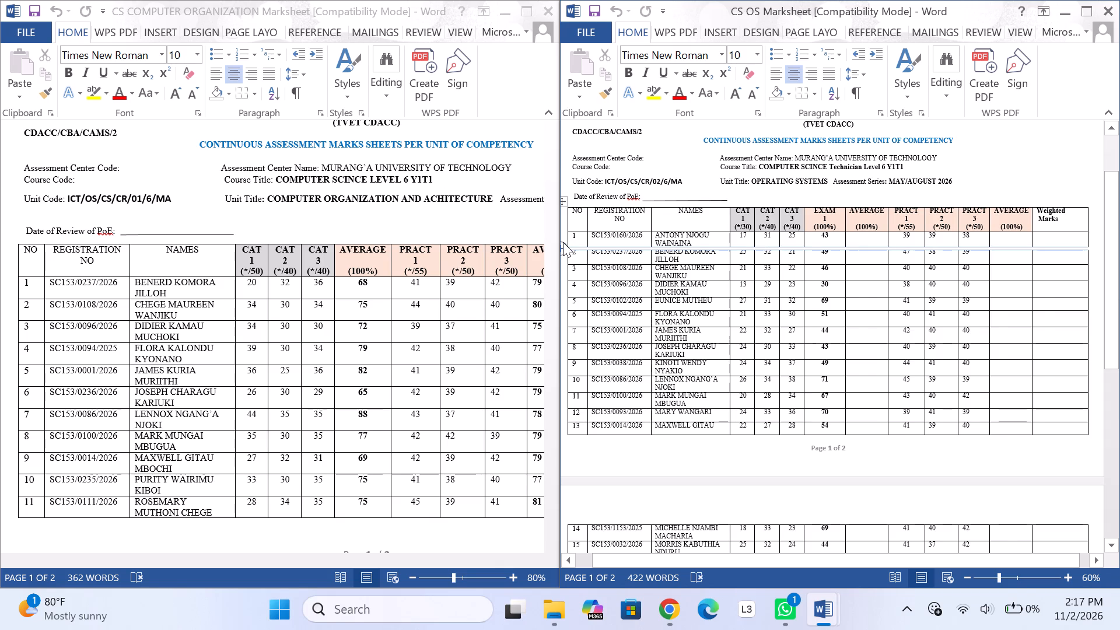
scroll(563, 242, "right", 1)
left_click(583, 241)
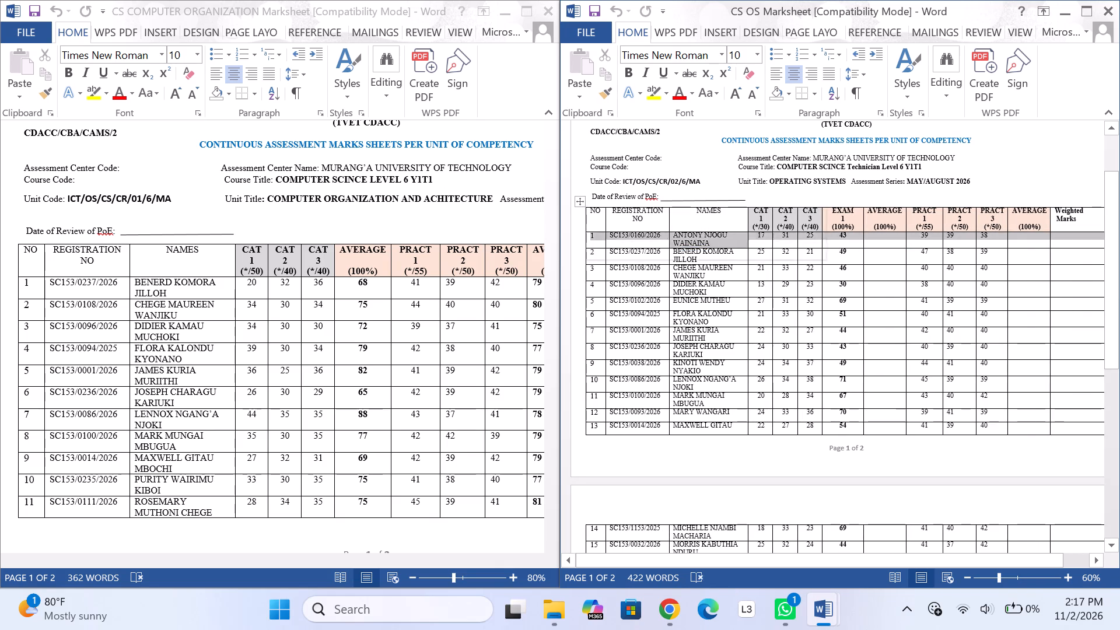
key("BackSpace")
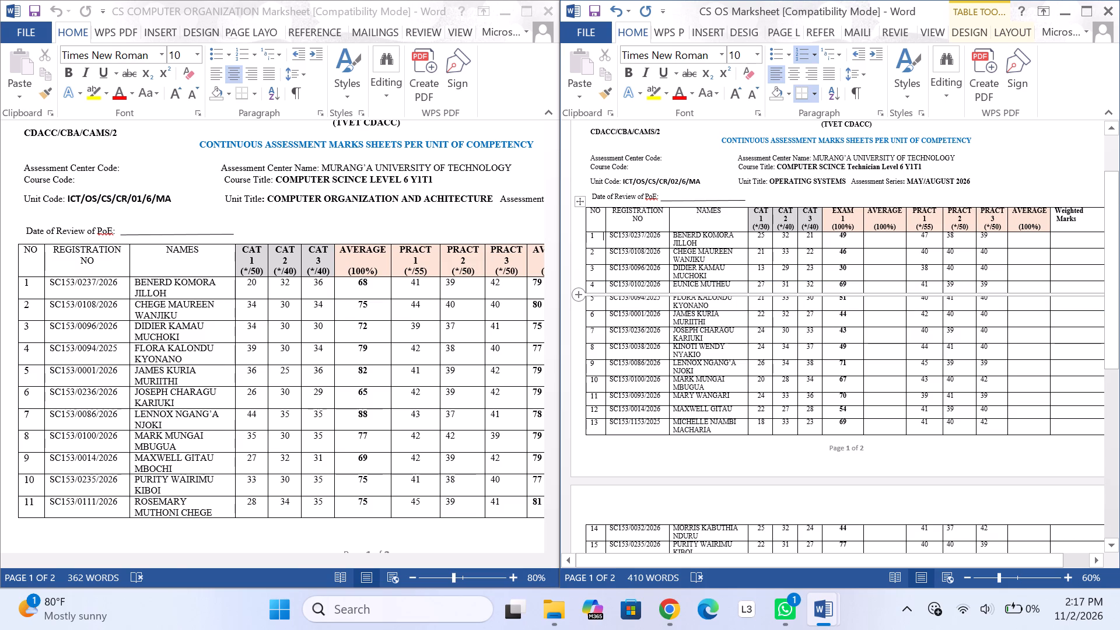
left_click(568, 289)
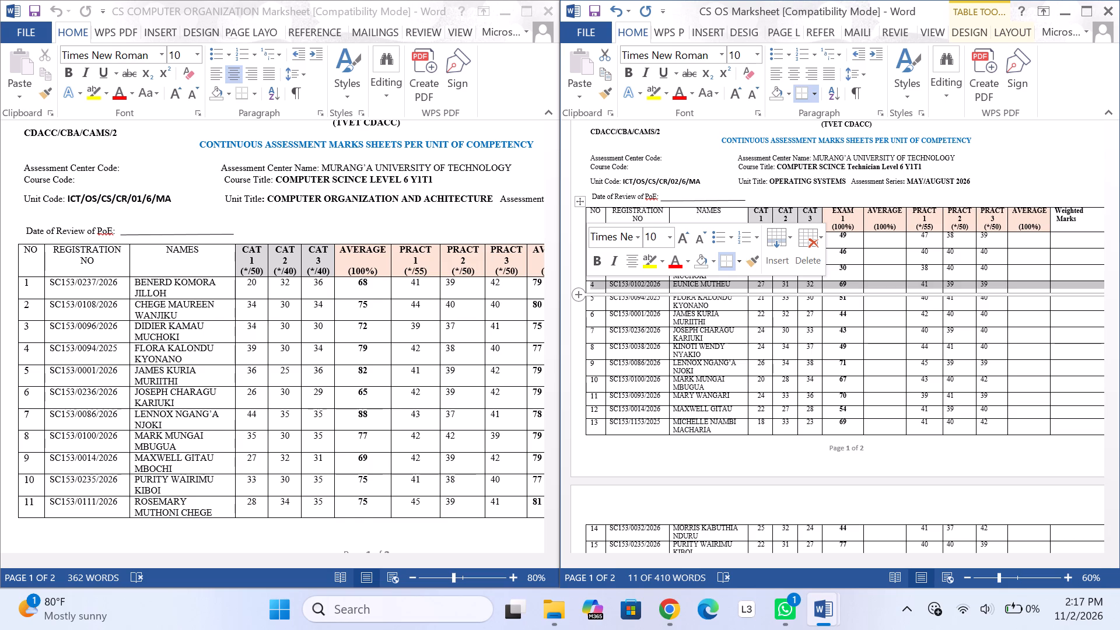
key("BackSpace")
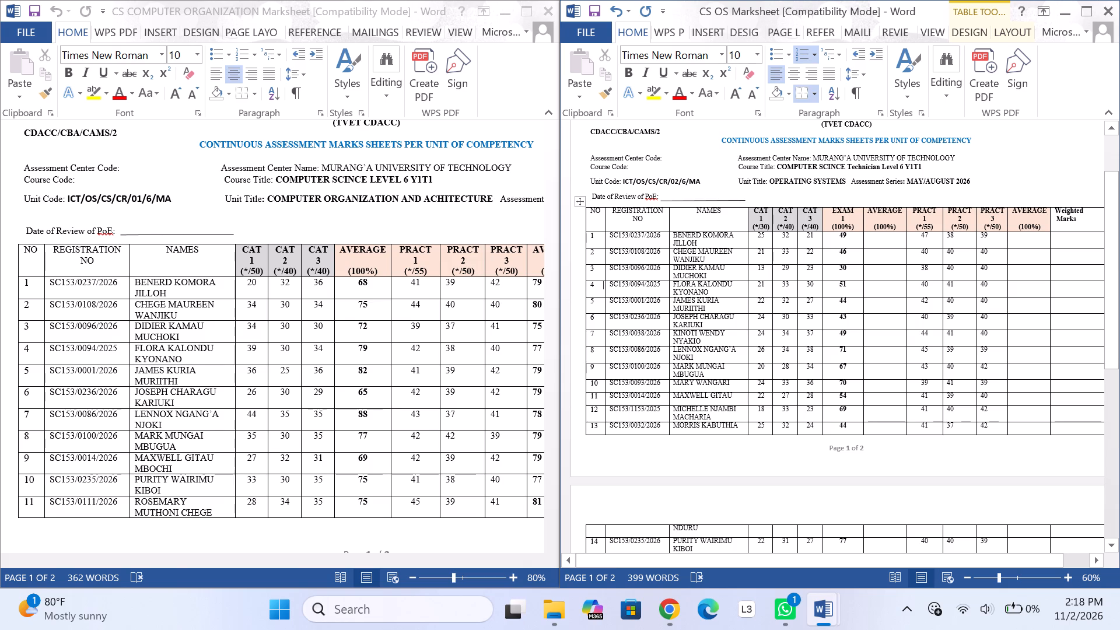
left_click(569, 342)
key("BackSpace")
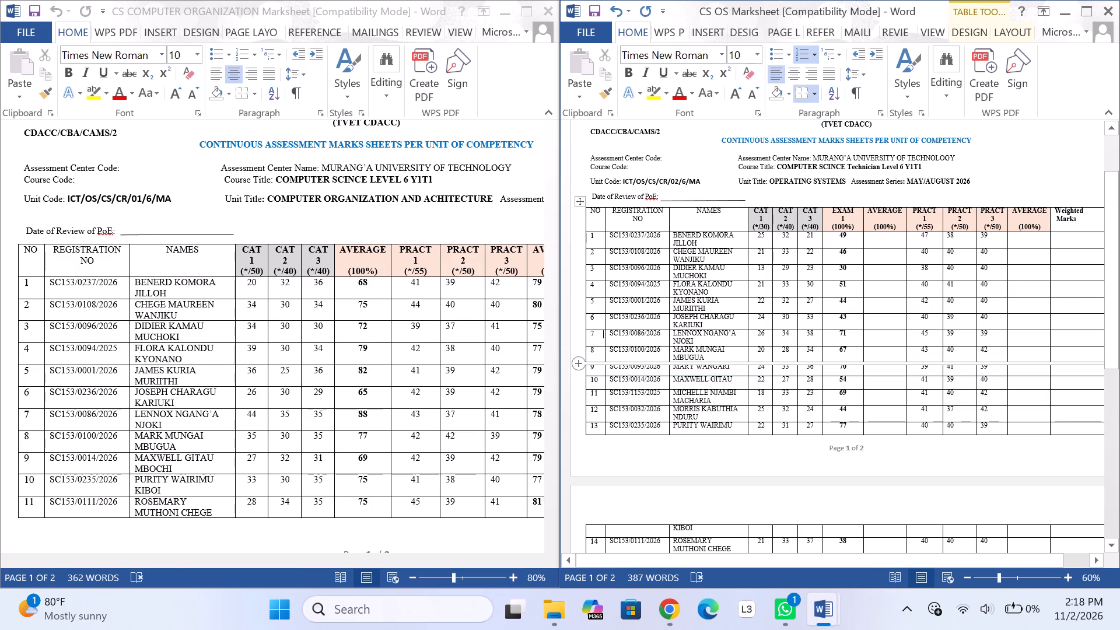
left_click(570, 373)
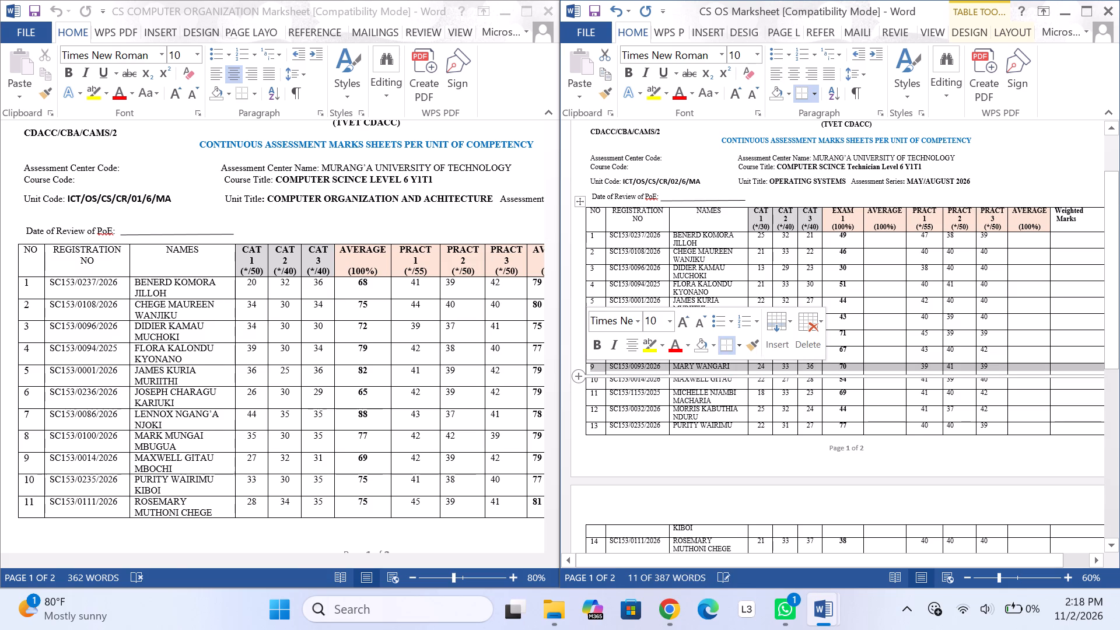
key("BackSpace")
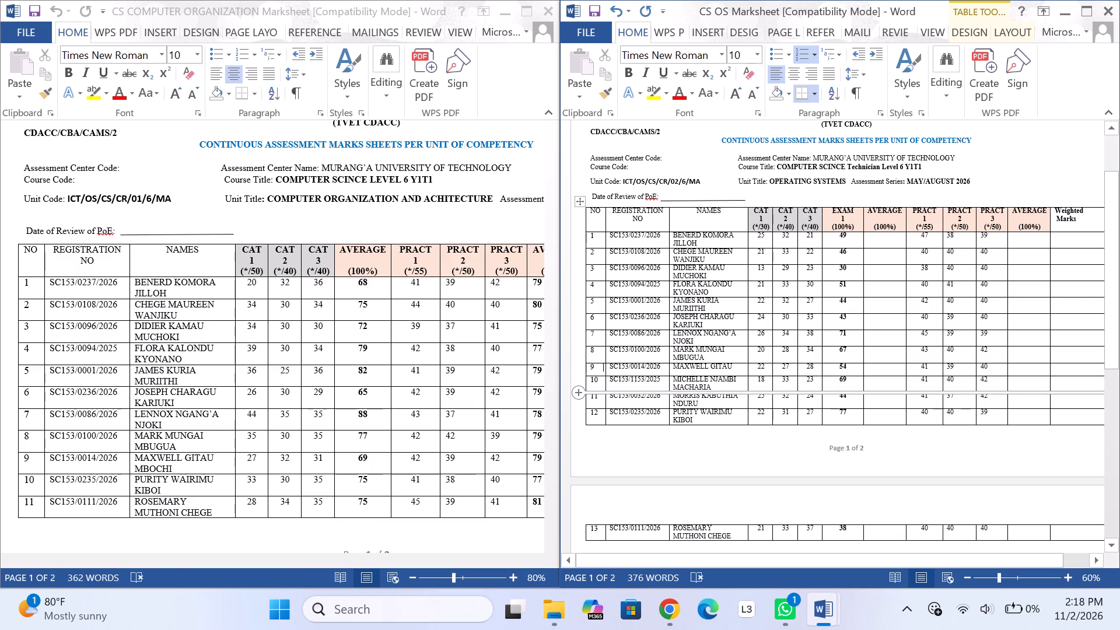
left_click(569, 386)
key("BackSpace")
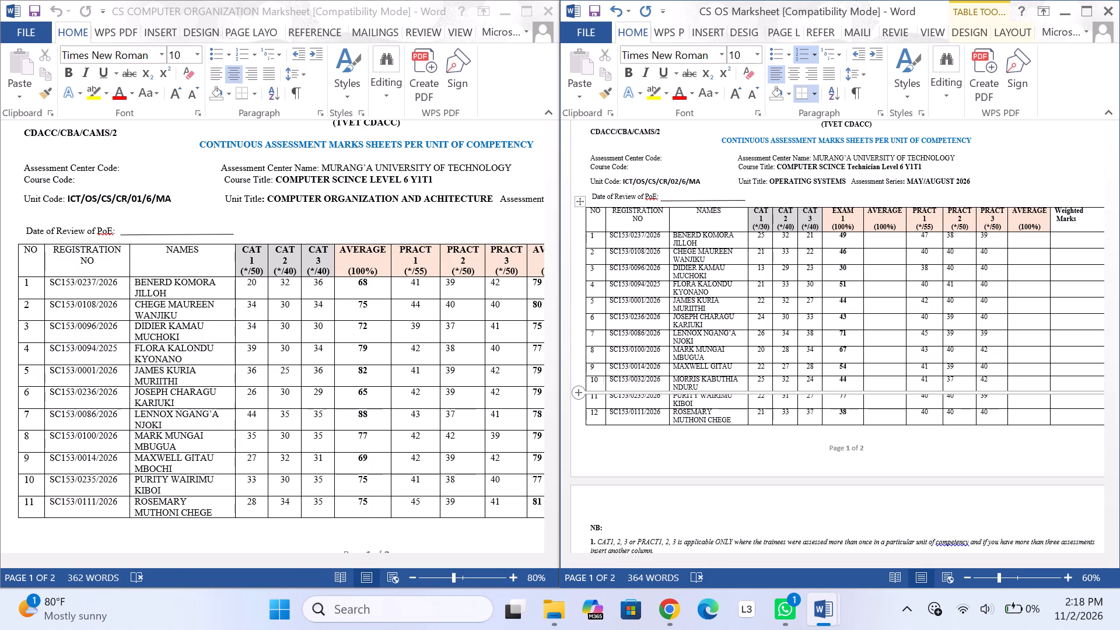
left_click(569, 386)
key("BackSpace")
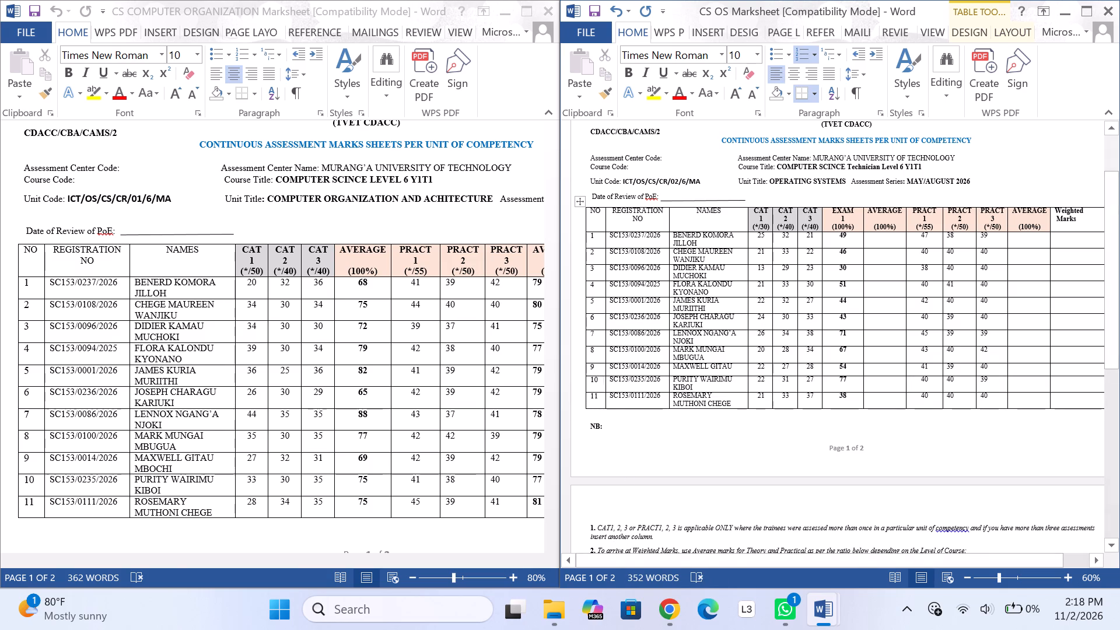
scroll(726, 380, "up", 1)
key("ctrl+s")
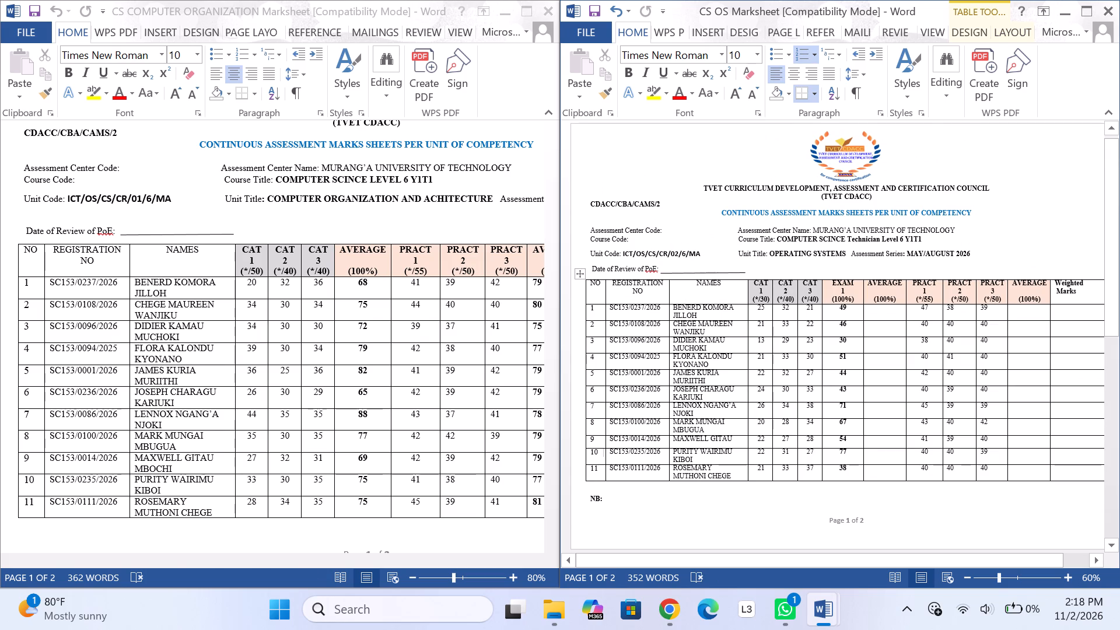
Delete the entire EXAM 1 column from the Operating Systems marksheet table.
left_click_drag(830, 283, 863, 469)
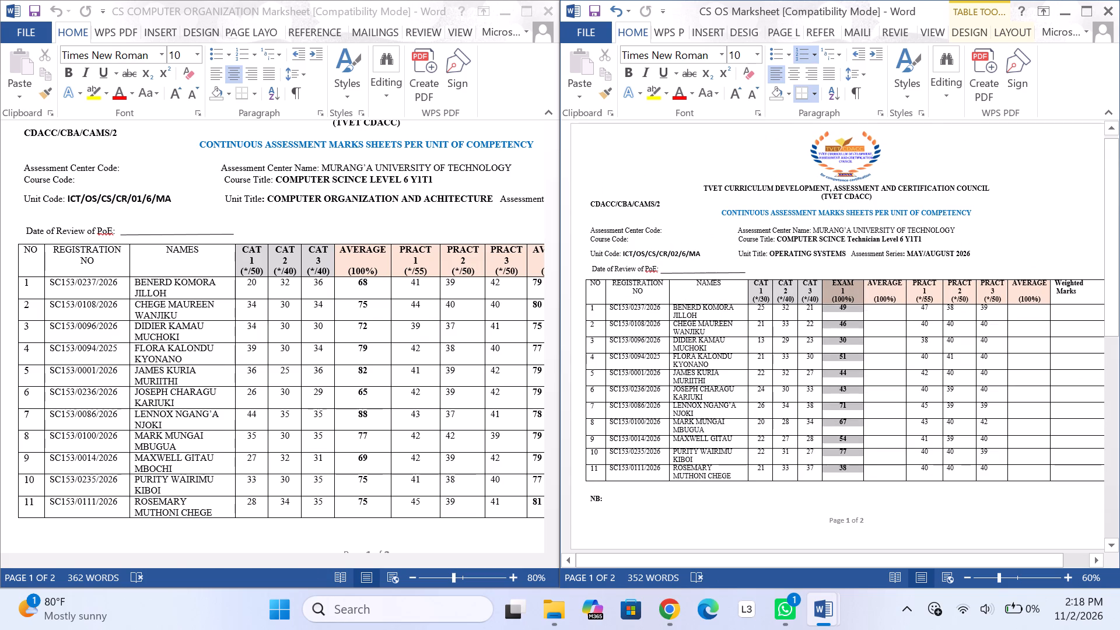
left_click_drag(863, 469, 863, 470)
key("BackSpace")
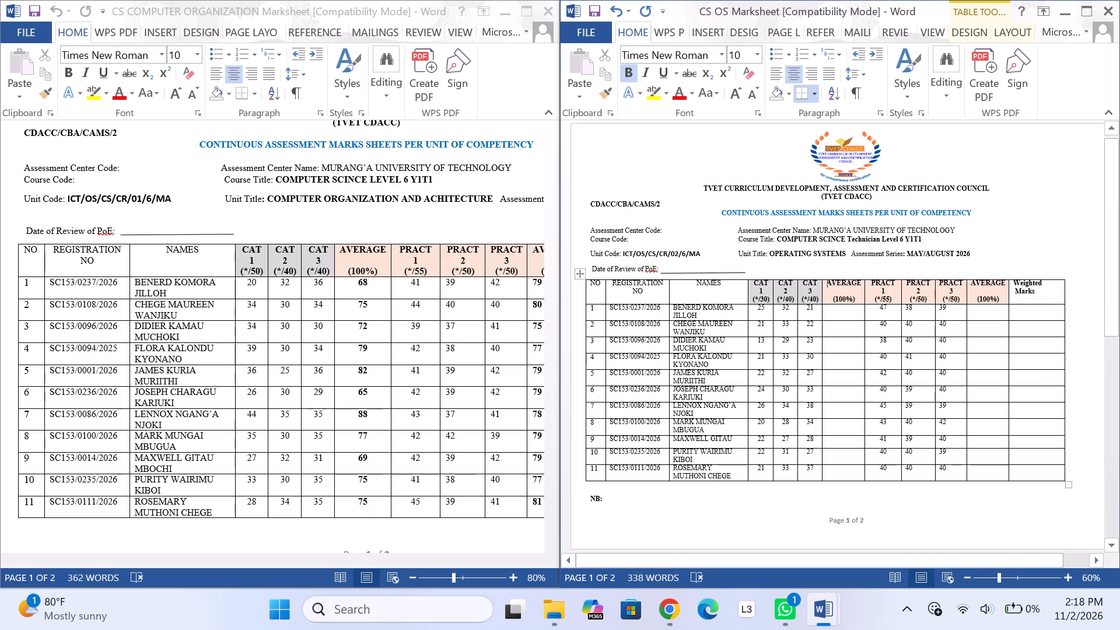
Maximize the CS OS Marksheet and fill the CAT AVERAGE column for rows 1 to 4 with 71, 69, 59 and 76.
left_click(1082, 8)
scroll(617, 318, "up", 3, "ctrl")
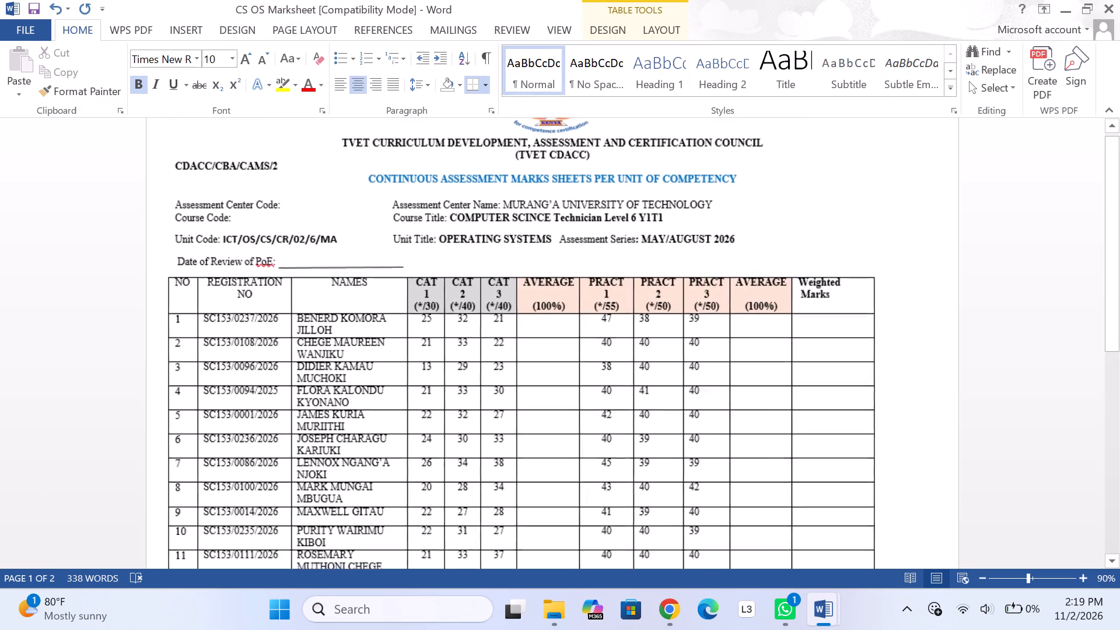
scroll(617, 318, "down", 1)
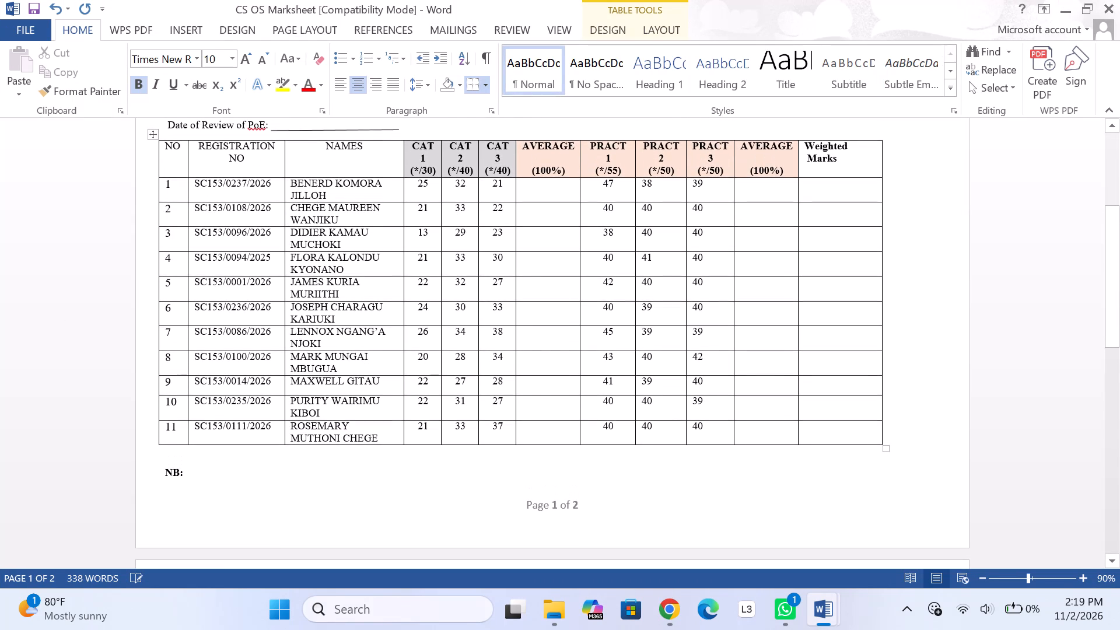
scroll(617, 318, "up", 1)
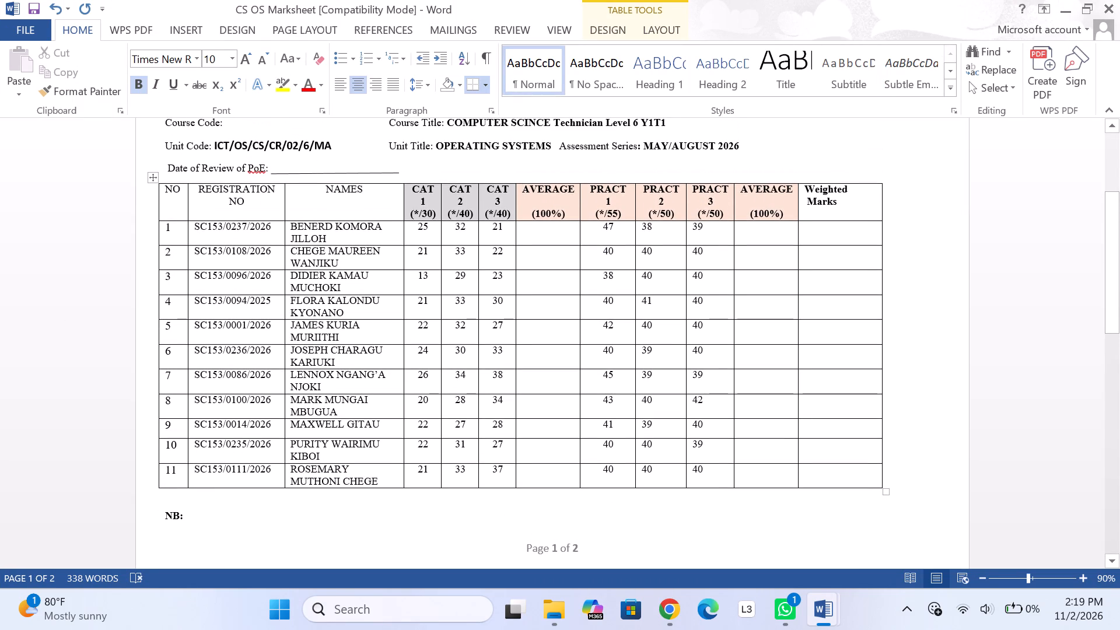
left_click(546, 230)
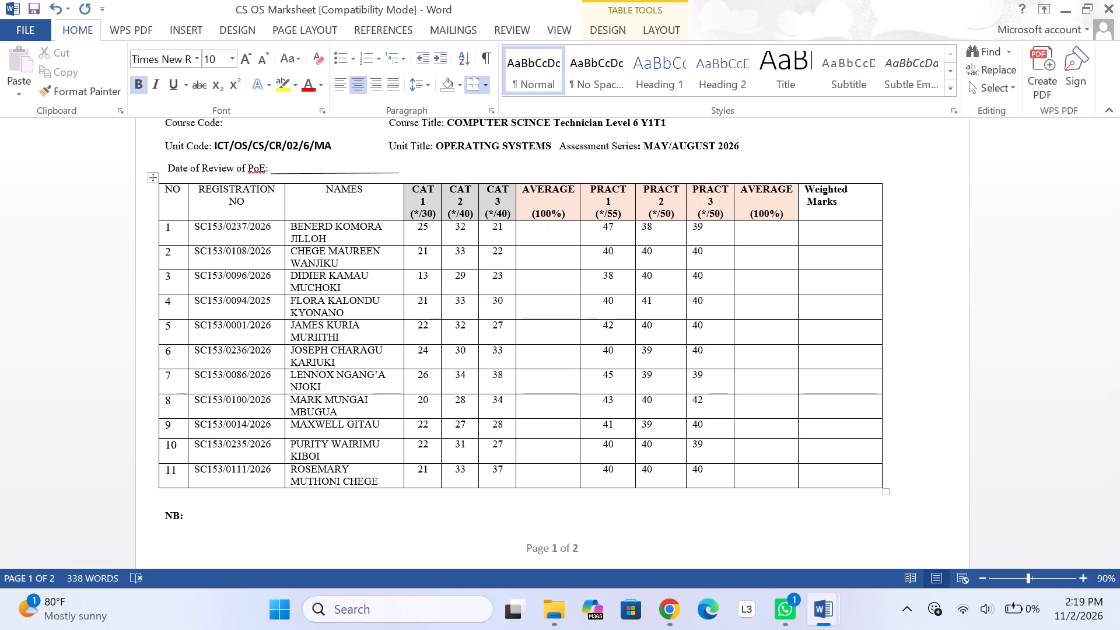
left_click(540, 235)
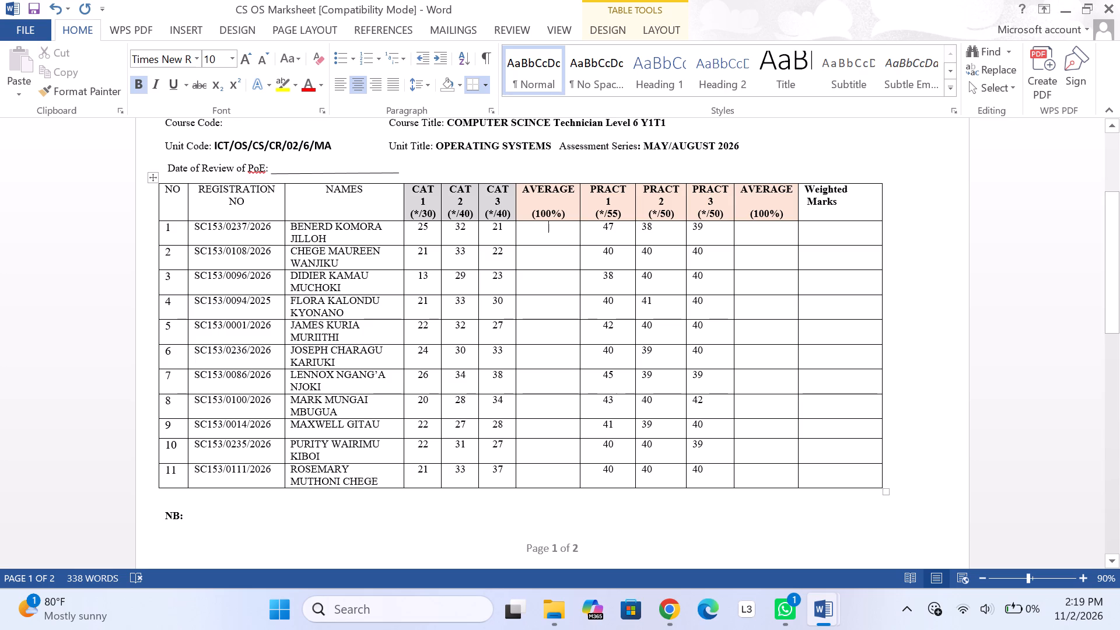
type("71")
left_click(549, 260)
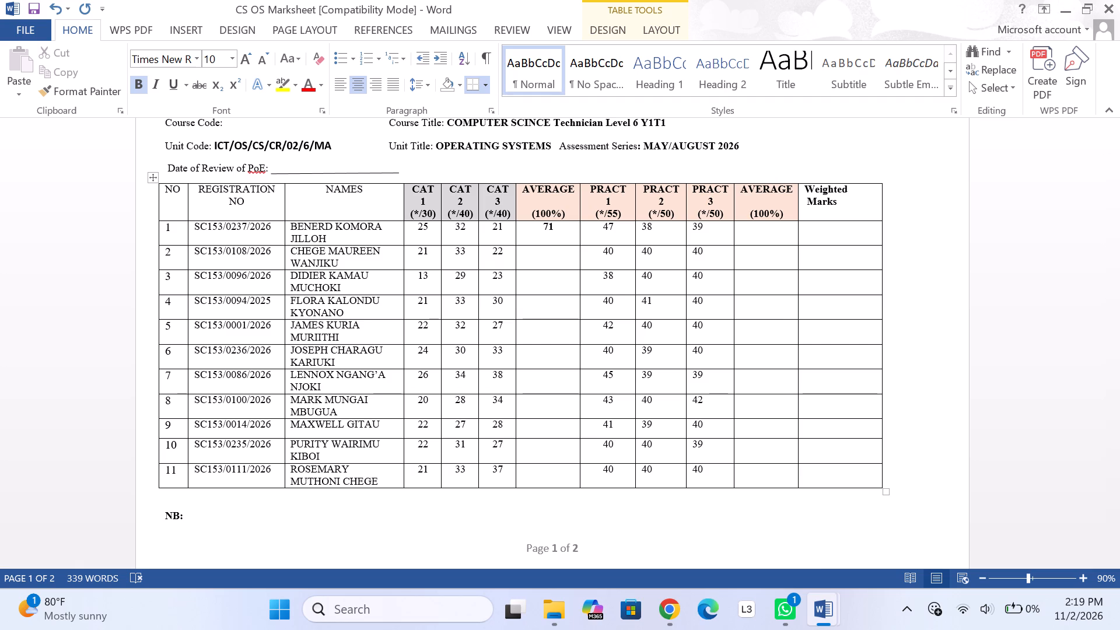
type("69")
left_click(551, 275)
key("5")
key("9")
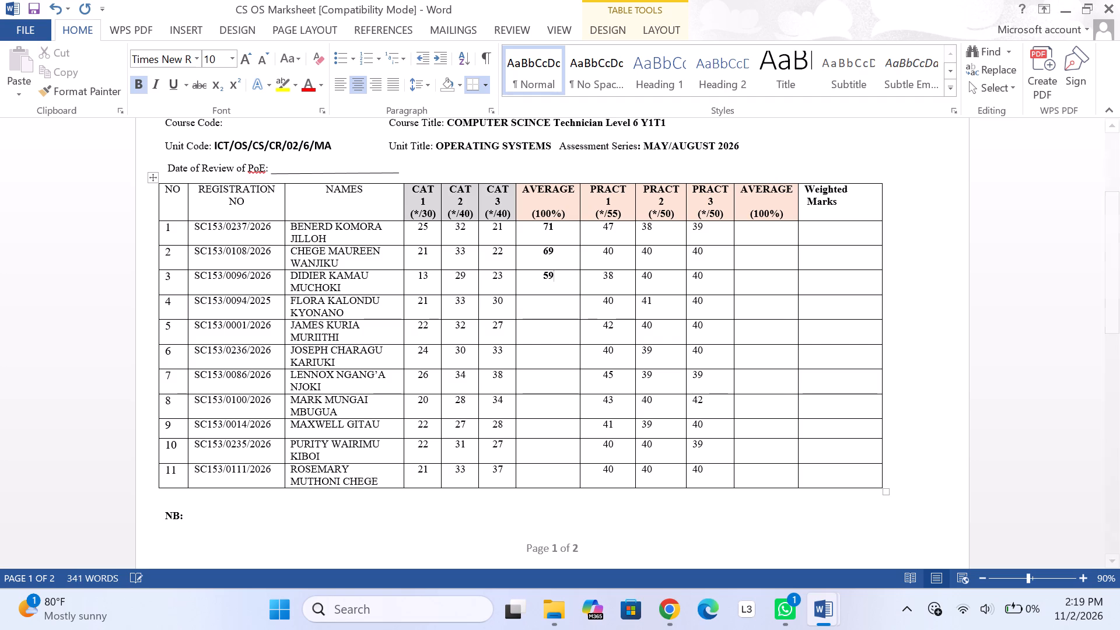
left_click(547, 302)
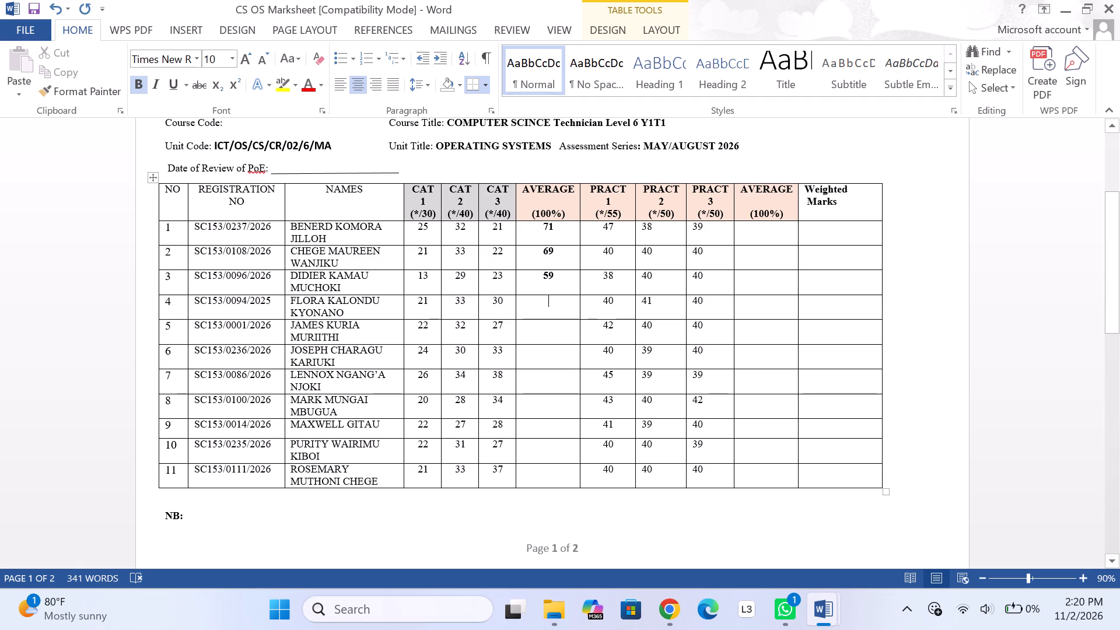
type("76")
Fill the CAT AVERAGE column for rows 5 to 8 with 74, 79, 89 and 87.
left_click(548, 331)
type("74")
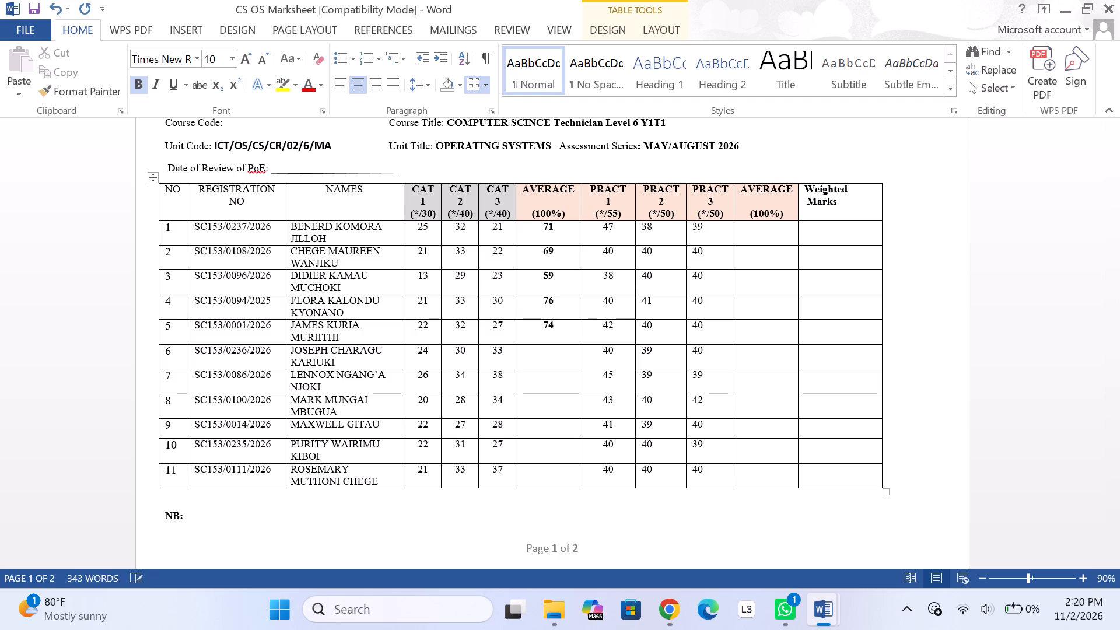
left_click(558, 358)
type("79")
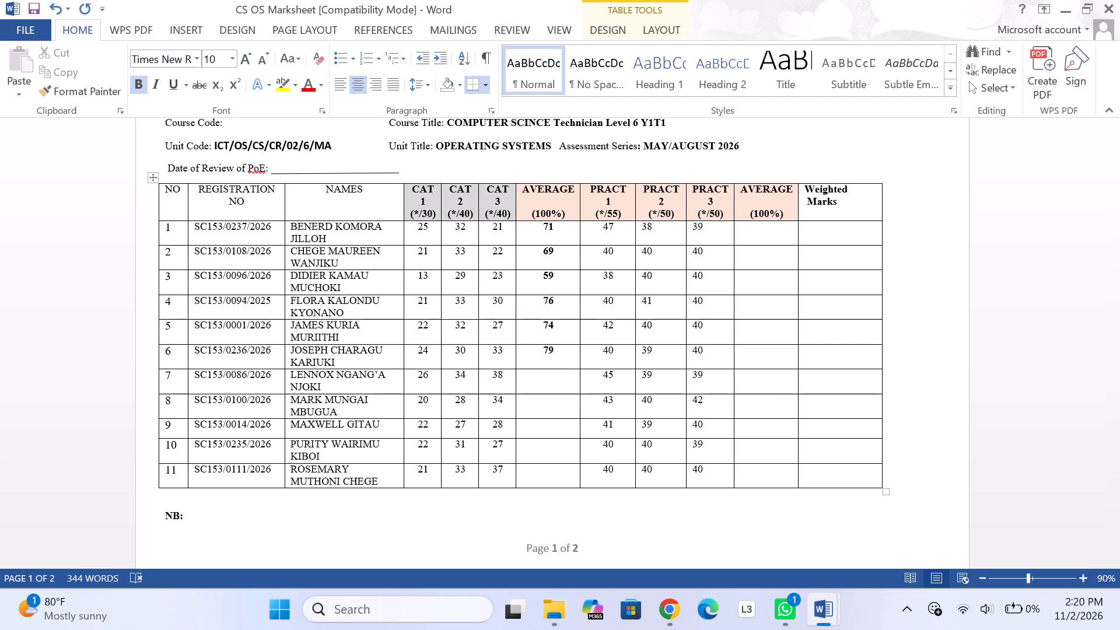
left_click(558, 388)
type("89")
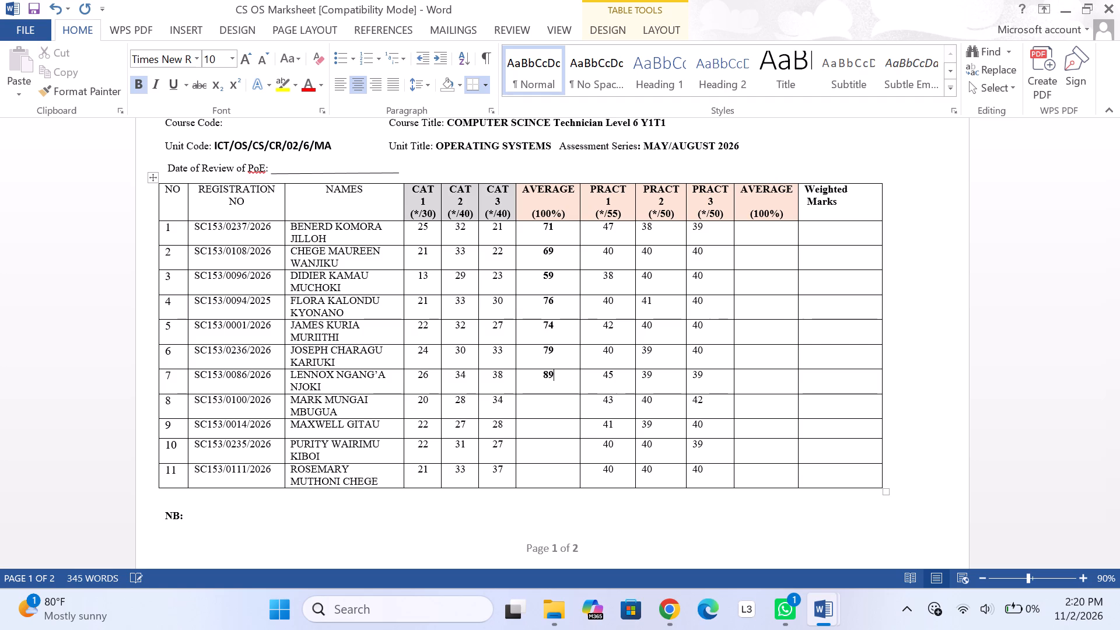
left_click(550, 402)
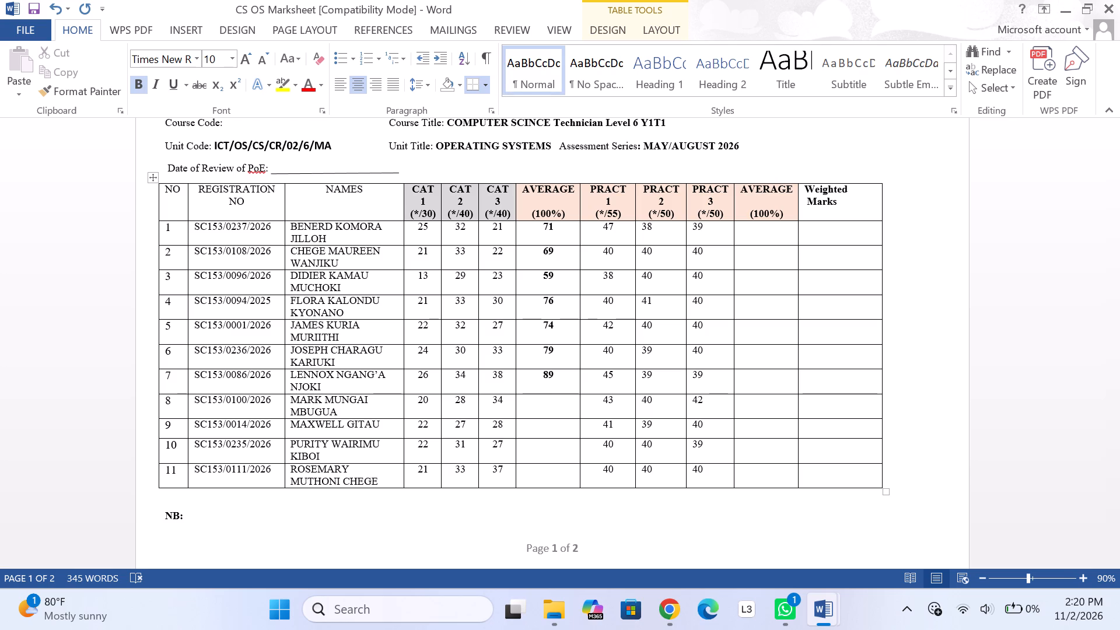
left_click(547, 415)
type("87")
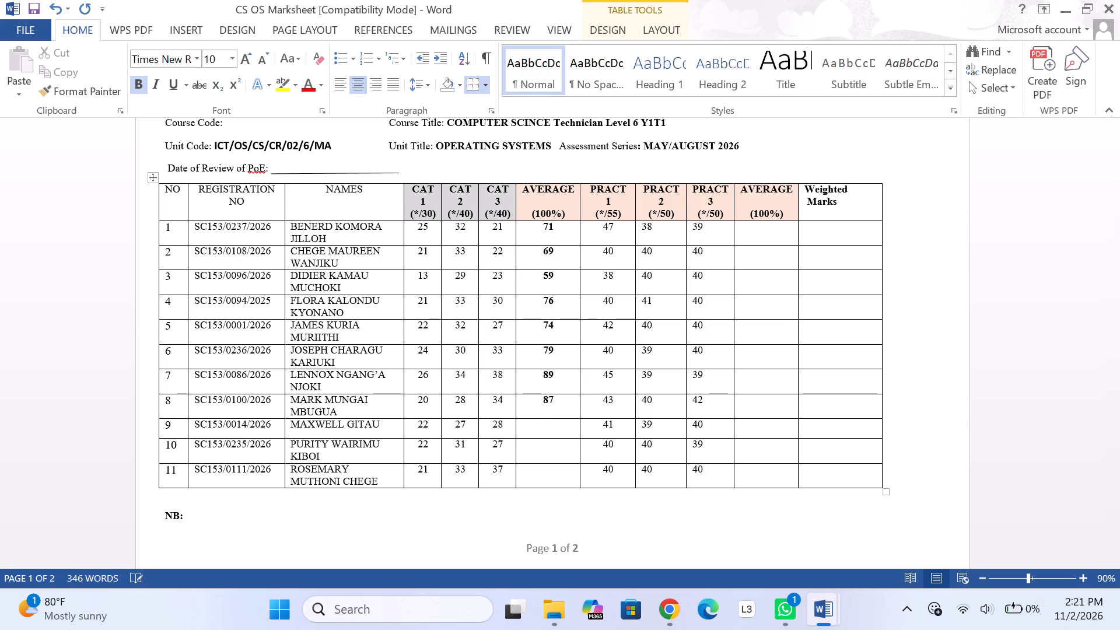
Fill the CAT AVERAGE column for rows 9 to 11 with 70, 73 and 83, and save the document.
left_click(548, 437)
type("70")
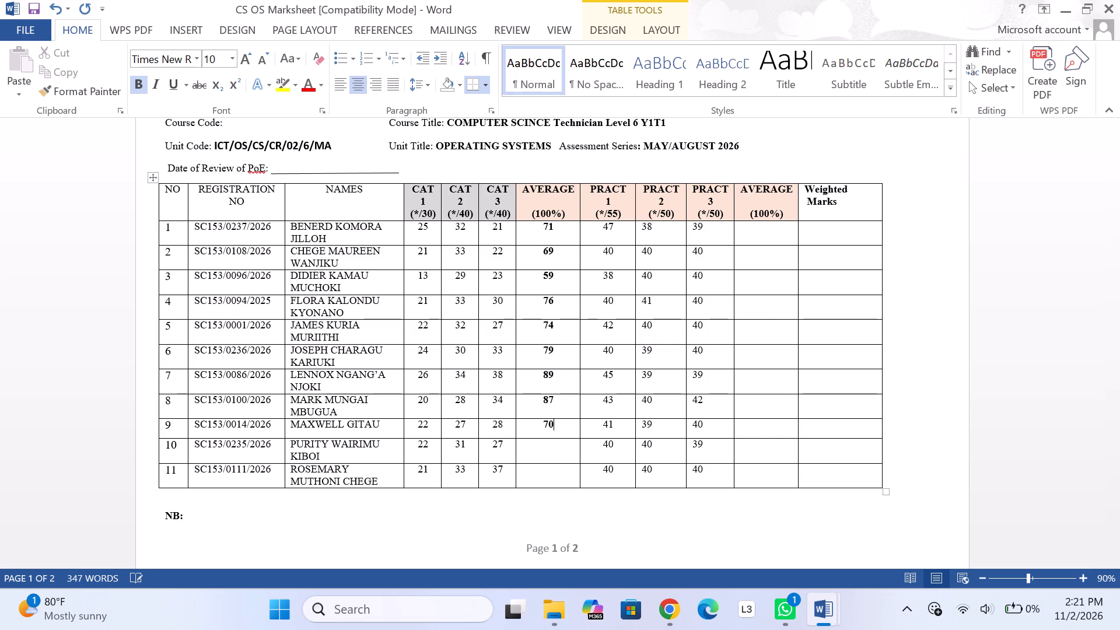
left_click(552, 450)
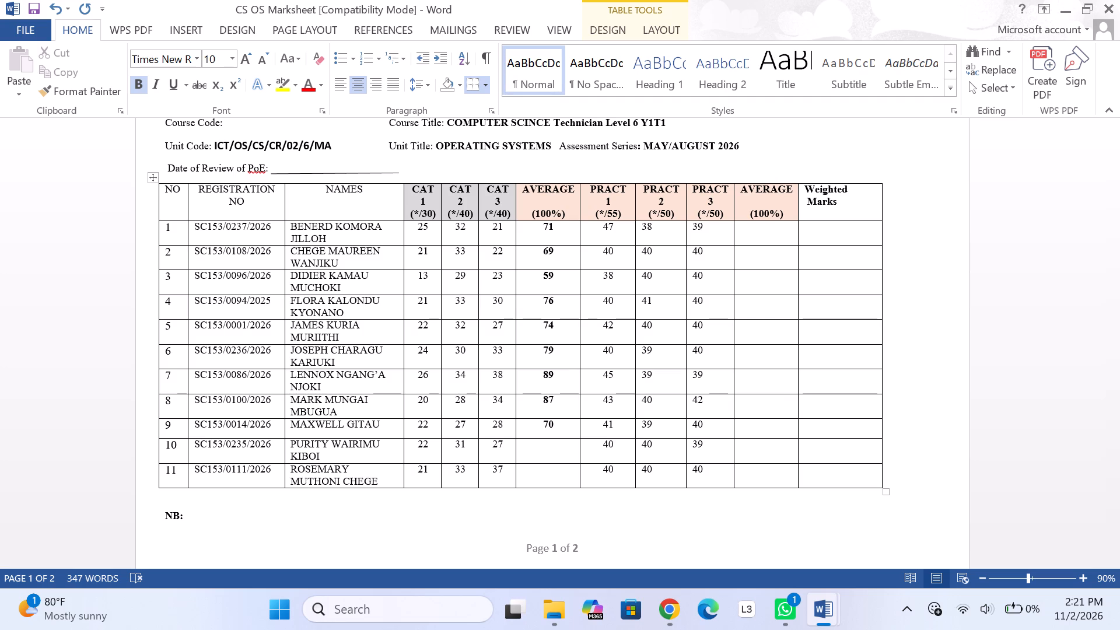
left_click(552, 450)
type("73")
left_click(554, 471)
type("83")
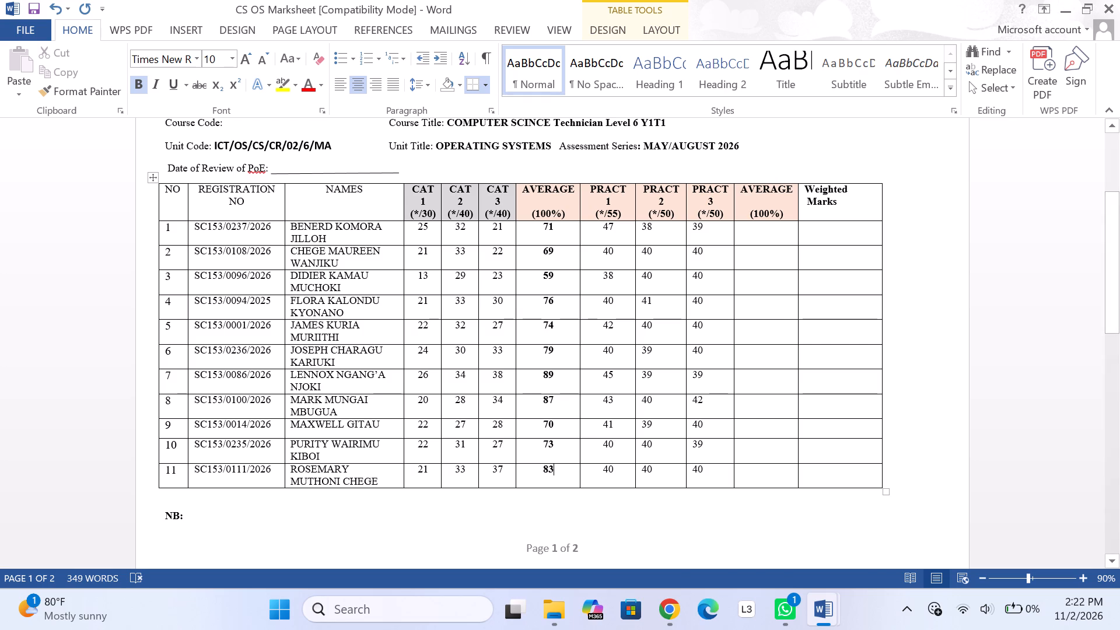
key("ctrl+s")
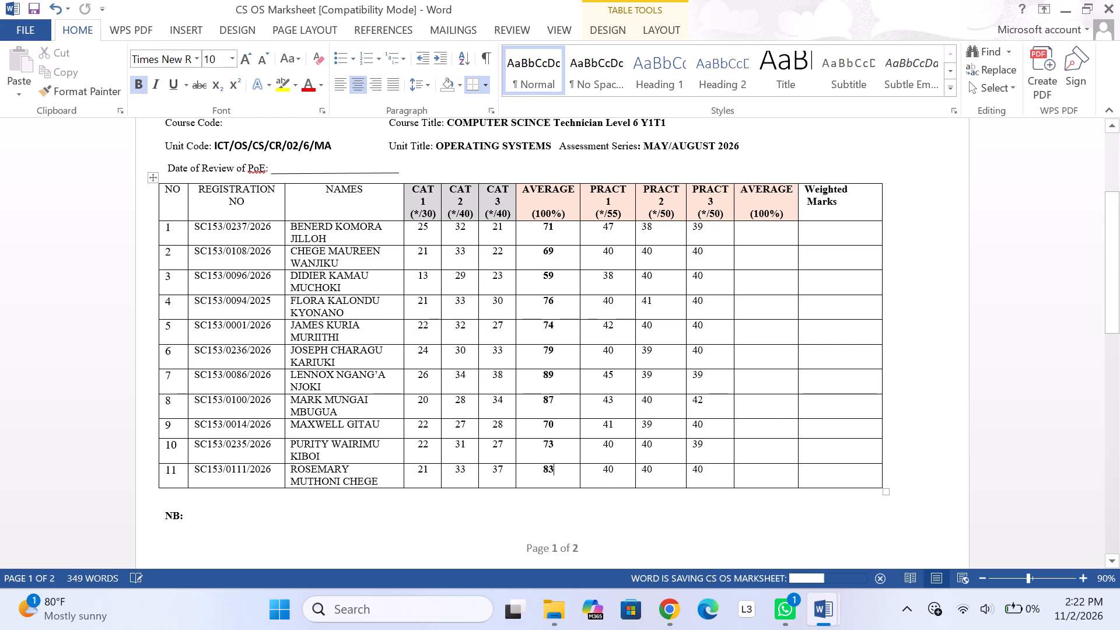
Fill the practical AVERAGE column, after PRACT 3, for rows 1 to 3 with 80, 77 and 76.
left_click(763, 254)
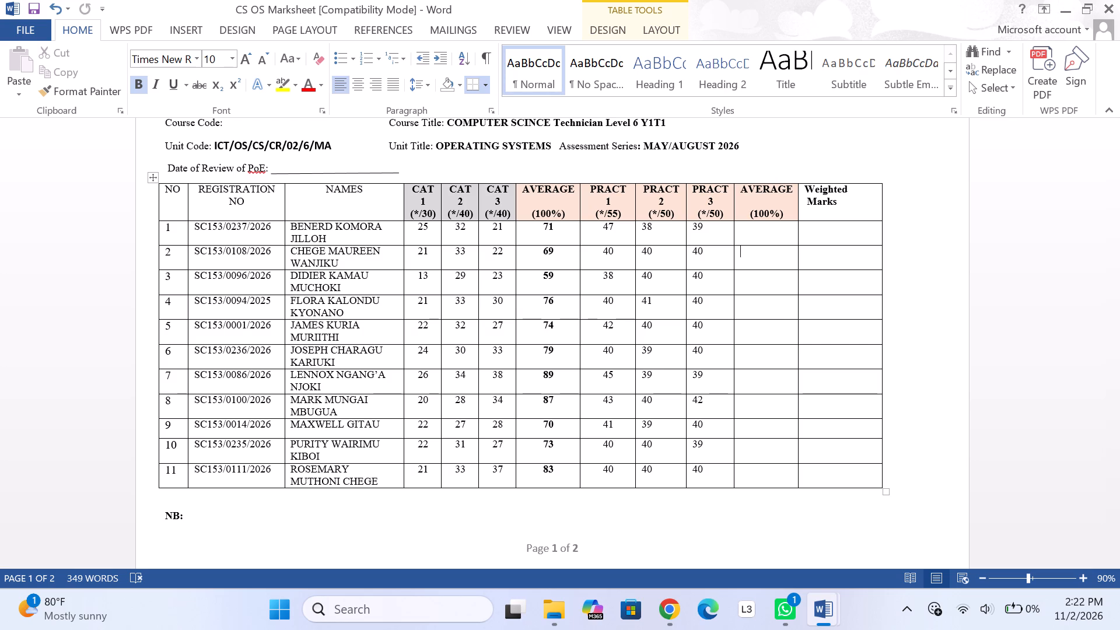
left_click(785, 237)
type("80")
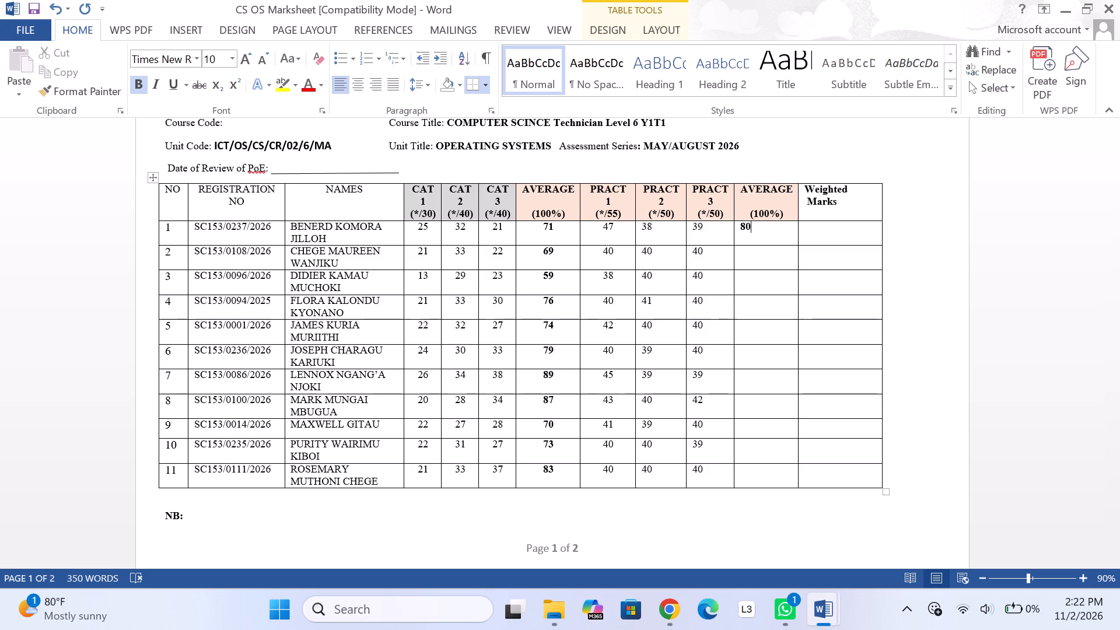
type("77")
key("BackSpace")
key("BackSpace")
key("Down")
type("77")
left_click(759, 298)
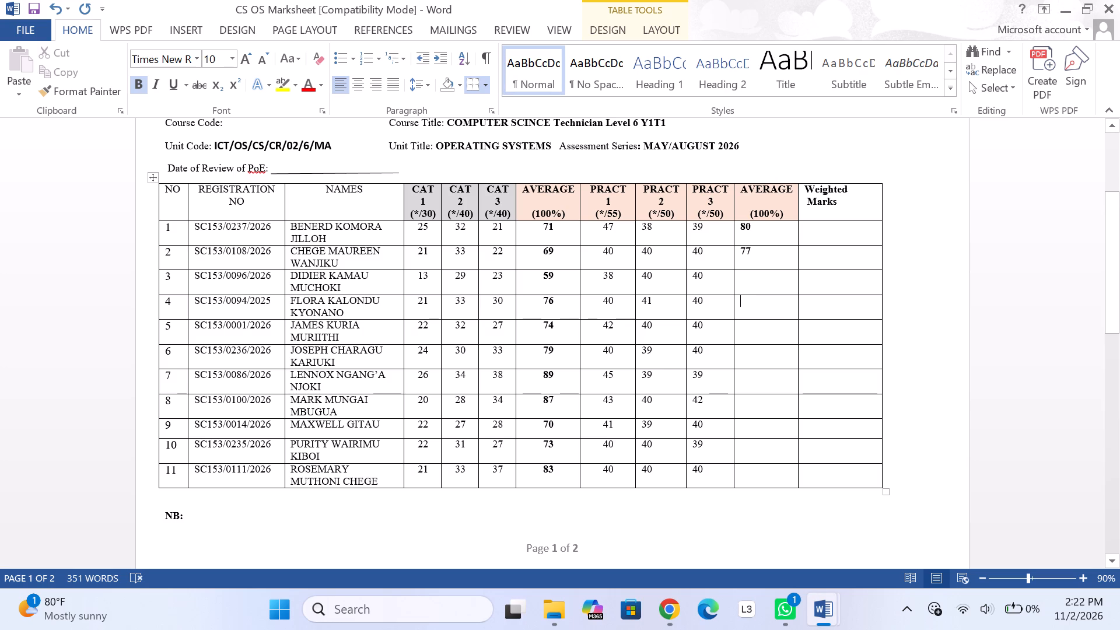
left_click(761, 275)
key("7")
key("6")
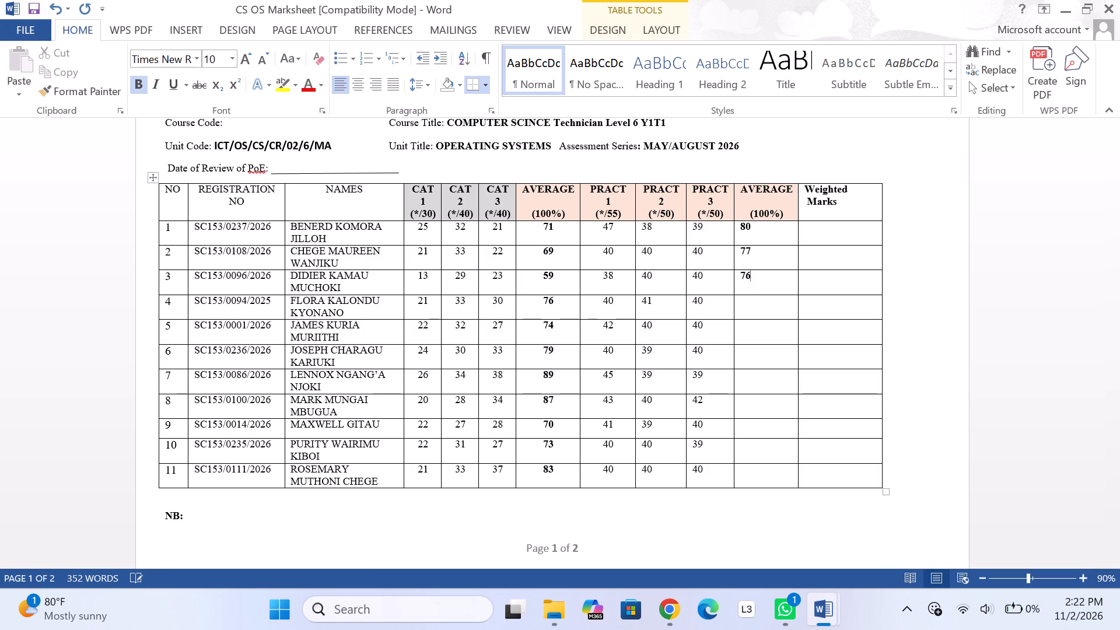
left_click(762, 317)
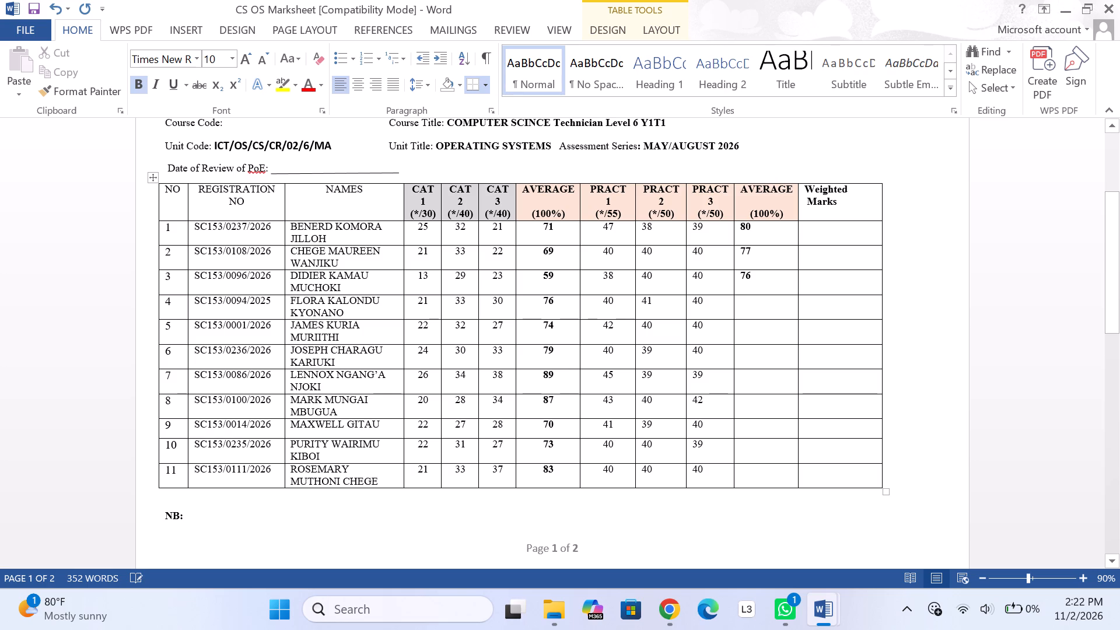
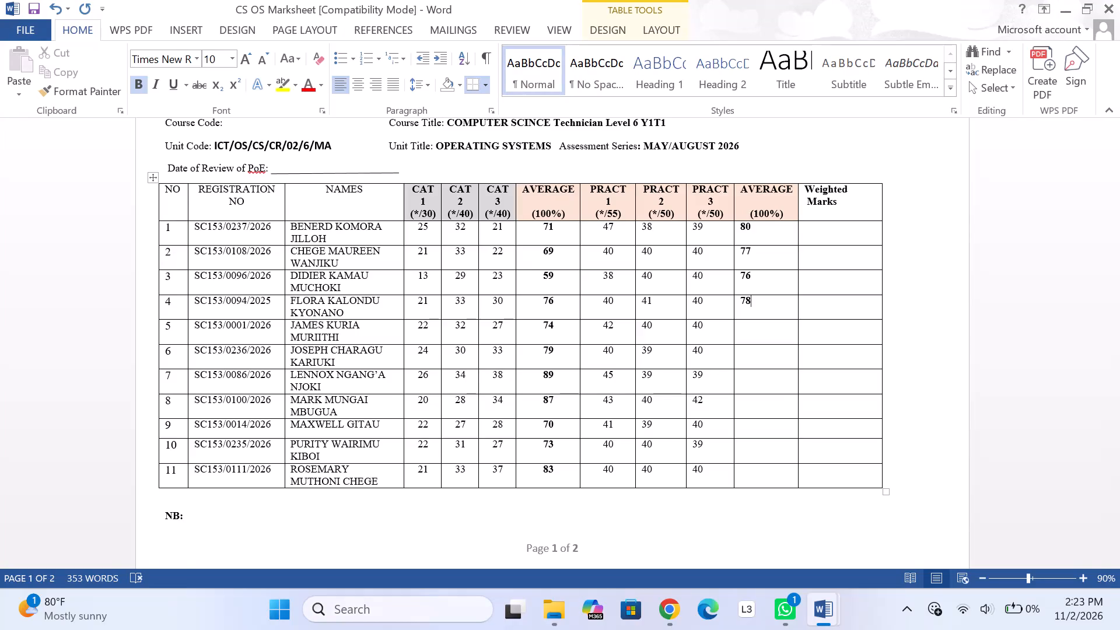
Fill the practical AVERAGE column, after PRACT 3, with 79 for row 5 and begin the row 6 value with 8.
key("Down")
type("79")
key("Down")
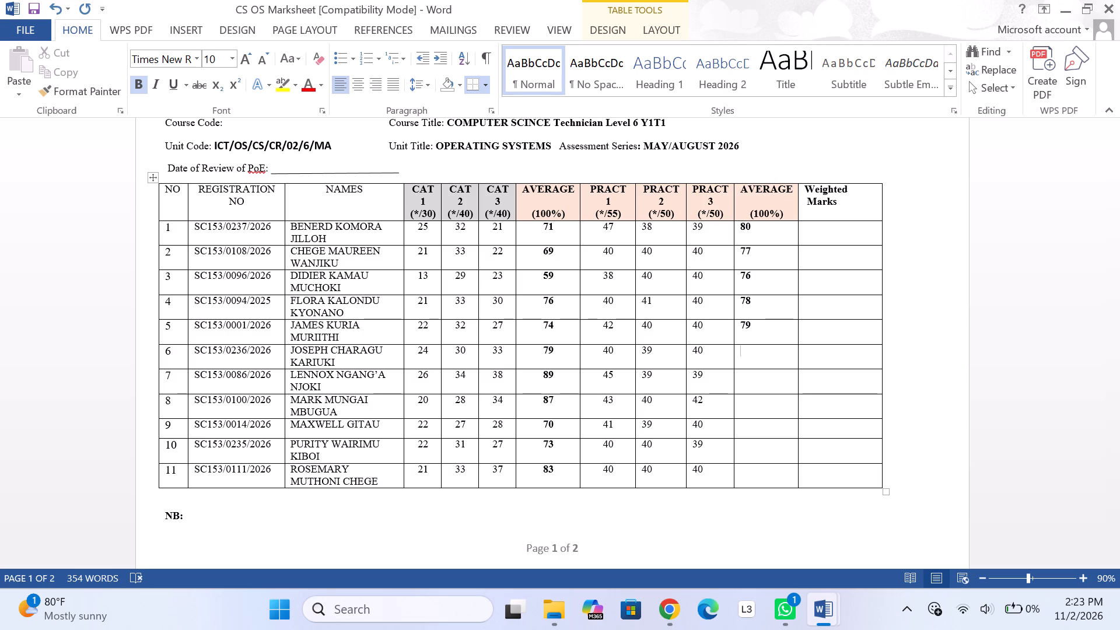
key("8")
Fill the practical AVERAGE column, after PRACT 3, for rows 6 to 8 with 77, 79 and 81, replacing the started row 6 entry.
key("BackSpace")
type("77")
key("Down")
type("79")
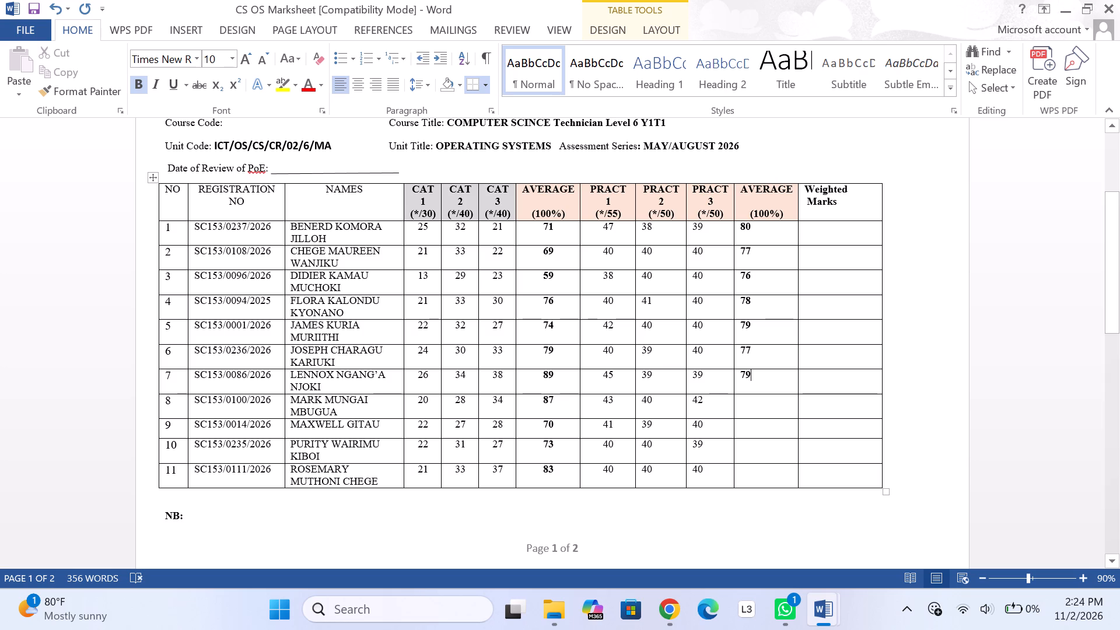
left_click(751, 411)
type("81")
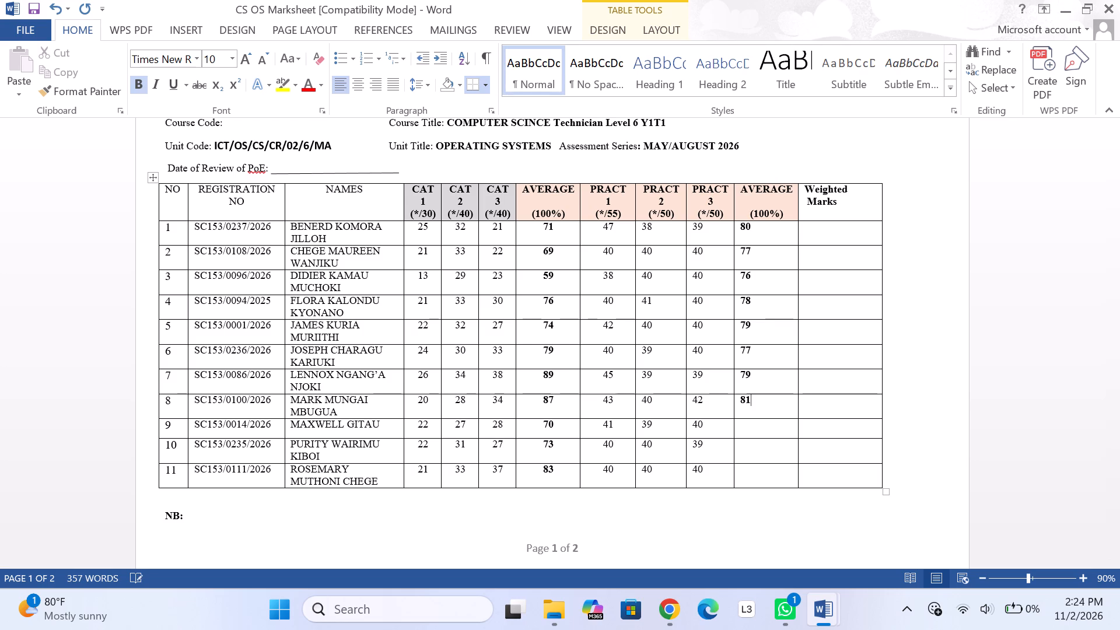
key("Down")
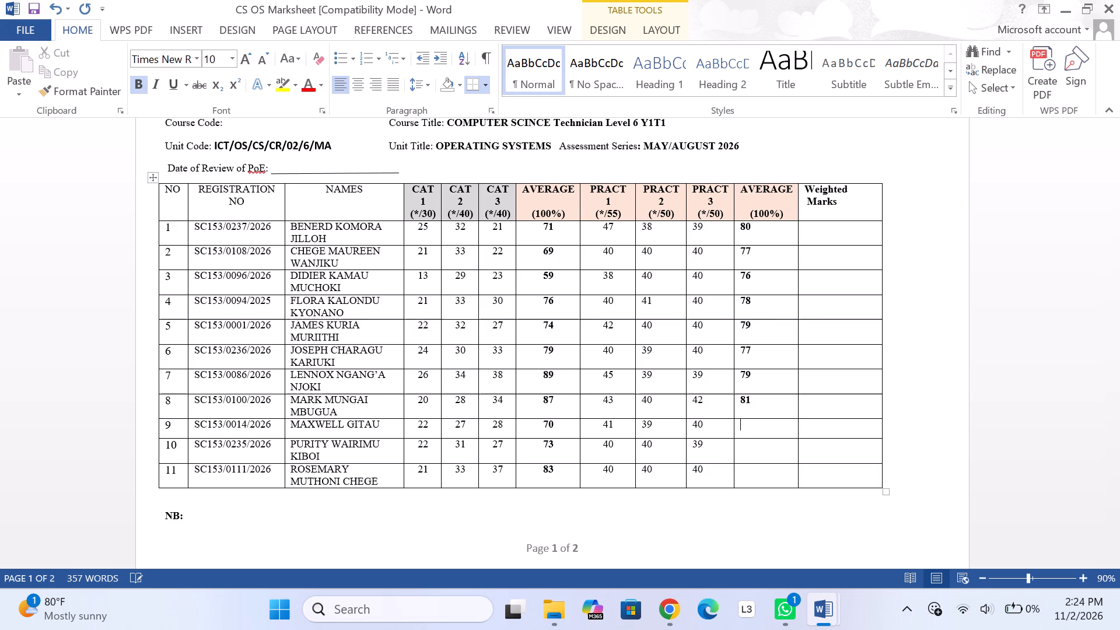
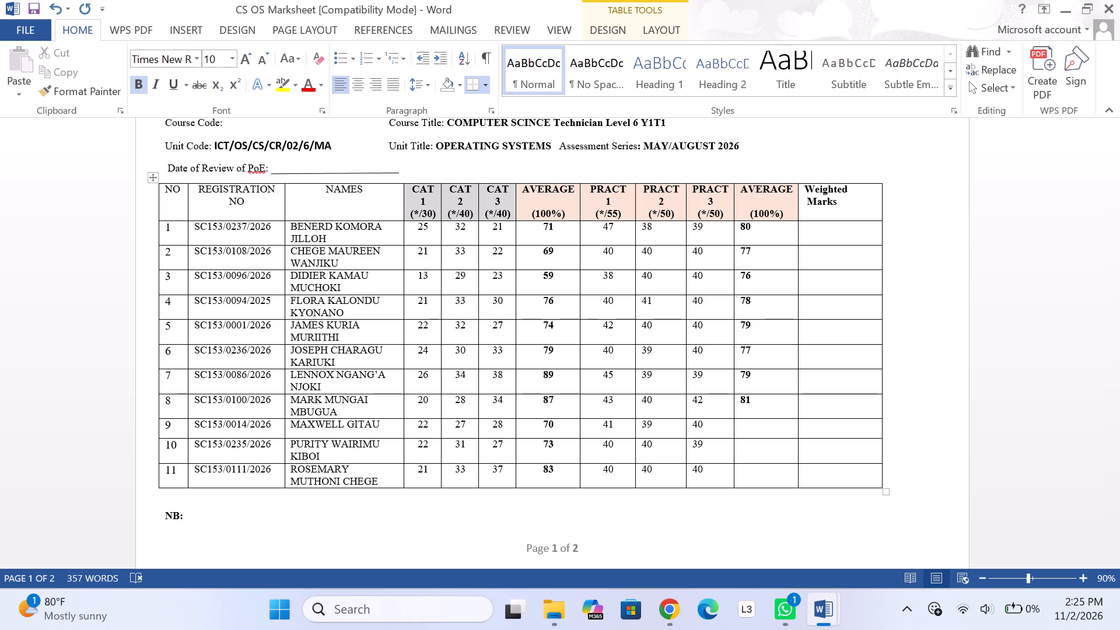
Enter 77 in the practical AVERAGE column, after PRACT 3, for row 9 and move on to the row 10 cell.
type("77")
left_click(746, 456)
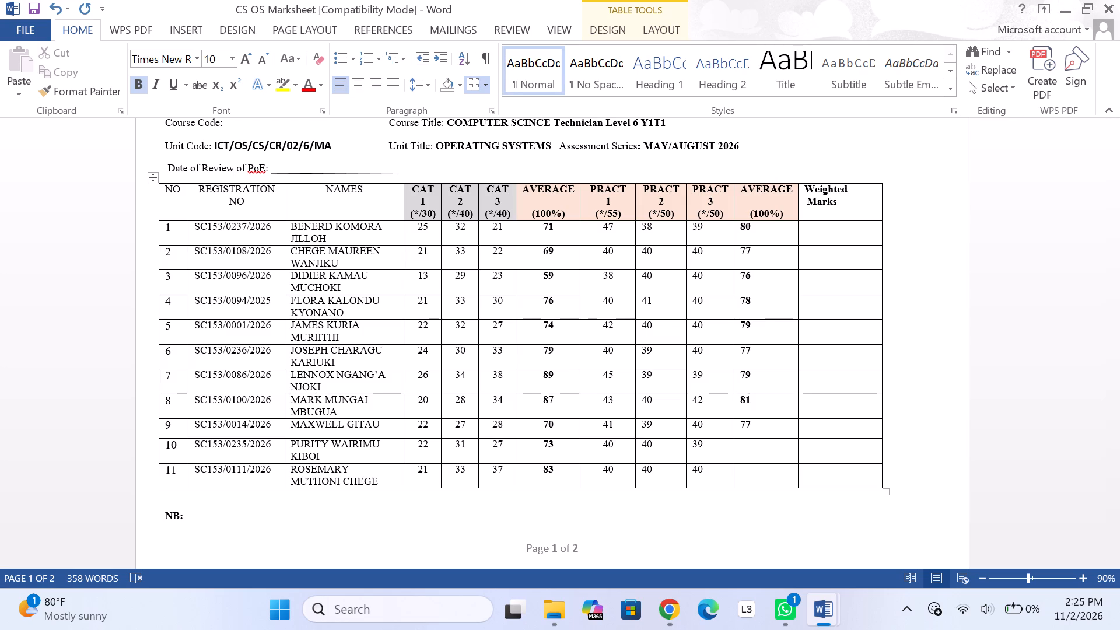
Fill the practical AVERAGE column, after PRACT 3, with 77 for row 10 and 77 for row 11.
type("77")
left_click(765, 482)
type("77")
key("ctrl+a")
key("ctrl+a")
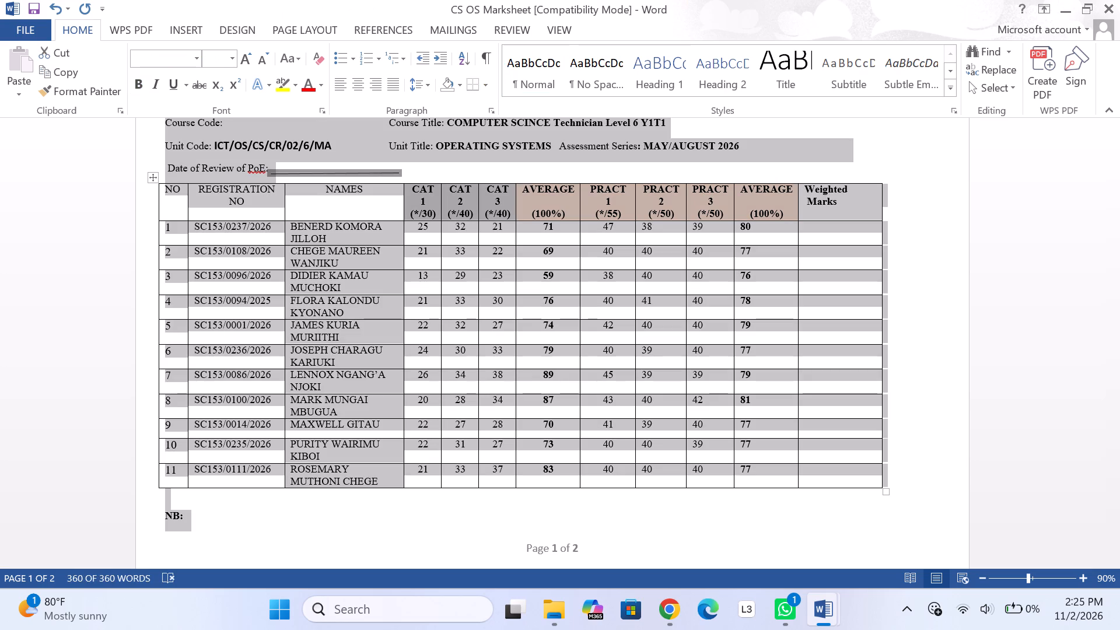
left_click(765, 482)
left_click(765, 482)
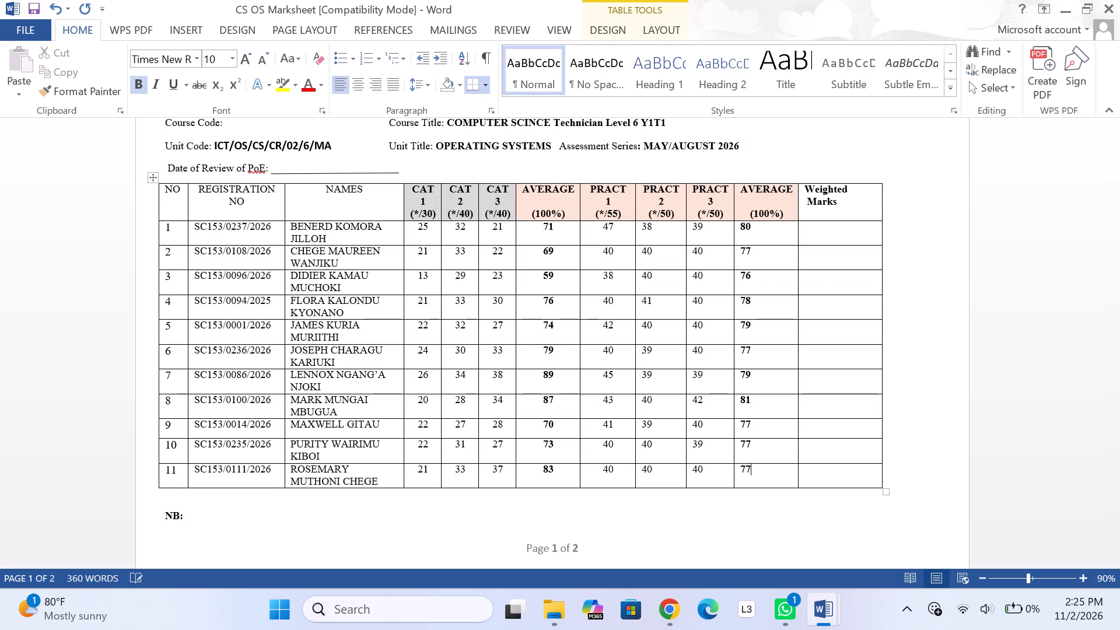
Save the completed Operating Systems marksheet document.
key("ctrl+s")
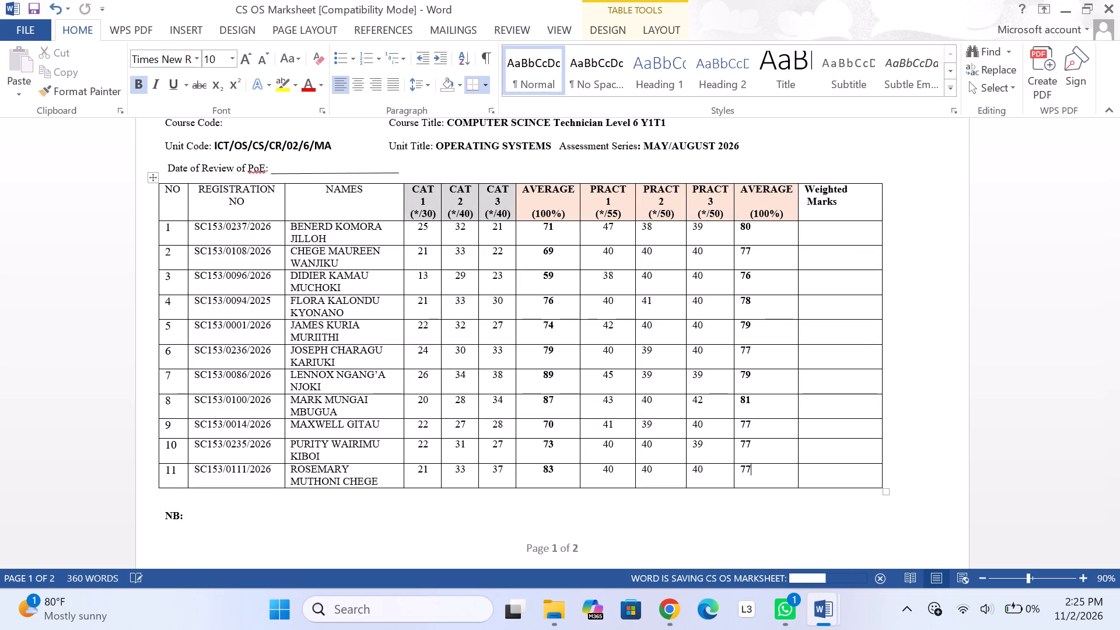
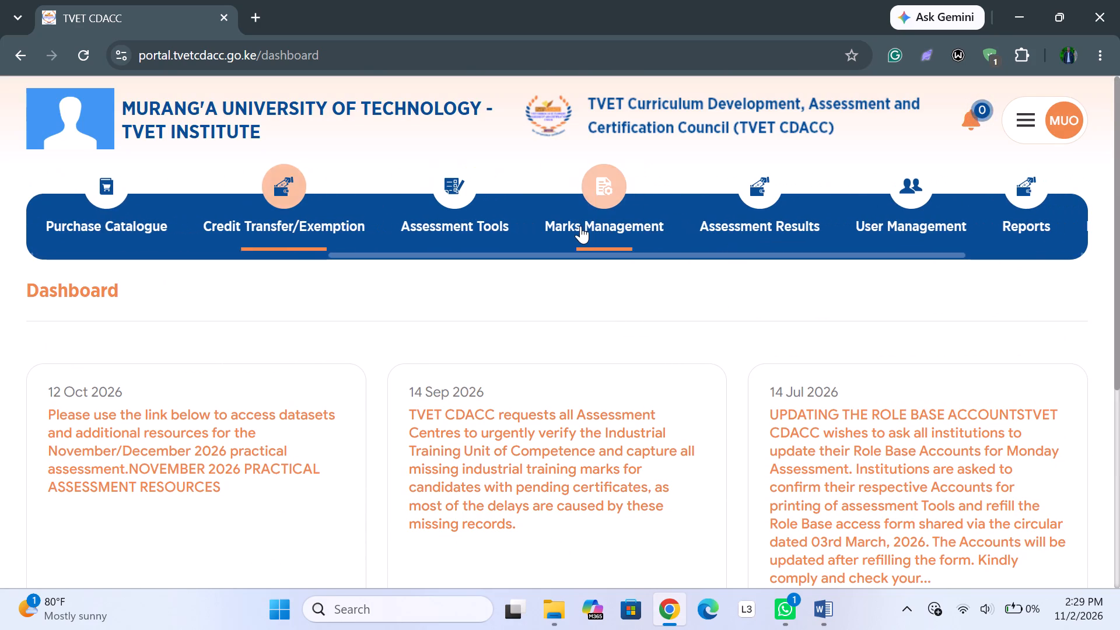
Open the Marks Management section of the TVET CDACC portal.
left_click(576, 226)
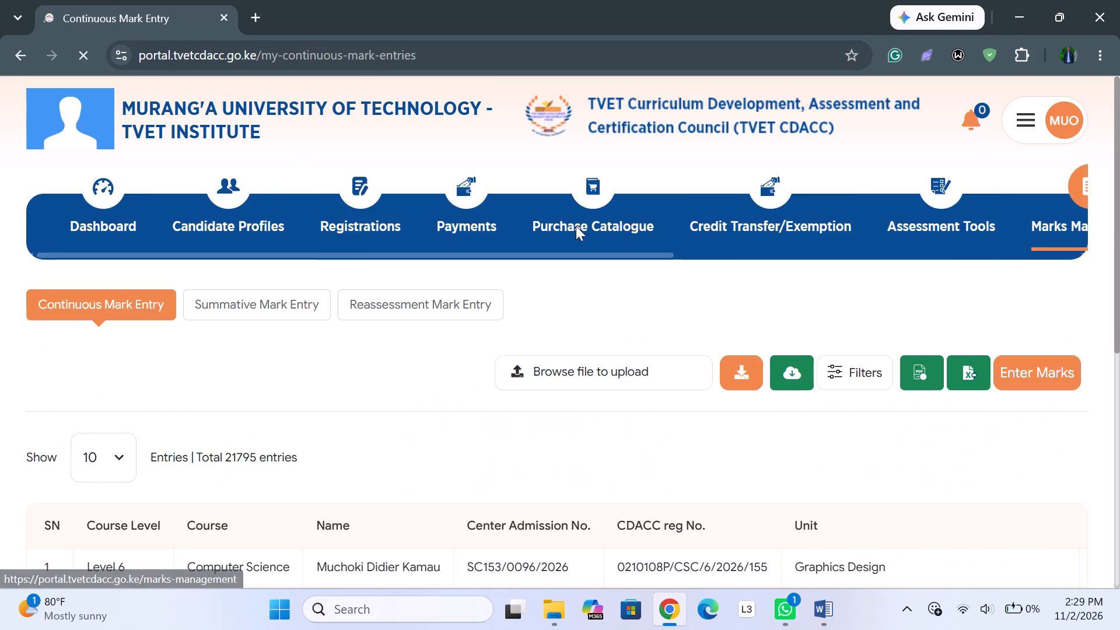
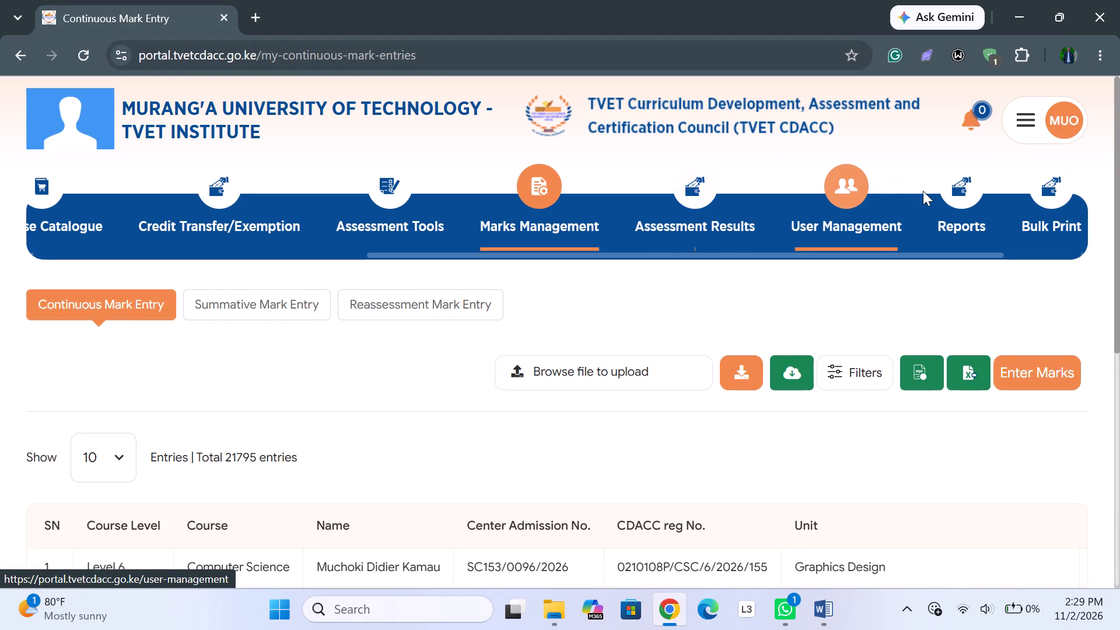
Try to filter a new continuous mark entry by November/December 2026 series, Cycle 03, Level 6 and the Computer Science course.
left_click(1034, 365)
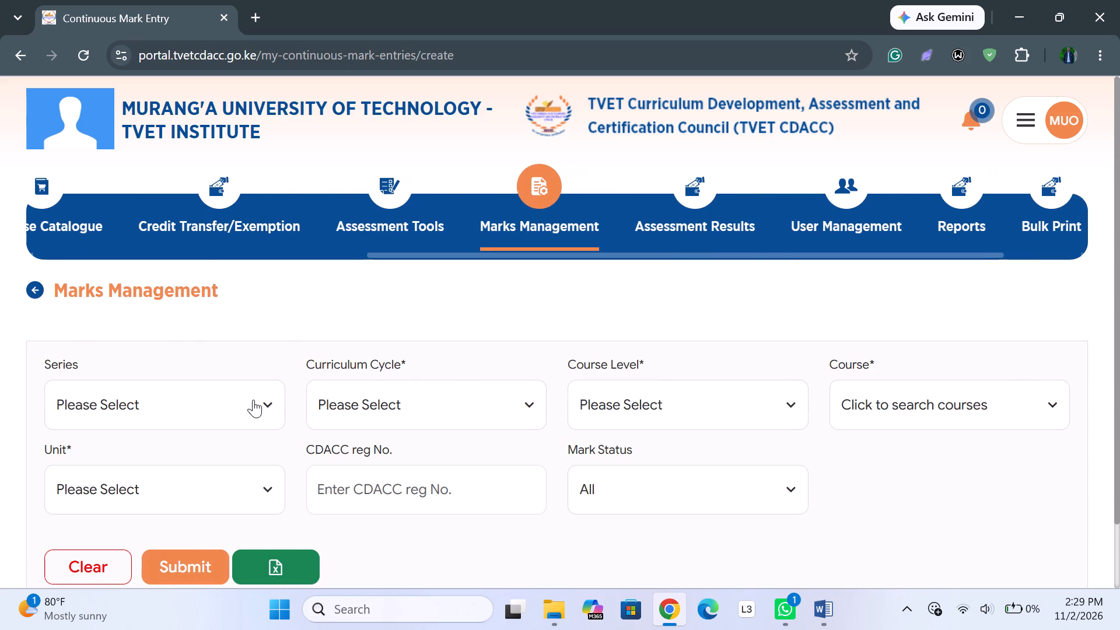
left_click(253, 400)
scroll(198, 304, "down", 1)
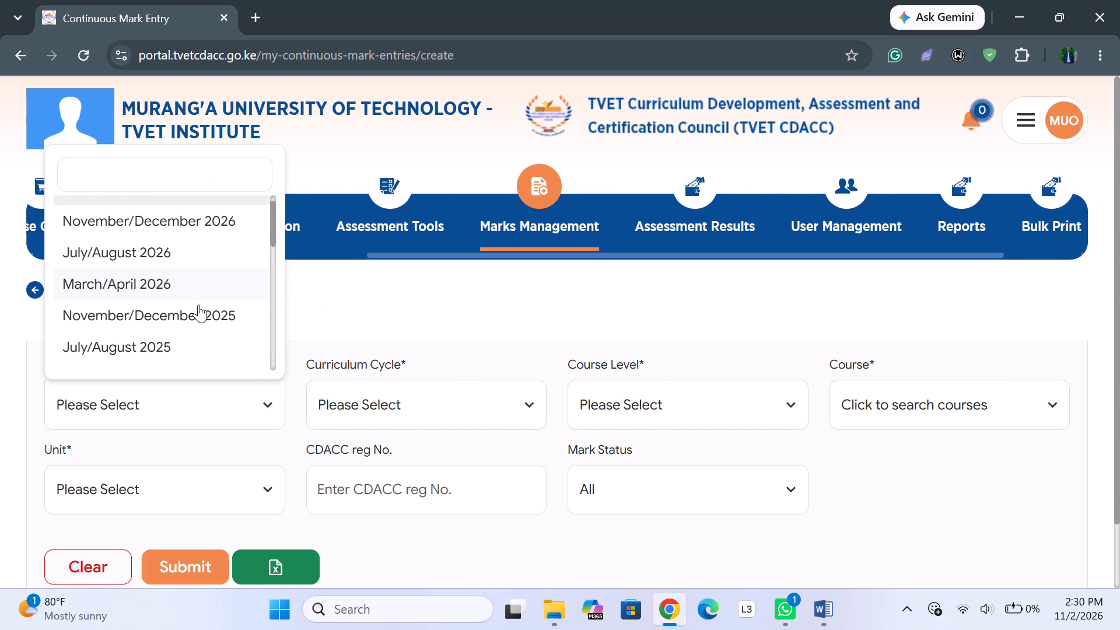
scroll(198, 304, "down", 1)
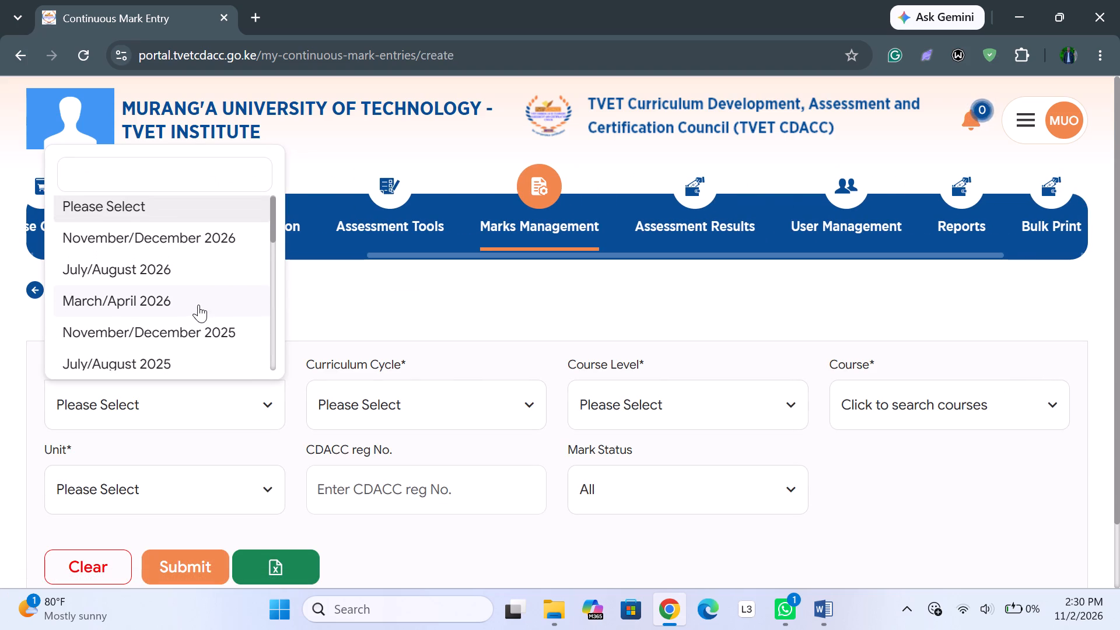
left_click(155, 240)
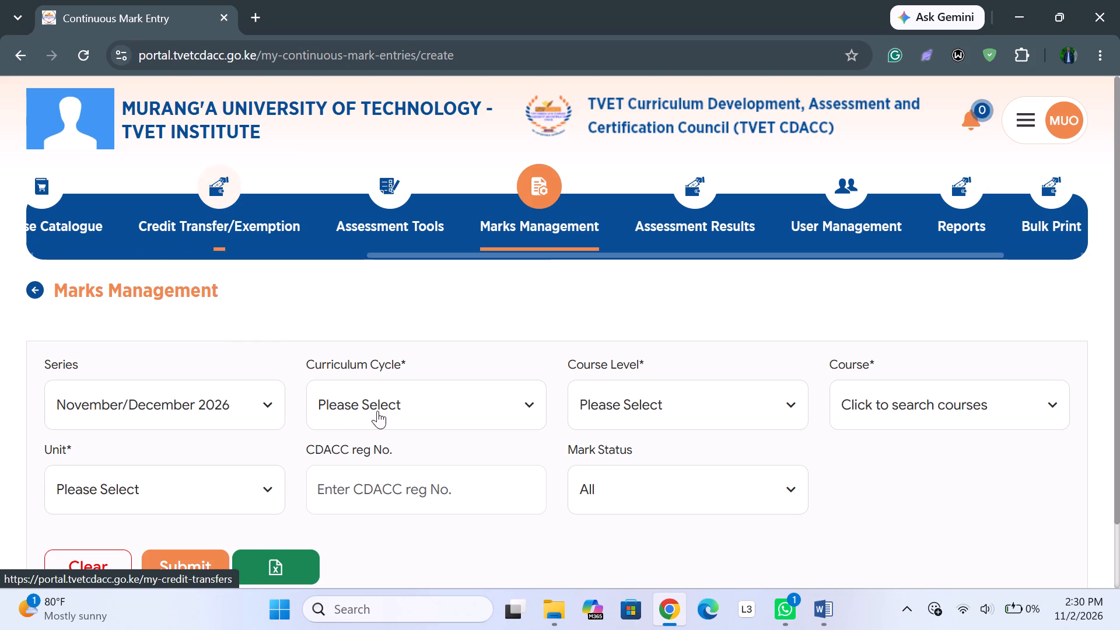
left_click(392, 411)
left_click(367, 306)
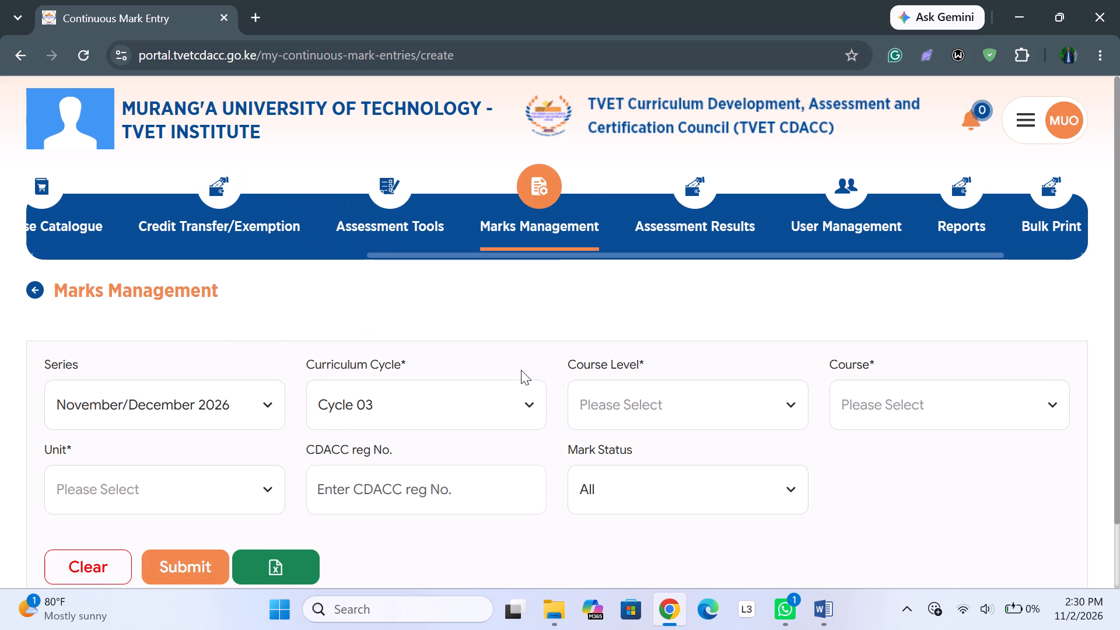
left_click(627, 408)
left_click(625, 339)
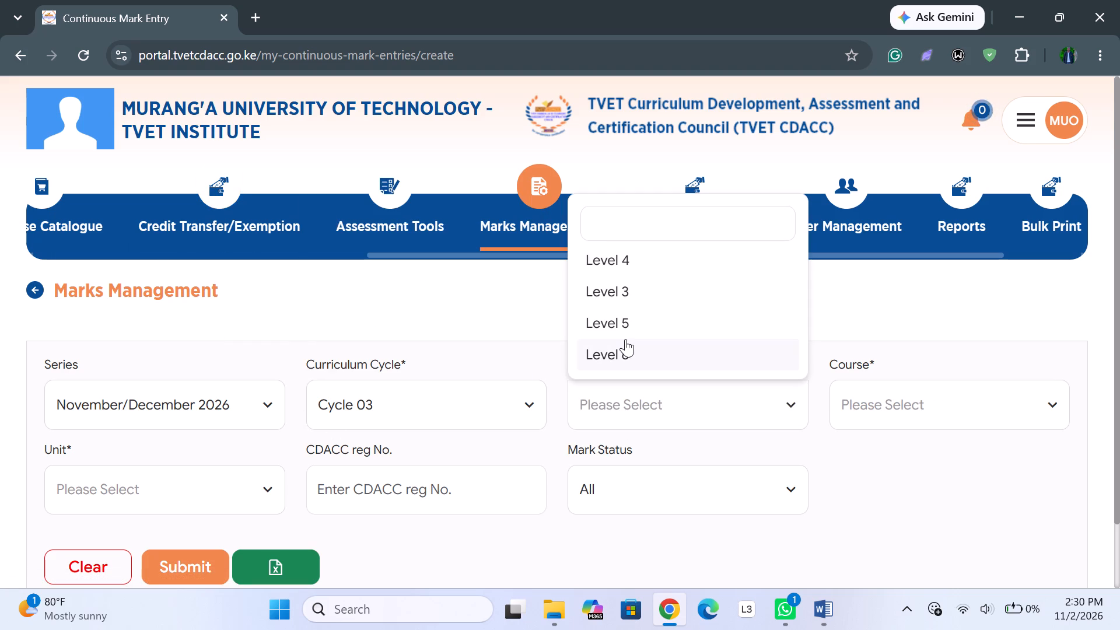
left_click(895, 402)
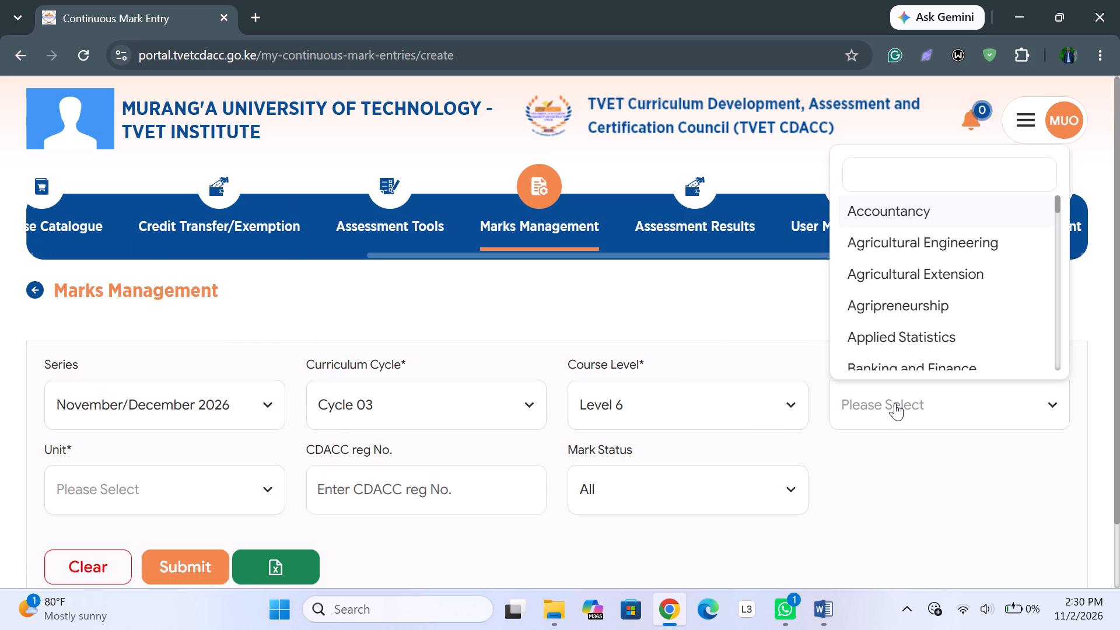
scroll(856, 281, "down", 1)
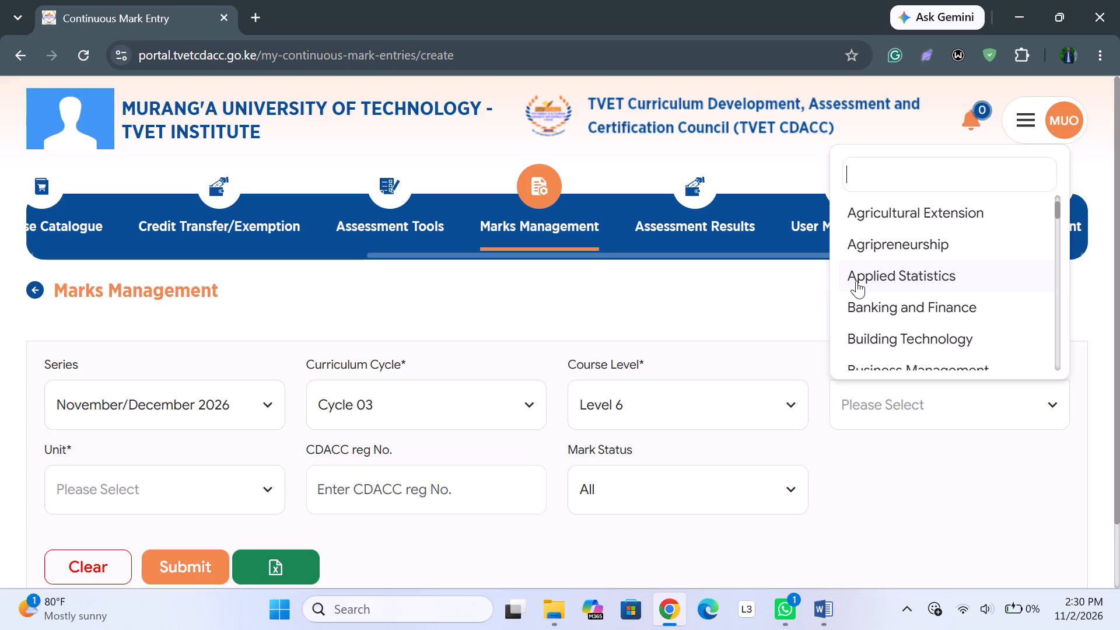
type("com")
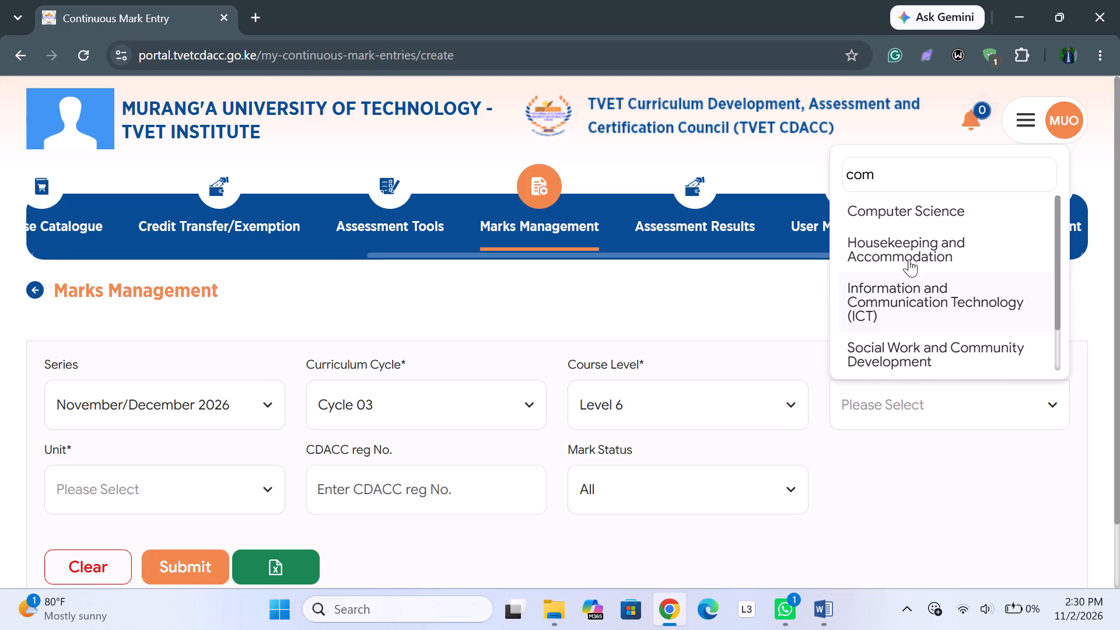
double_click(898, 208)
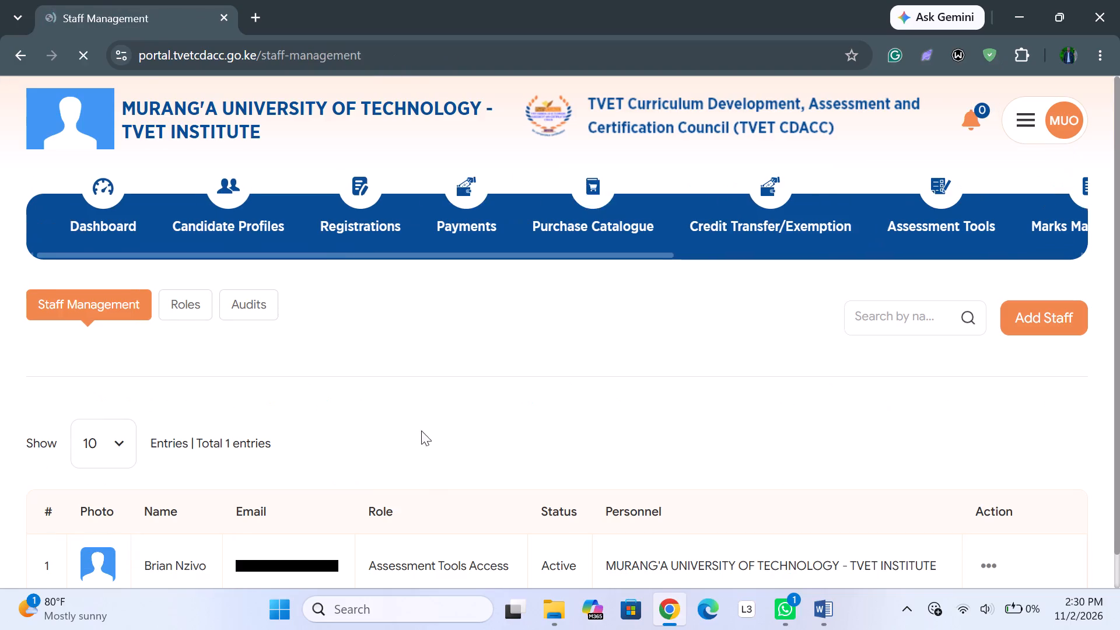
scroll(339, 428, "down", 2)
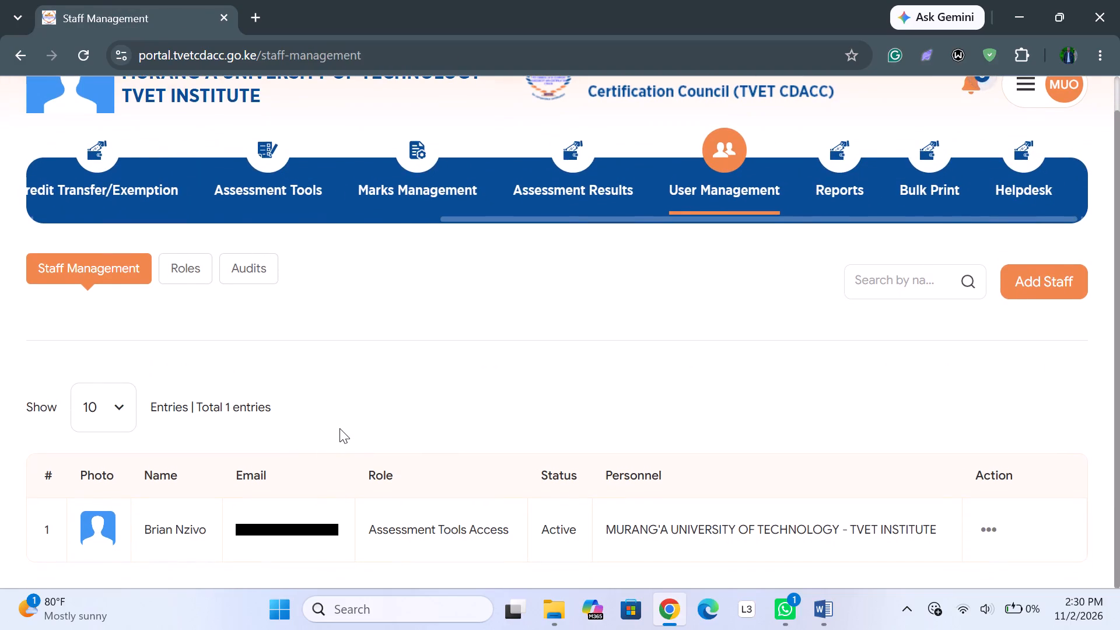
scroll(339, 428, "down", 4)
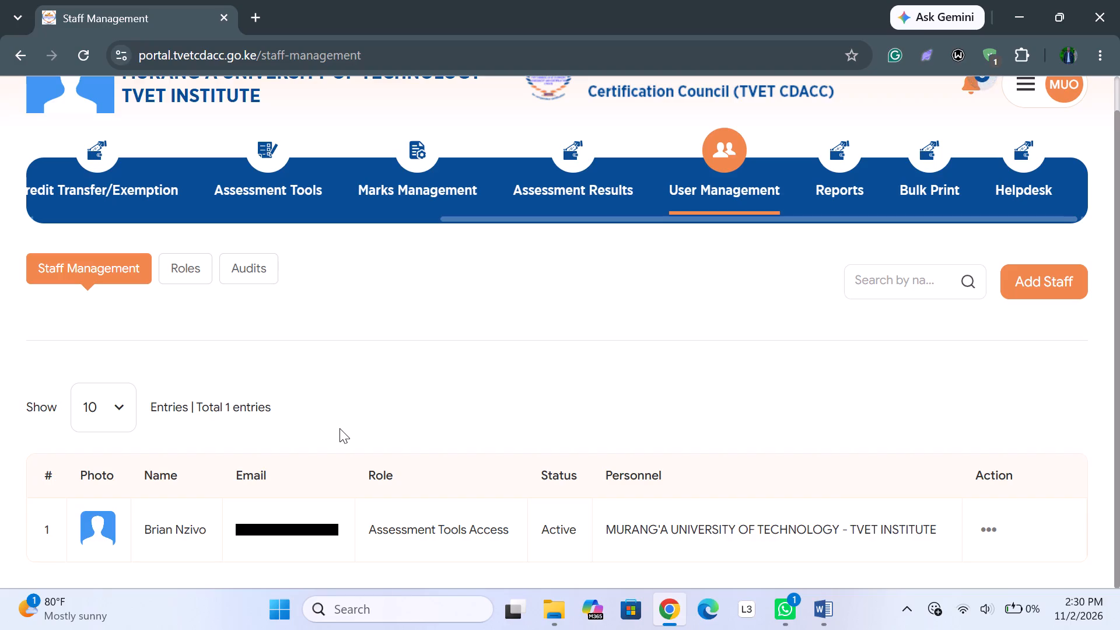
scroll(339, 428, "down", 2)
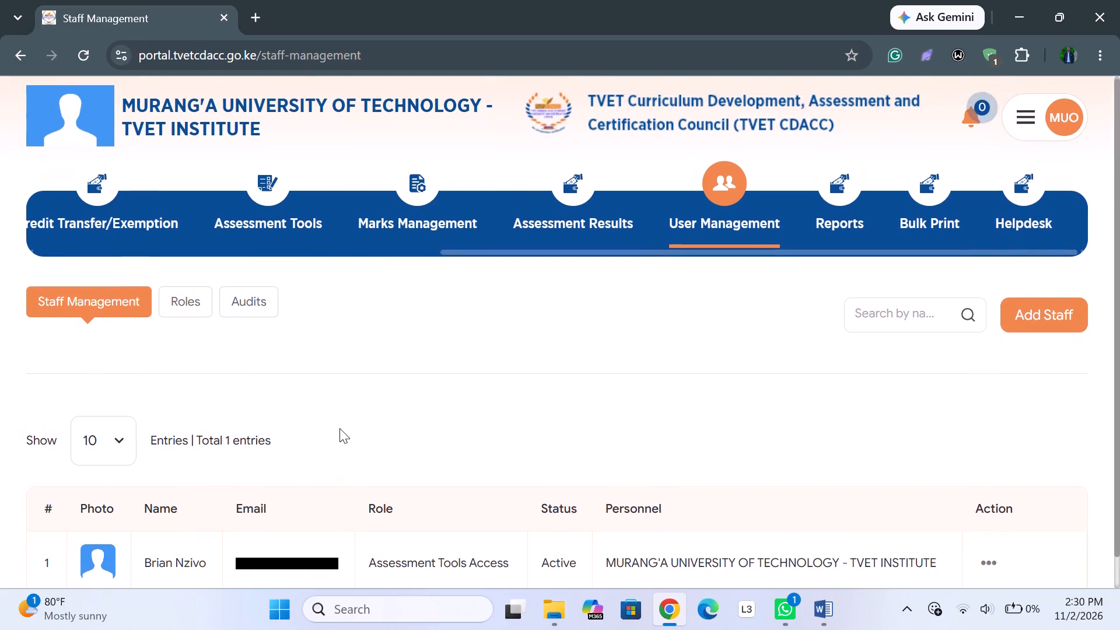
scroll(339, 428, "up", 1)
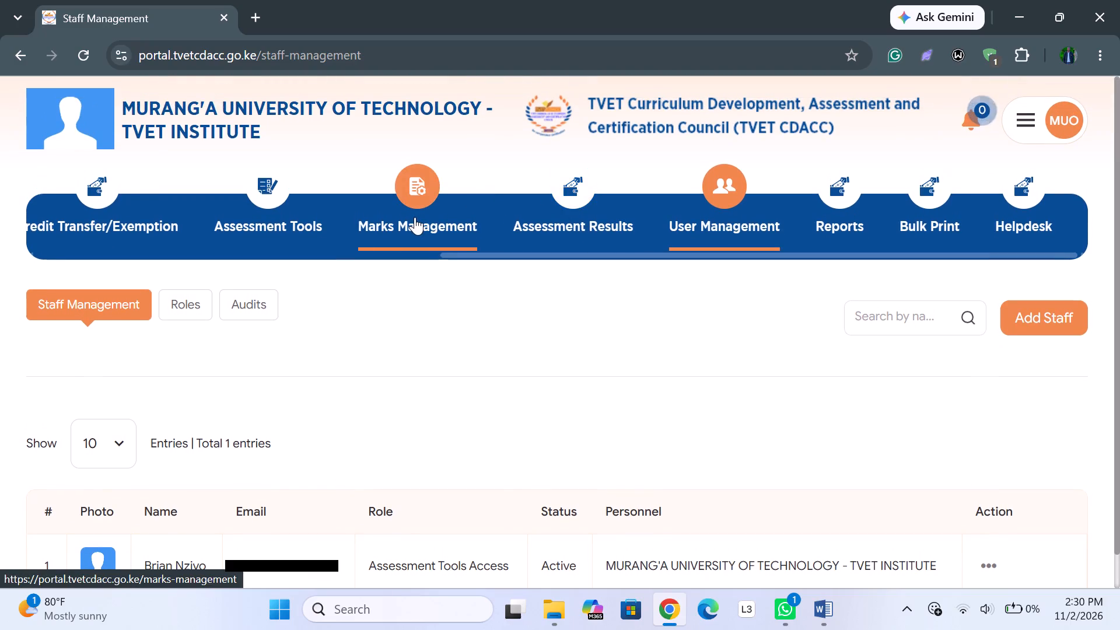
Start continuous mark entry in Marks Management with series November/December 2026, curriculum Cycle 03, Level 6 and course Computer Science.
left_click(415, 217)
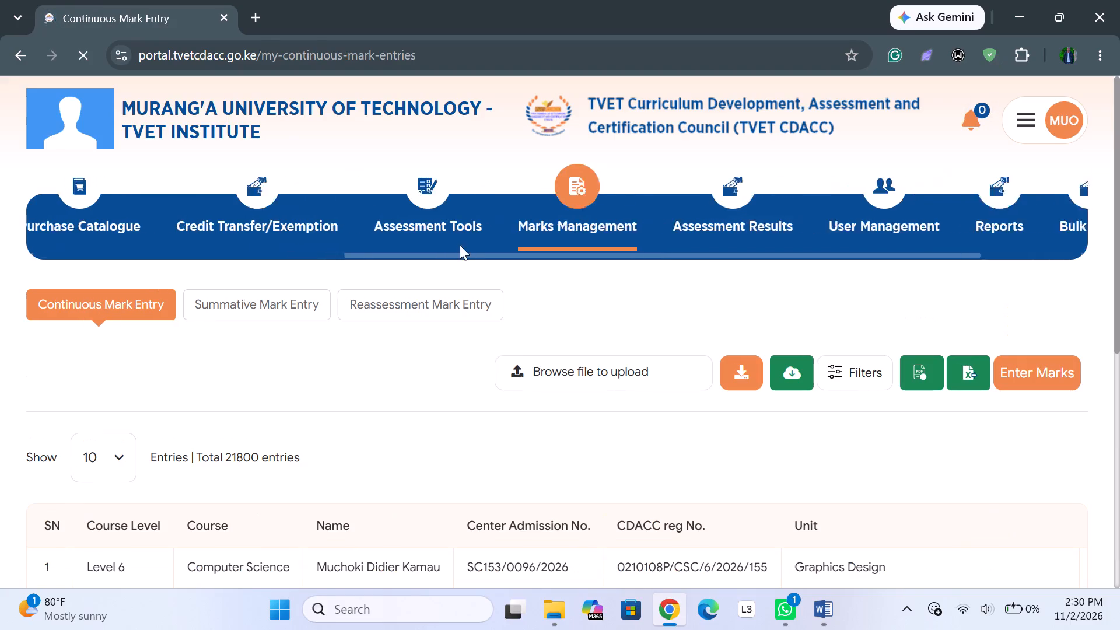
left_click(1033, 370)
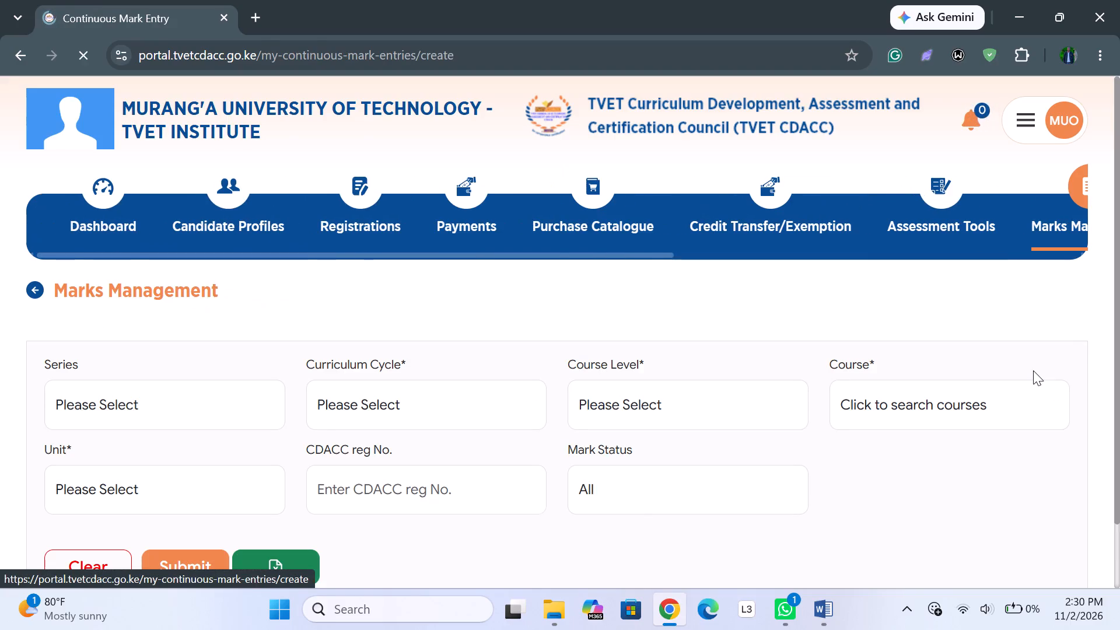
left_click(271, 411)
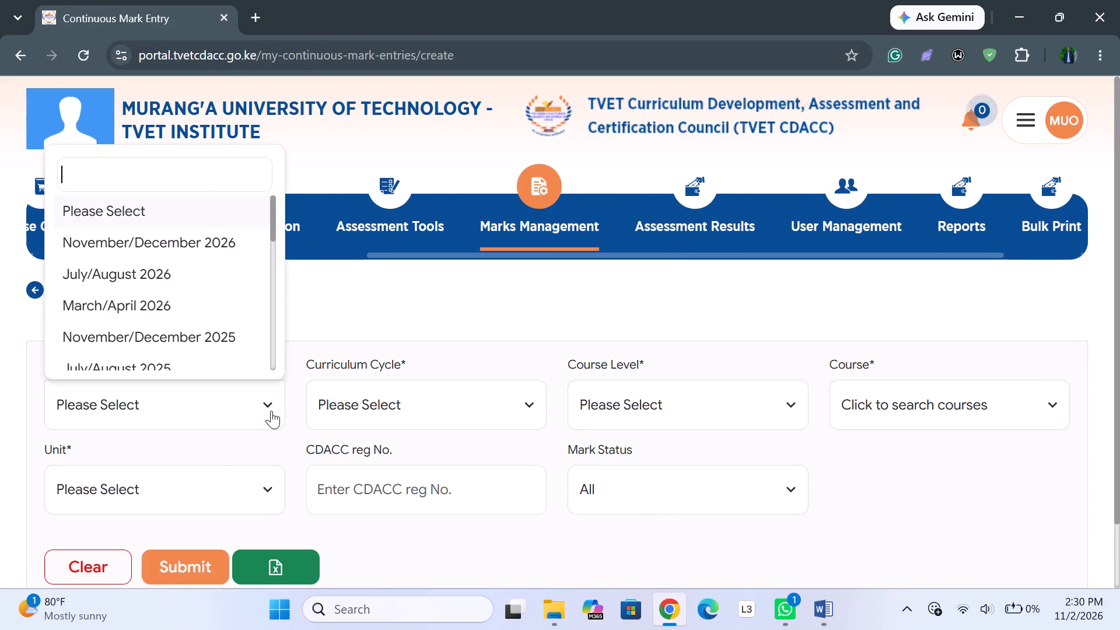
left_click(160, 241)
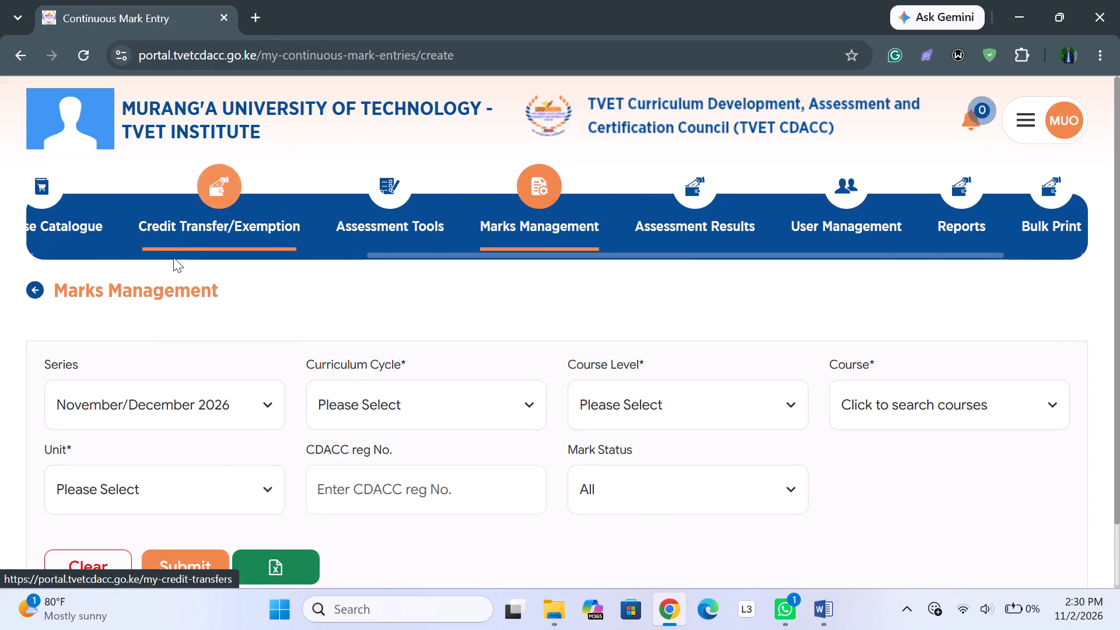
left_click(424, 402)
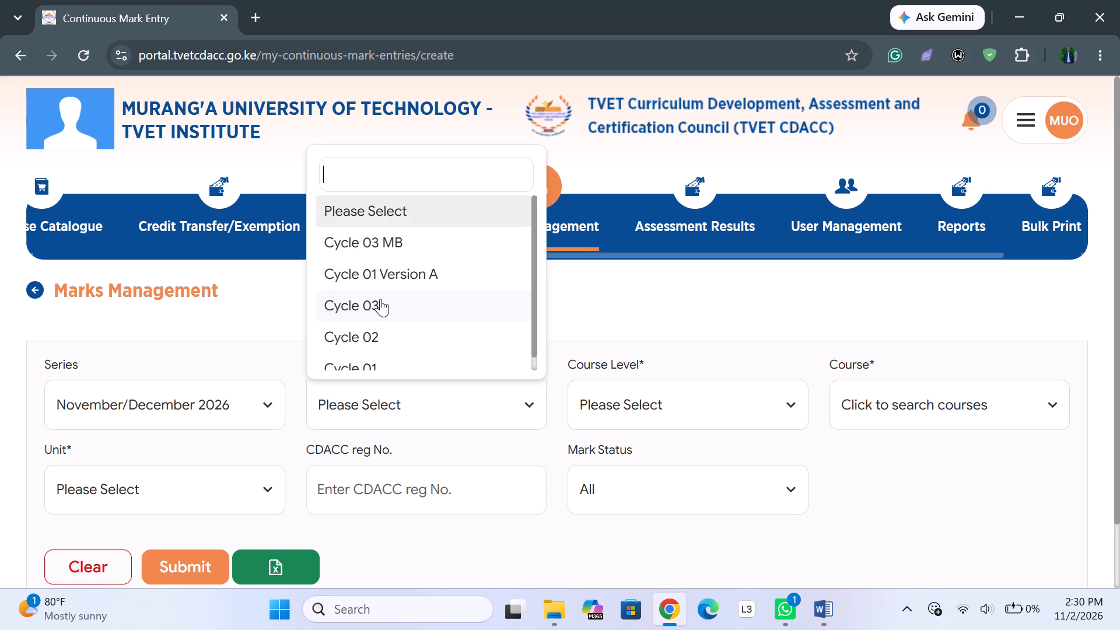
left_click(380, 299)
left_click(655, 413)
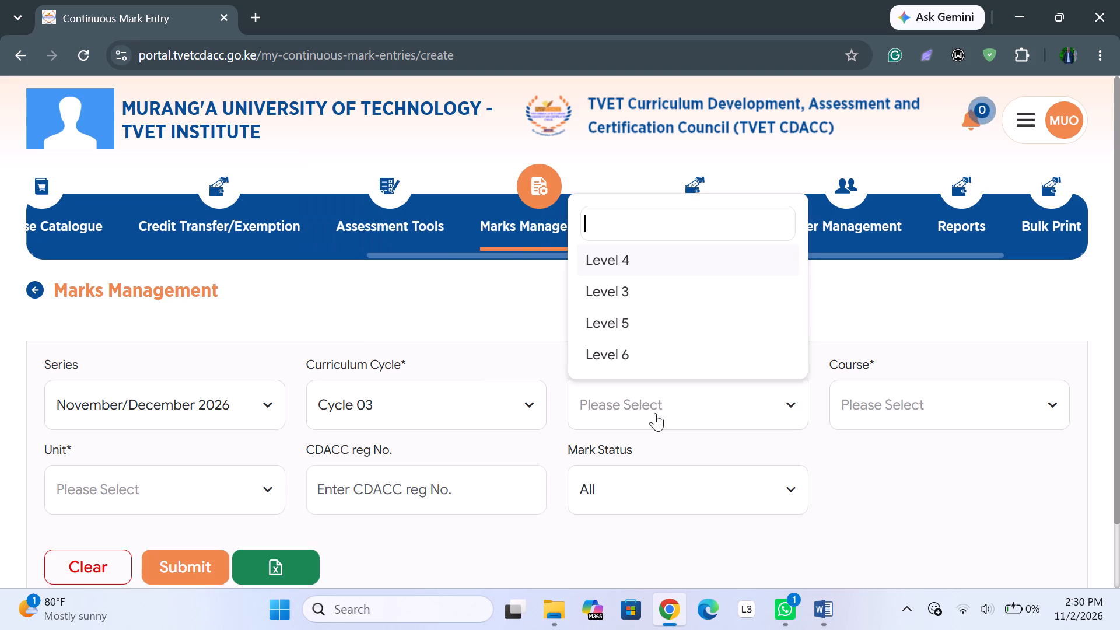
left_click(626, 363)
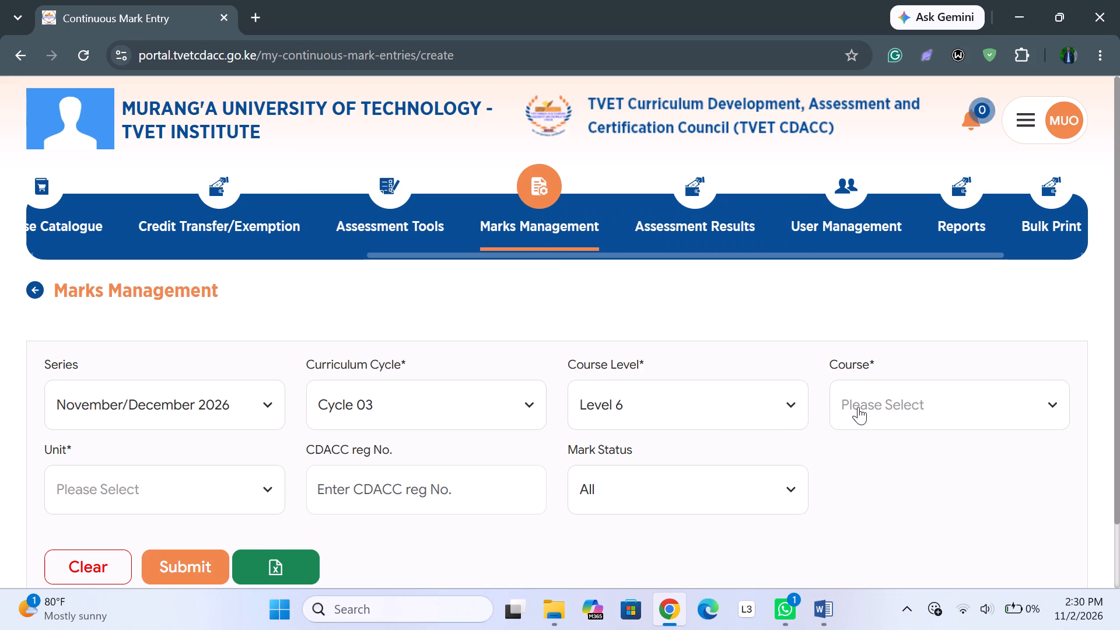
left_click(858, 407)
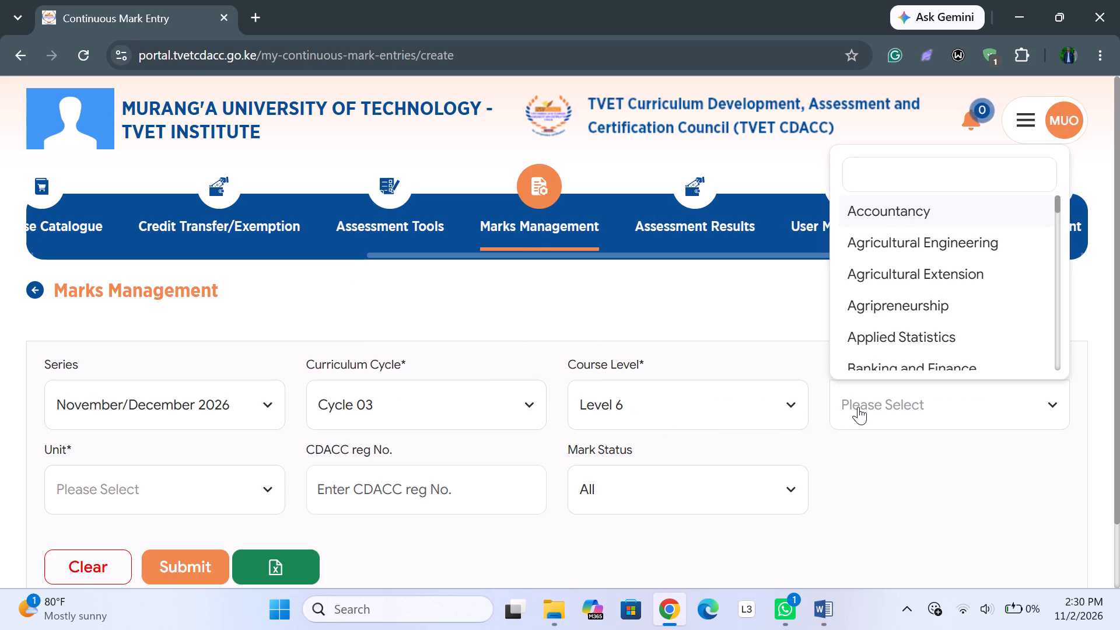
key("c")
key("o")
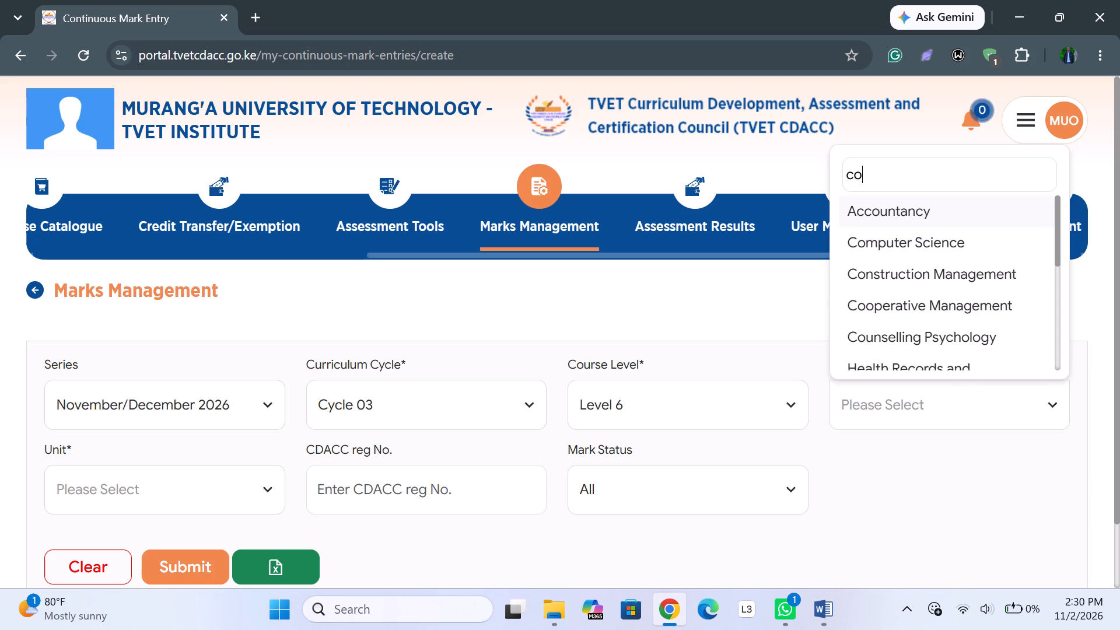
left_click(923, 242)
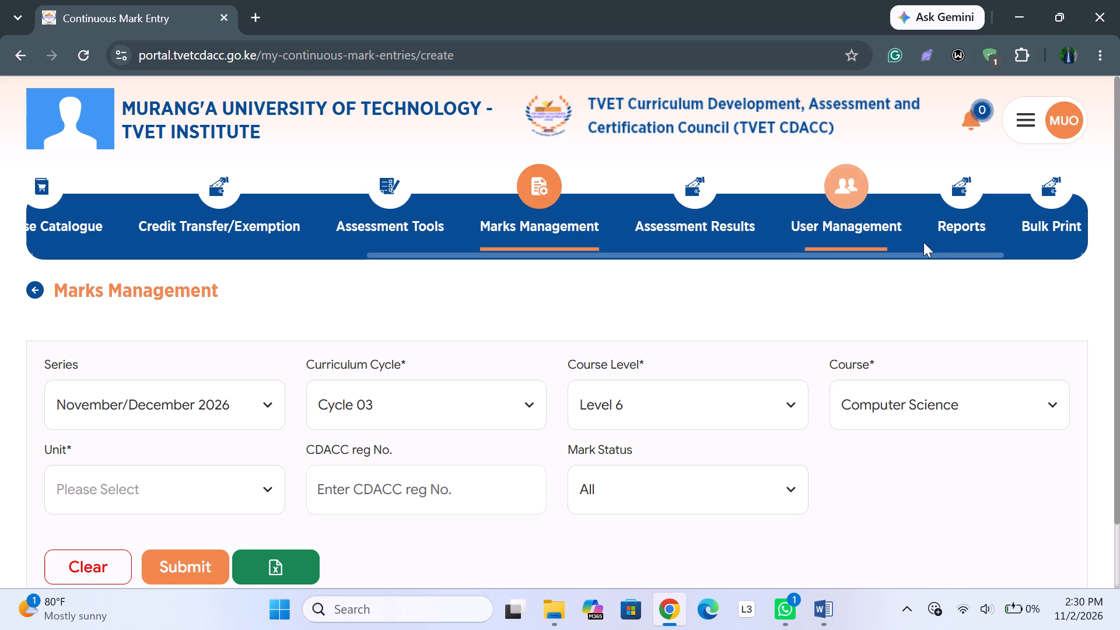
Choose unit ICT/OS/CS/CR/02/6/MA (Configure Operating Systems) and submit the filters to load its candidates' mark entry list.
left_click(214, 491)
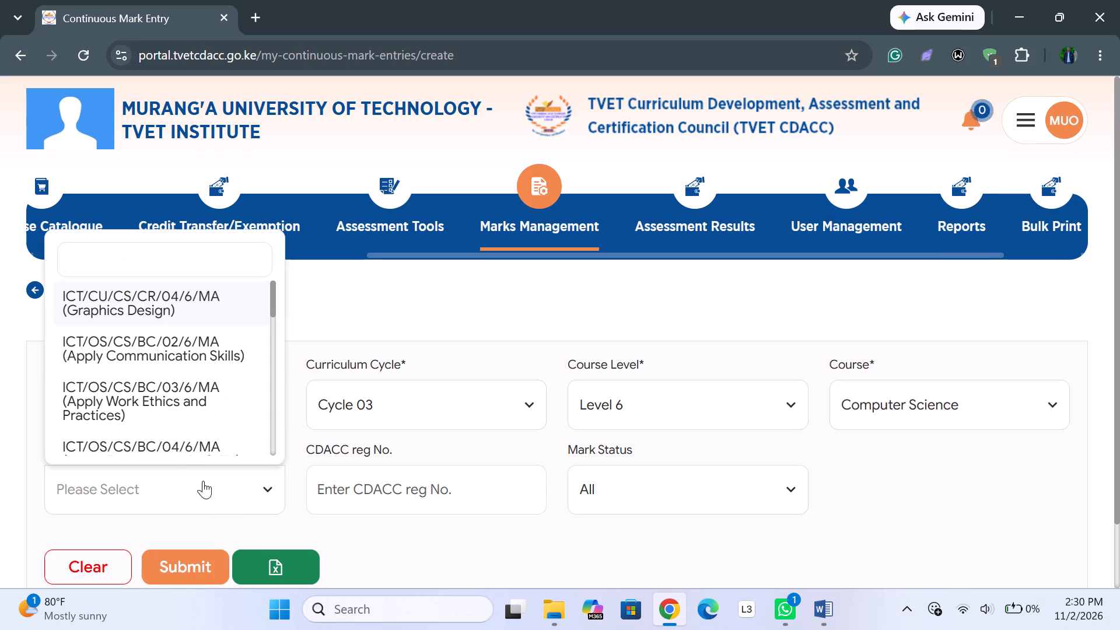
key("o")
key("p")
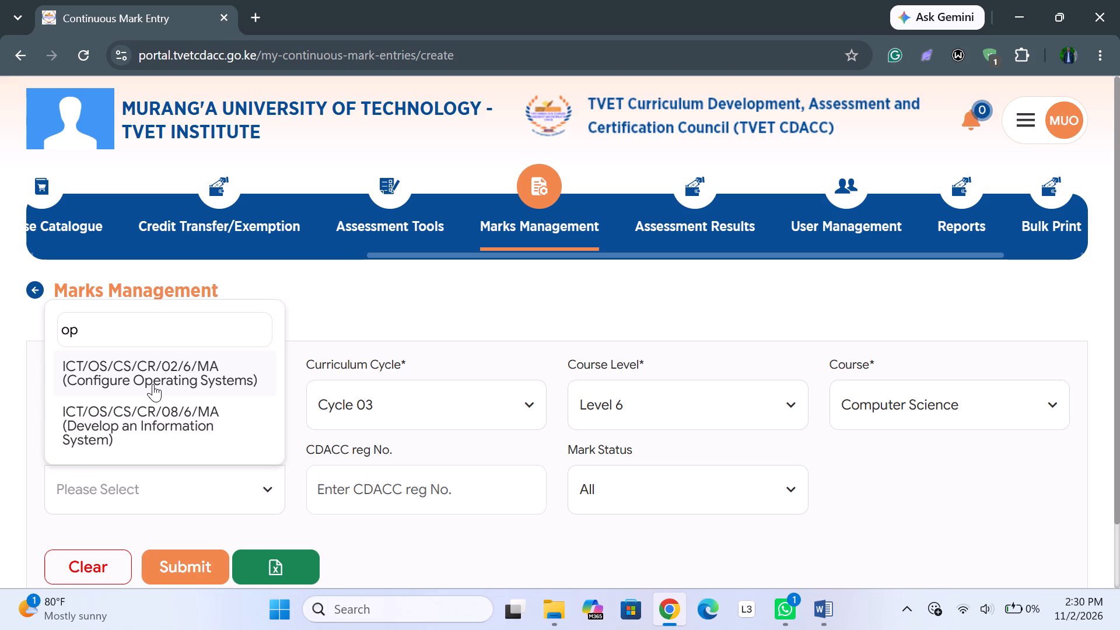
left_click(153, 384)
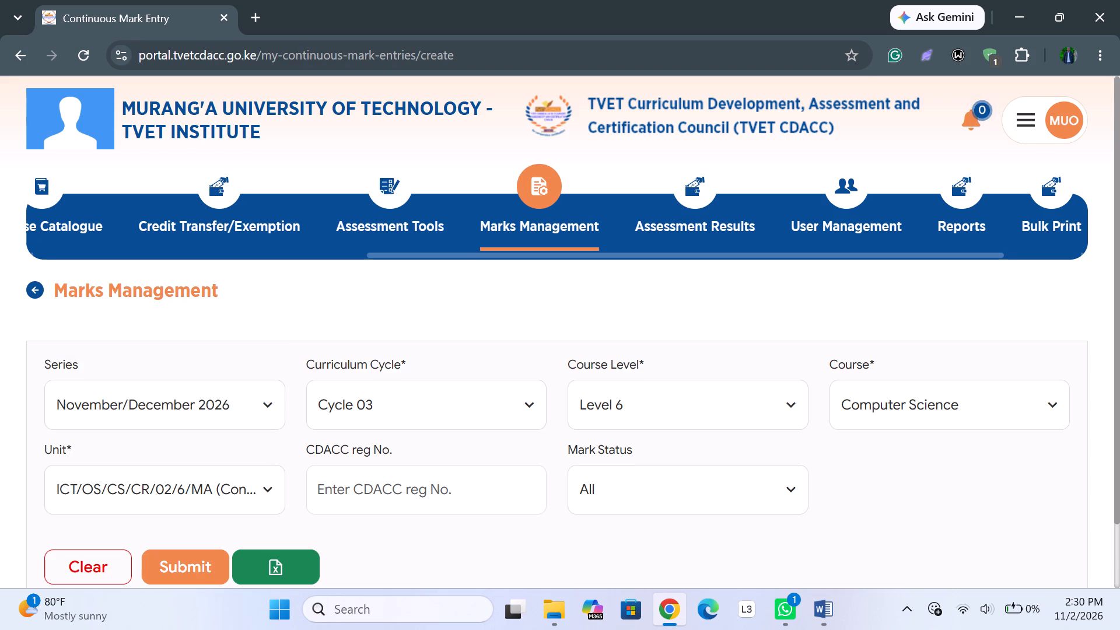
scroll(437, 495, "down", 2)
left_click(191, 489)
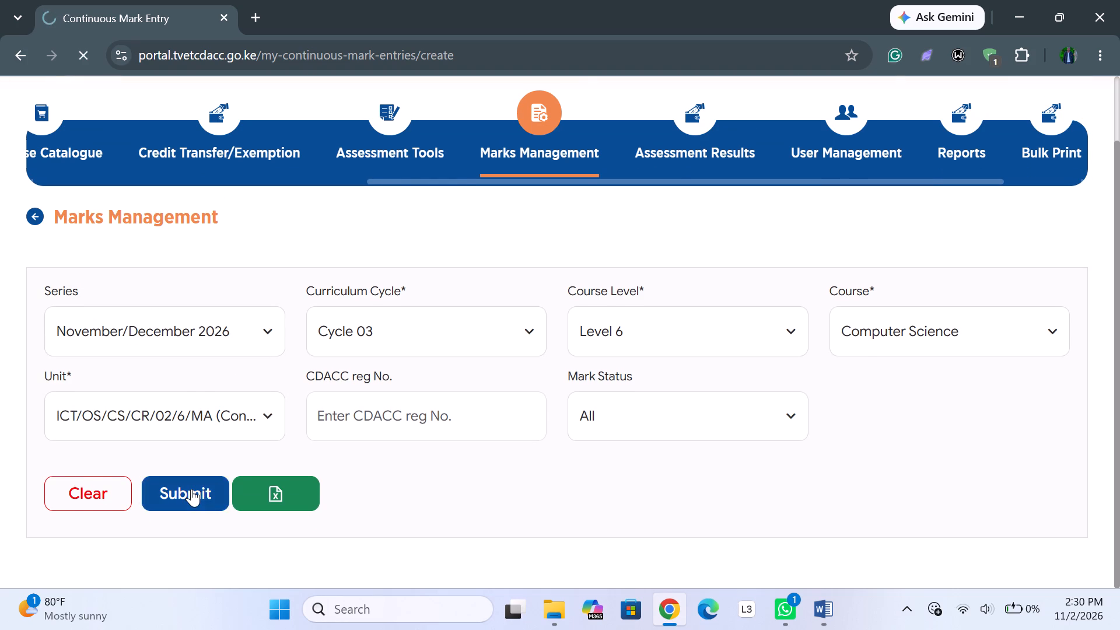
Place the candidates' mark entry list side by side with the CS OS Marksheet document.
scroll(474, 463, "down", 3)
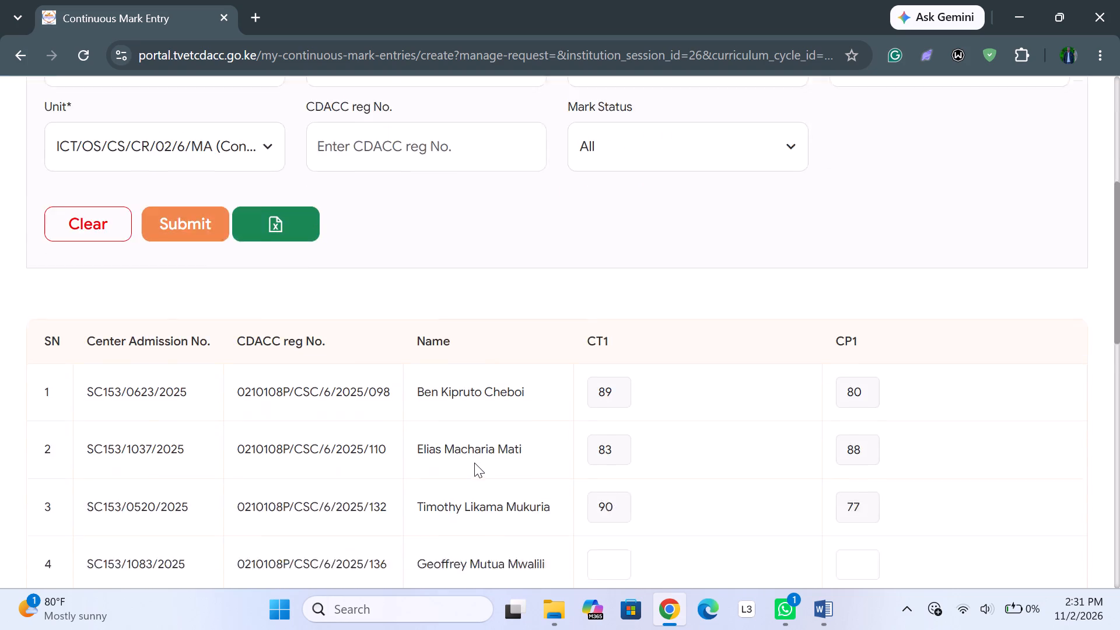
scroll(474, 463, "down", 4)
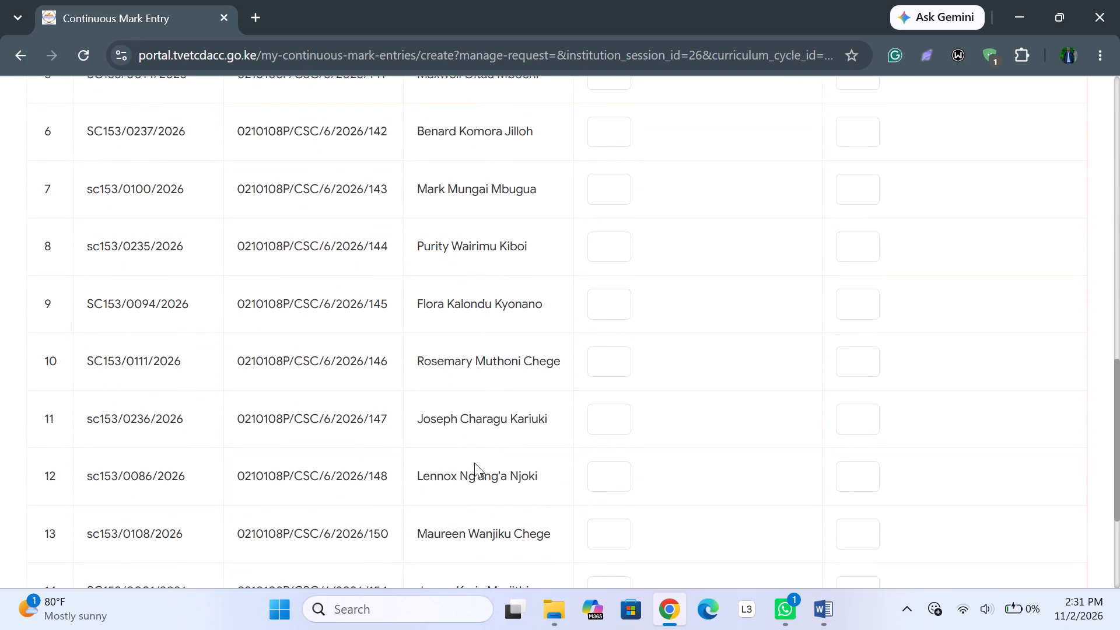
key("super+Right")
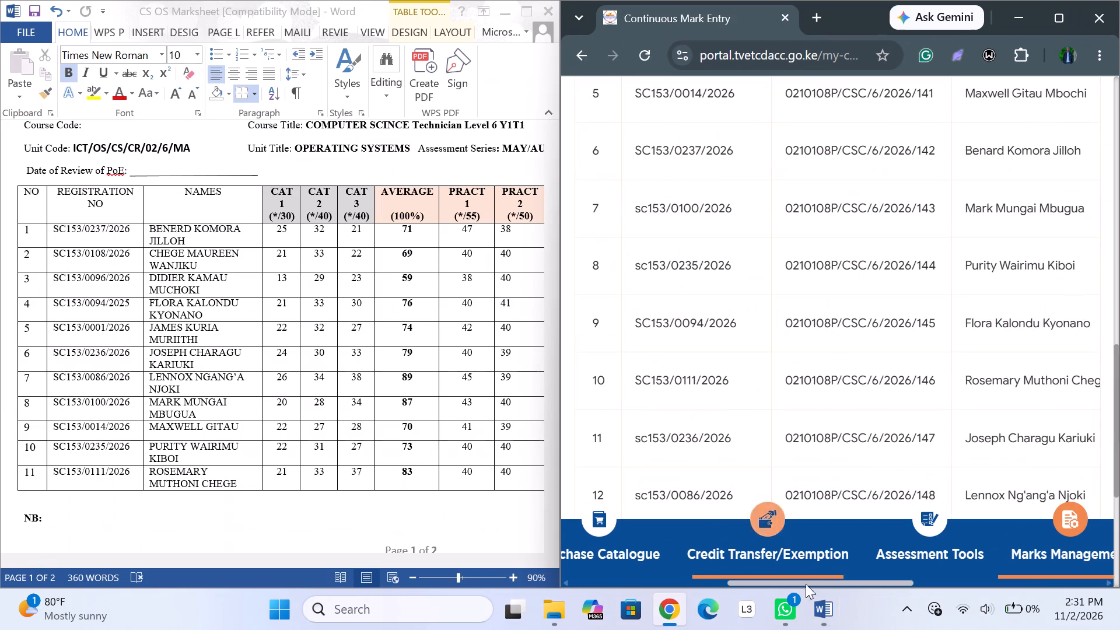
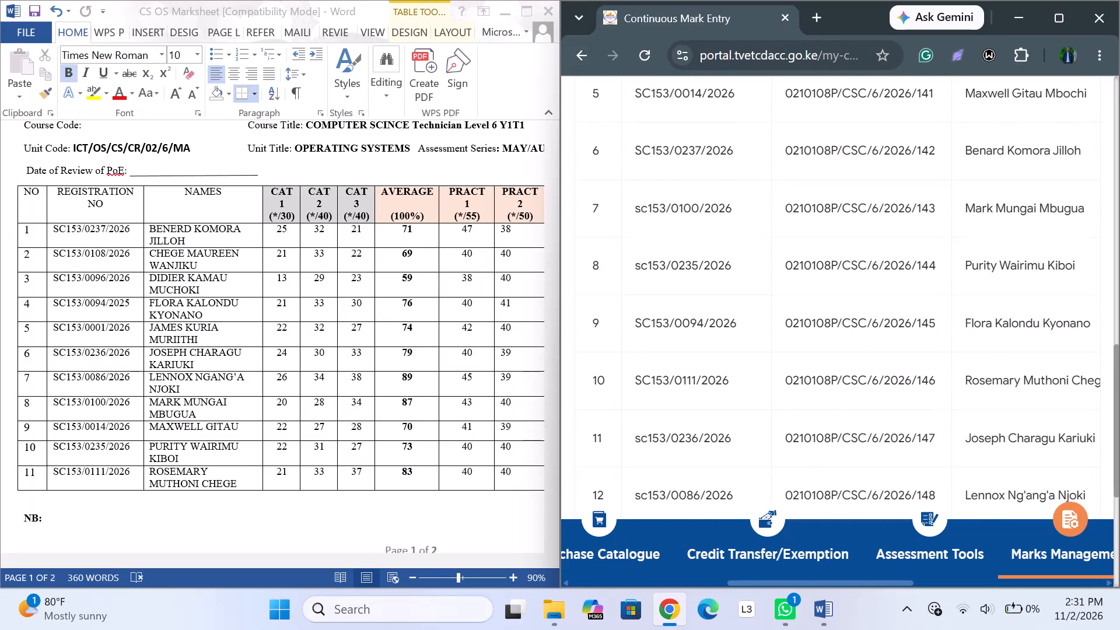
Enter the marksheet's CAT and practical averages for the portal candidates ending 141 (70 and 77) and 142 (71 and 80).
scroll(838, 443, "left", 1)
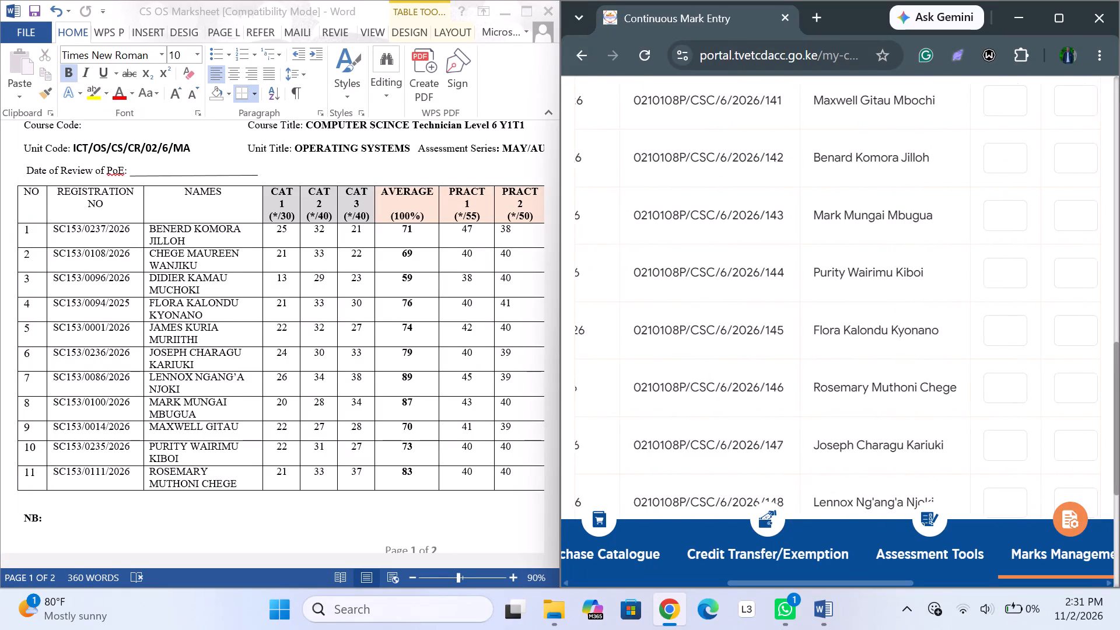
scroll(838, 443, "left", 2)
scroll(838, 443, "up", 2)
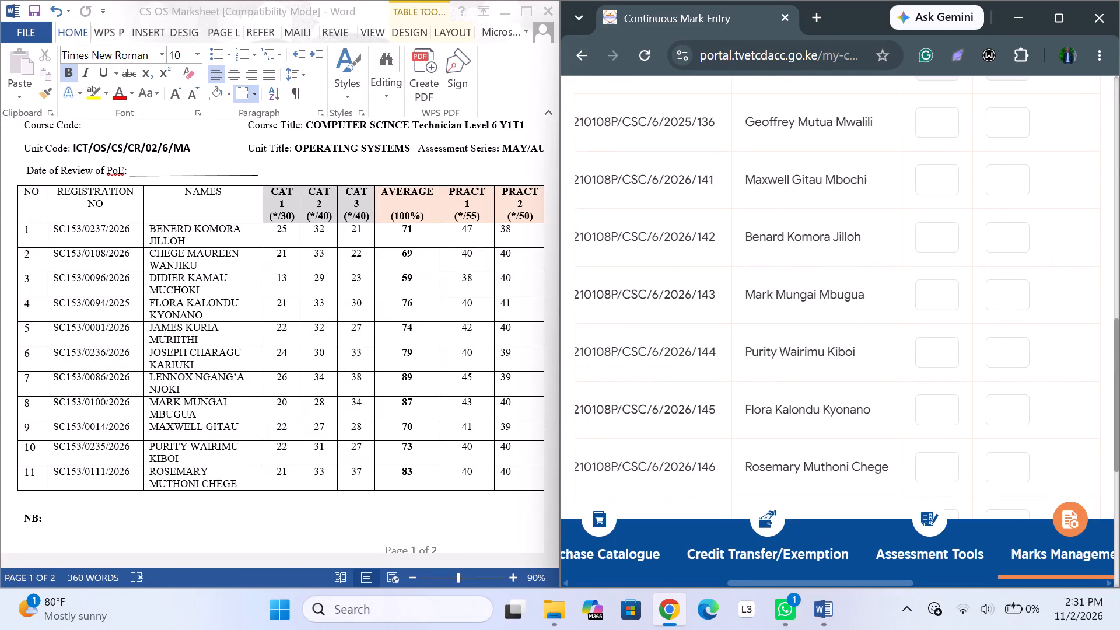
scroll(838, 443, "up", 3)
scroll(838, 443, "down", 1)
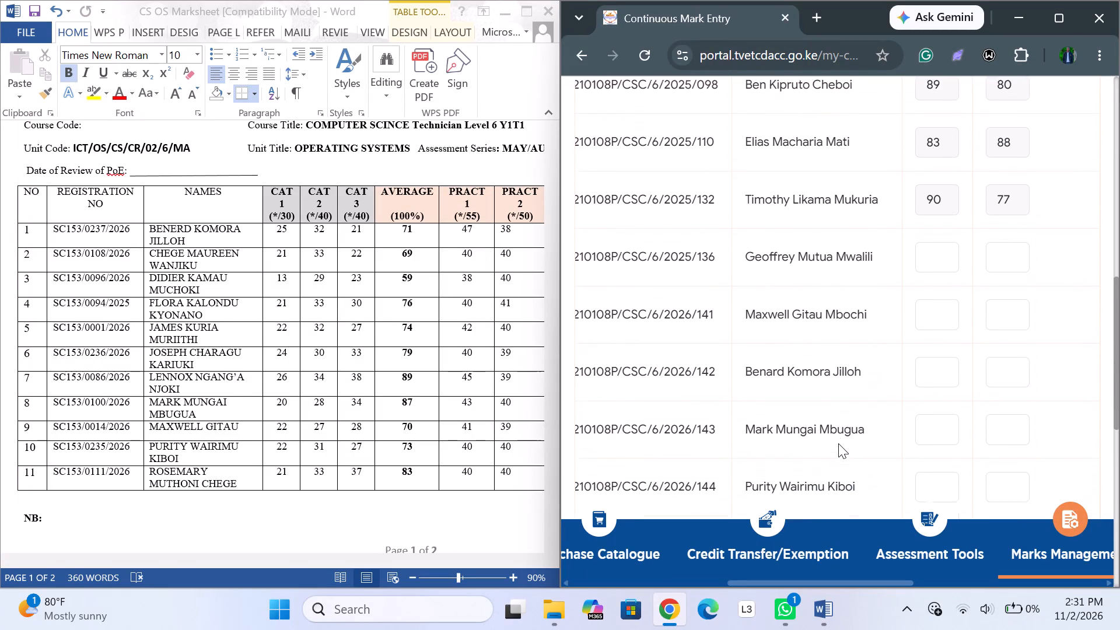
scroll(838, 443, "down", 1)
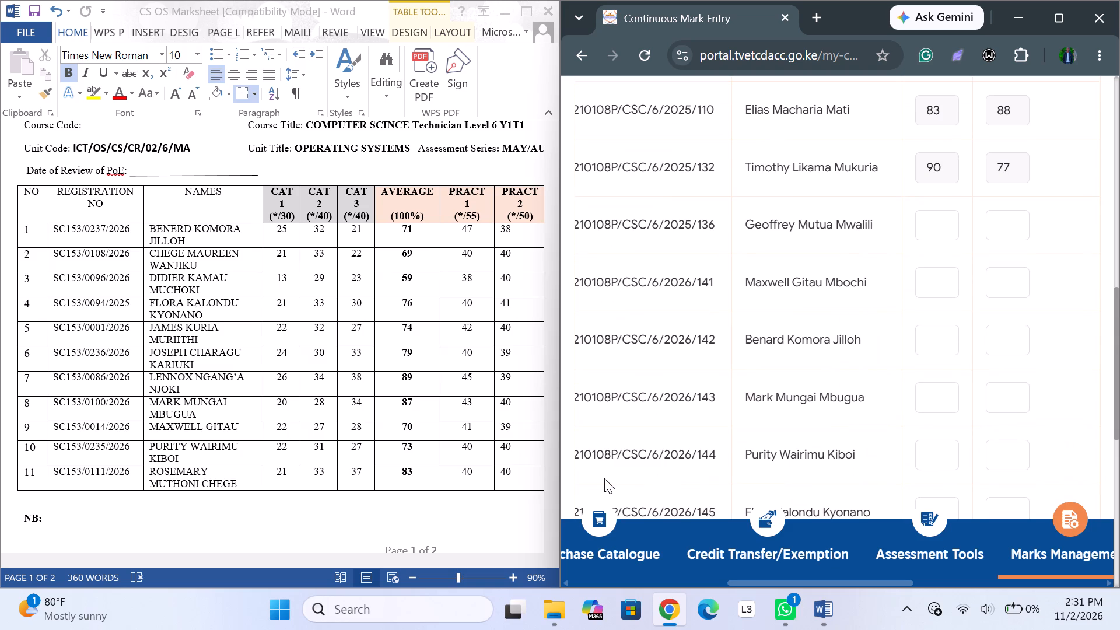
scroll(288, 388, "left", 2)
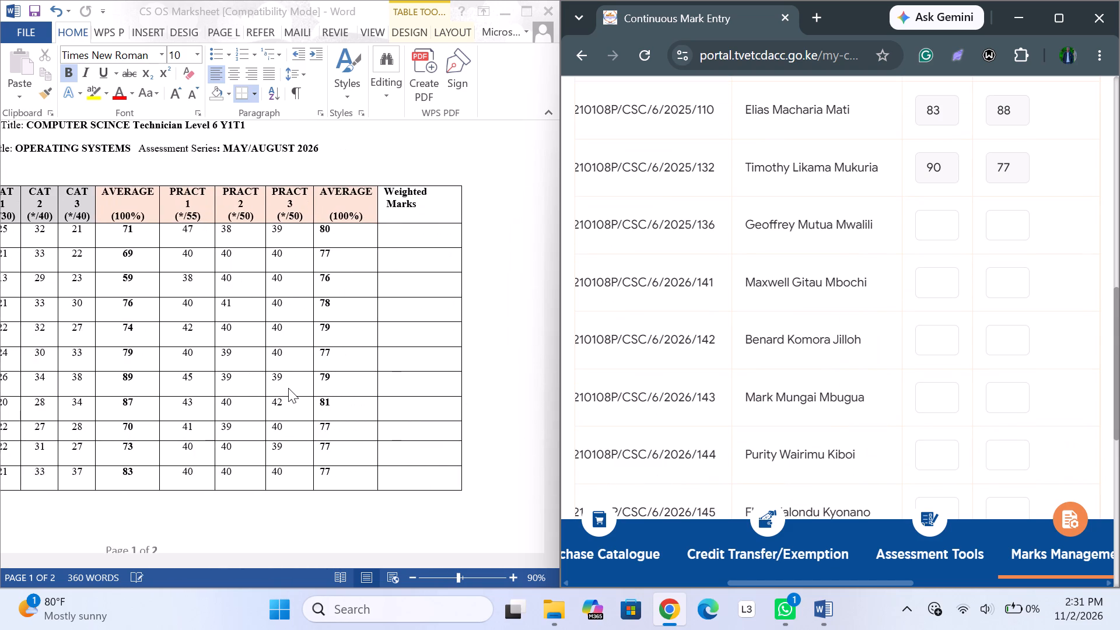
scroll(288, 388, "down", 1, "ctrl")
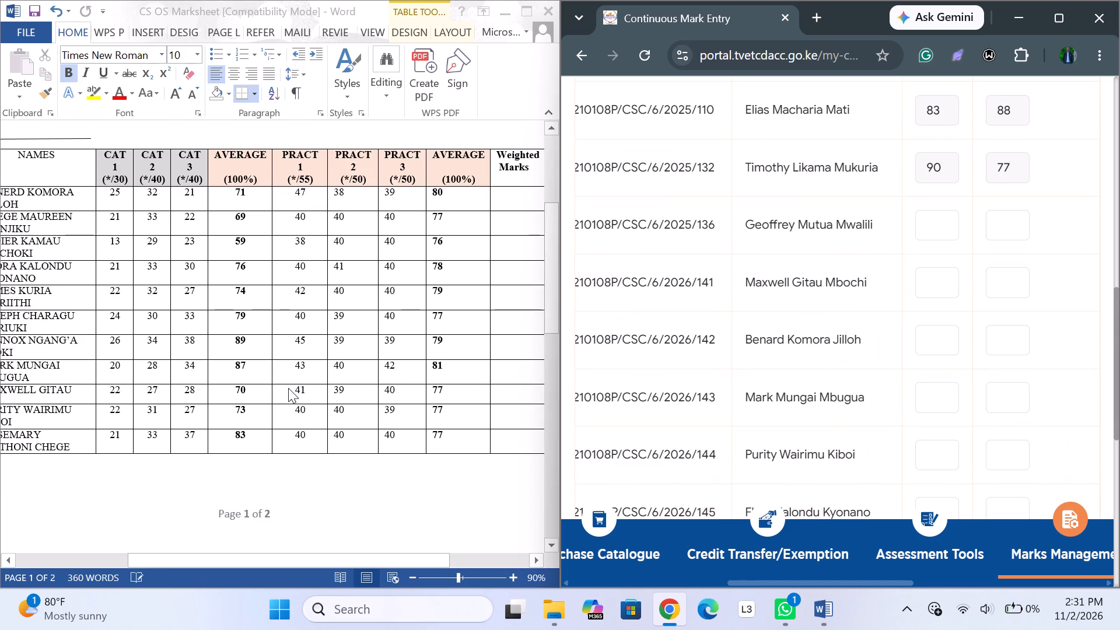
scroll(288, 388, "down", 3, "ctrl")
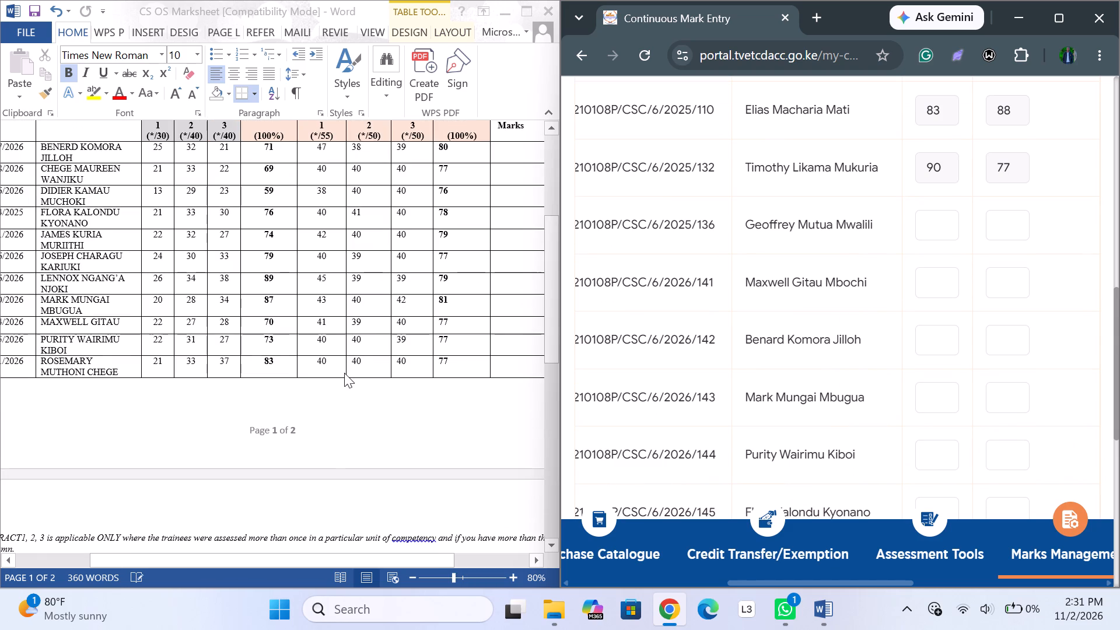
left_click(954, 288)
type("70")
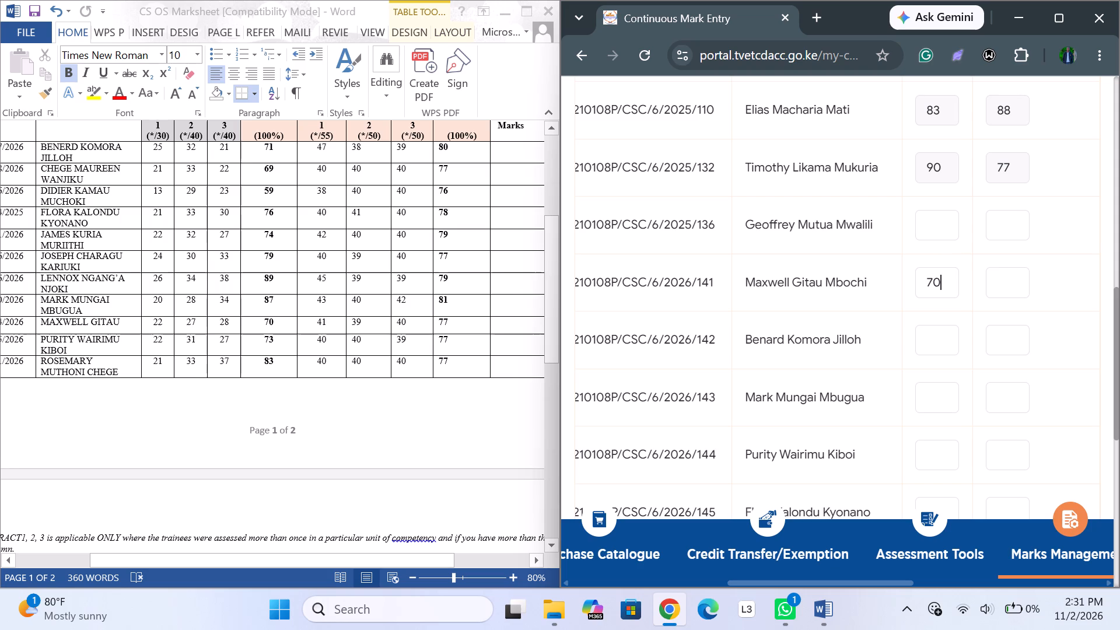
left_click(1019, 282)
type("77")
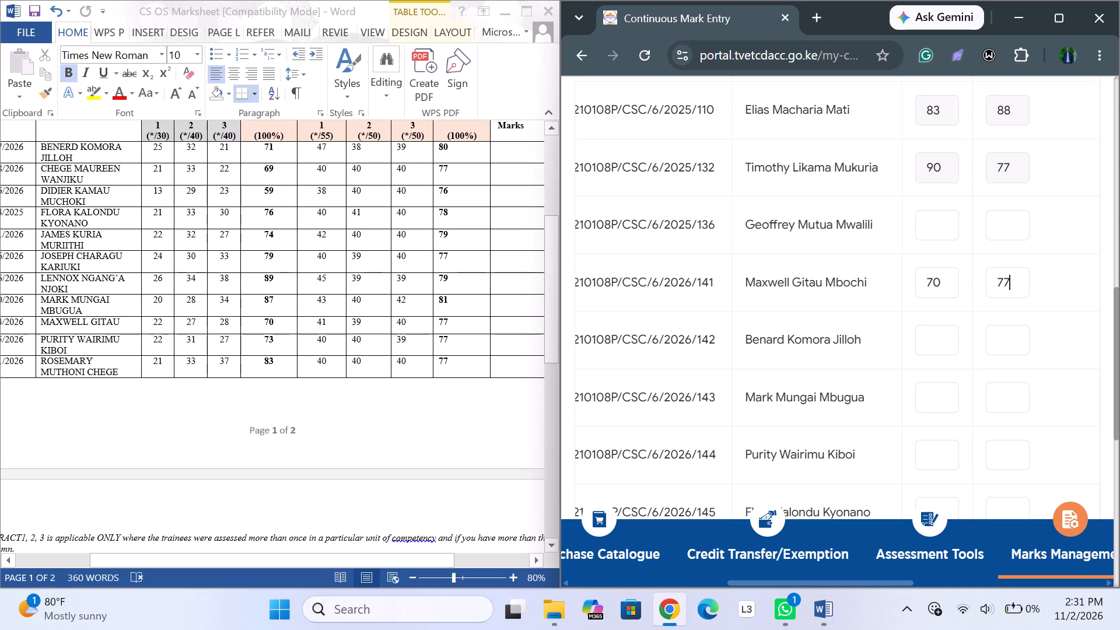
left_click(936, 333)
type("71")
left_click(1014, 342)
type("80")
Enter the CAT and practical averages for the candidates ending 143 (87 and 81) and 144 (73 and 77).
left_click(932, 397)
type("87")
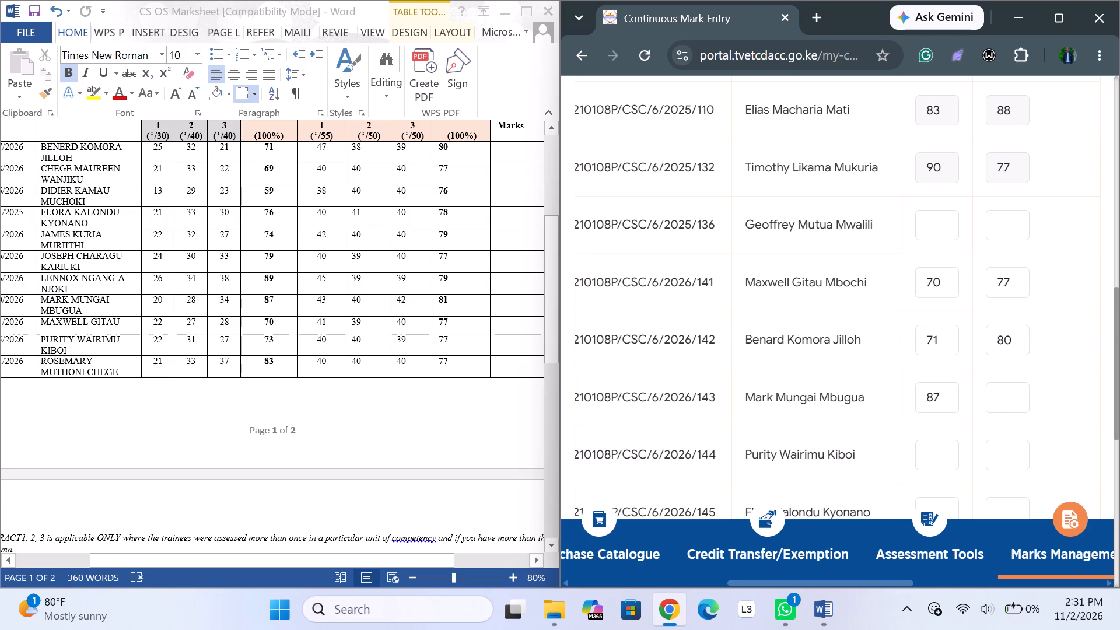
left_click(1005, 397)
type("81")
scroll(887, 405, "down", 1)
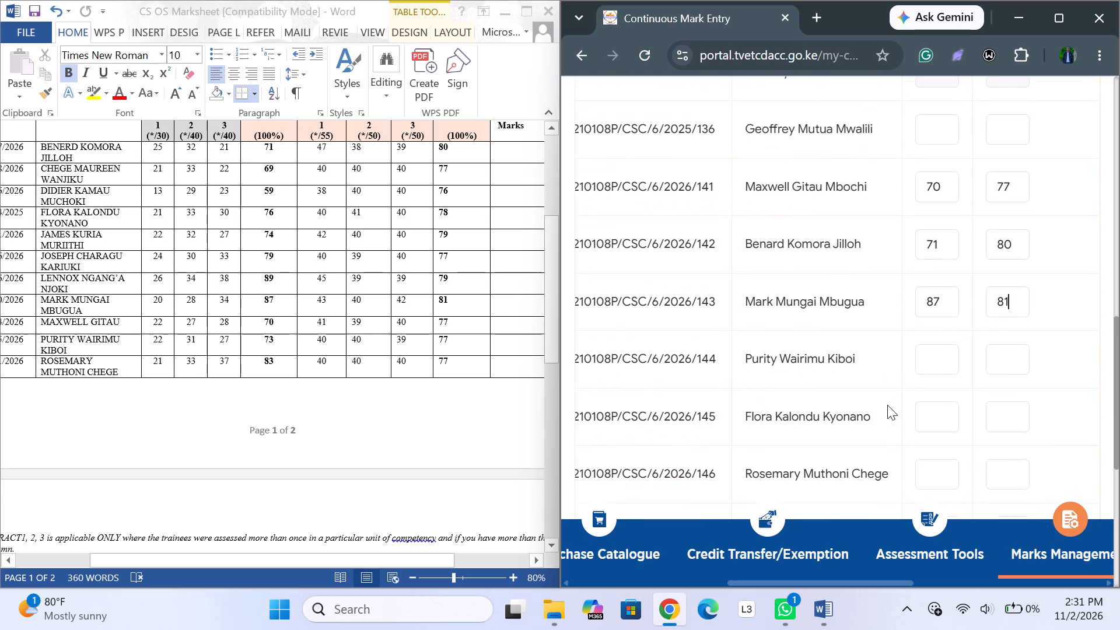
scroll(887, 405, "down", 1)
left_click(935, 314)
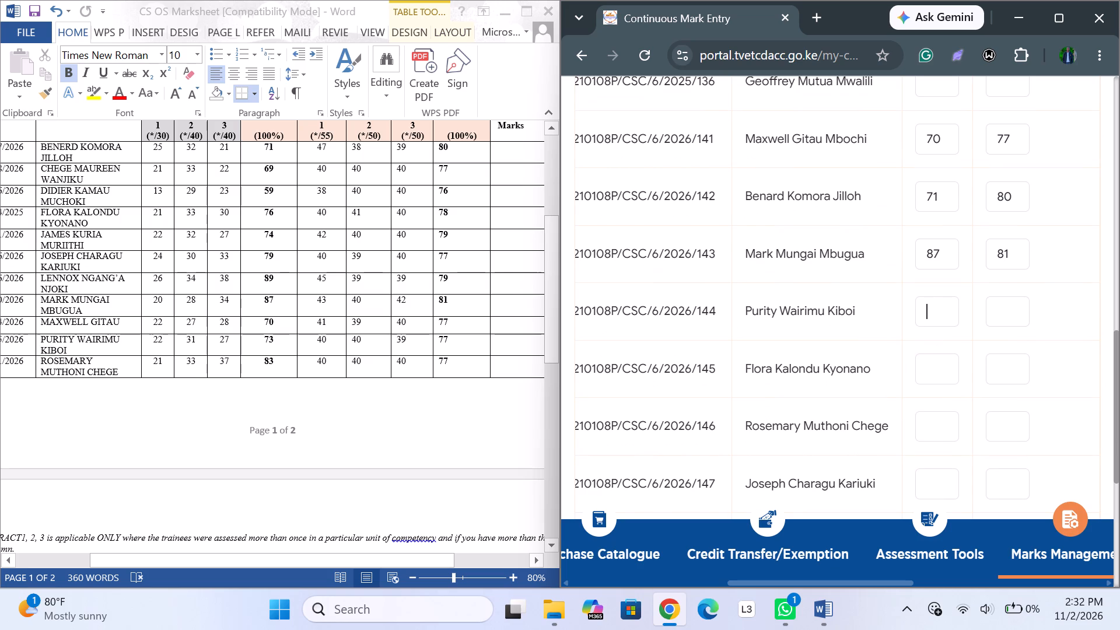
type("73")
left_click(1014, 308)
type("77")
Enter the CAT and practical averages for the candidates ending 145 (76 and 78) and 146 (83 and 77).
left_click(925, 369)
type("76")
left_click(1003, 371)
key("8")
key("BackSpace")
type("78")
left_click(933, 422)
type("83")
left_click(1005, 425)
type("77")
Enter the CAT and practical averages for the candidates ending 147 (79 and 77) and 148 (89 and 79).
scroll(939, 414, "down", 2)
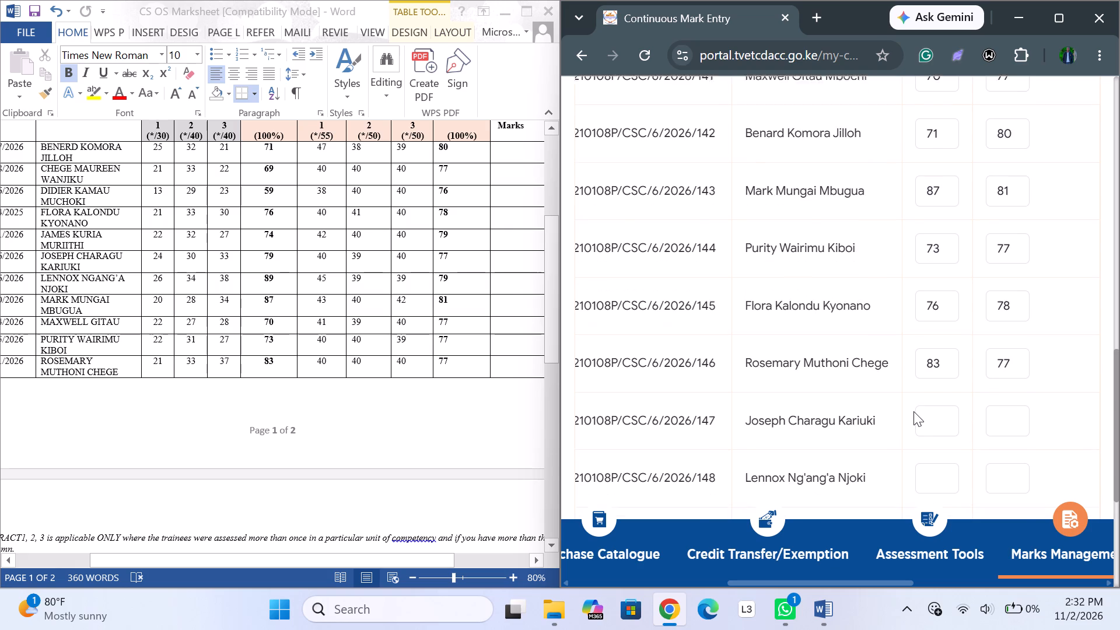
scroll(914, 411, "down", 1)
left_click(942, 347)
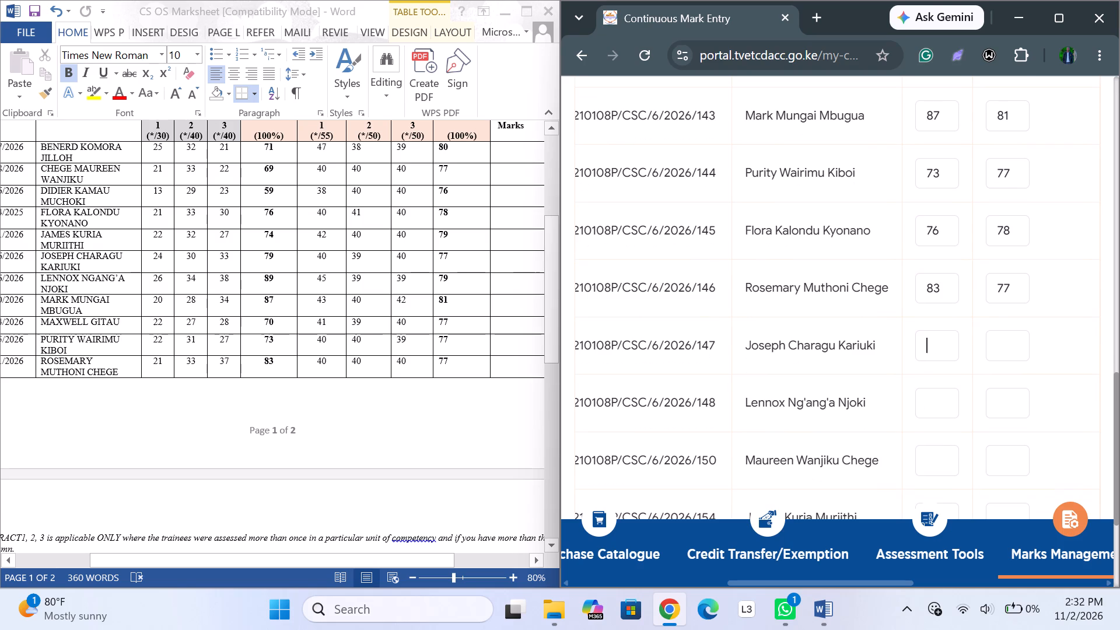
type("79")
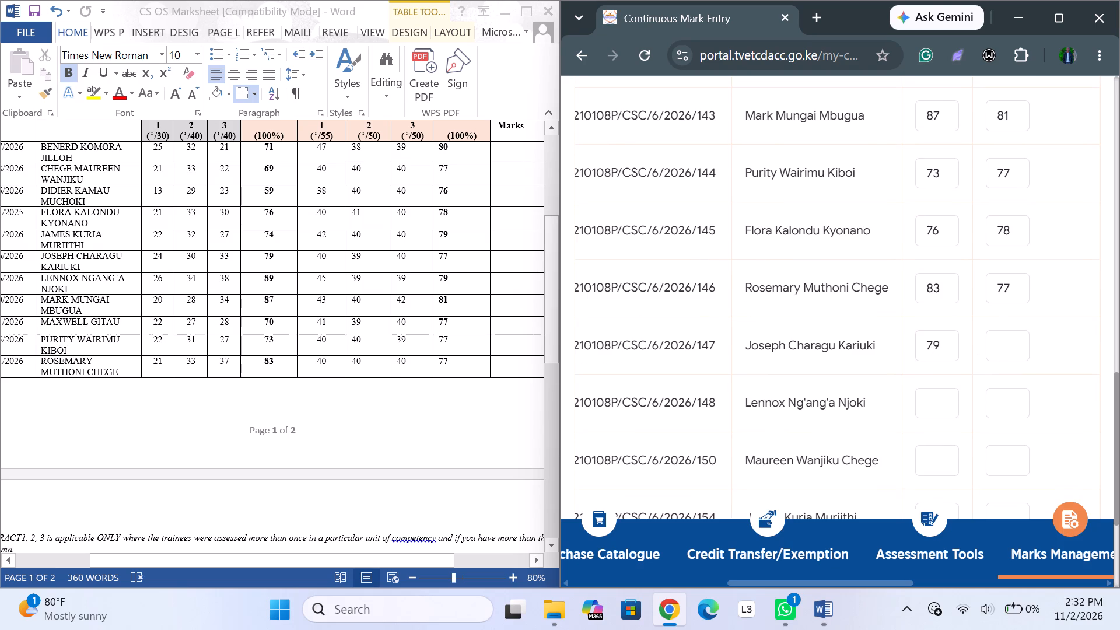
left_click(1001, 352)
type("77")
left_click(947, 398)
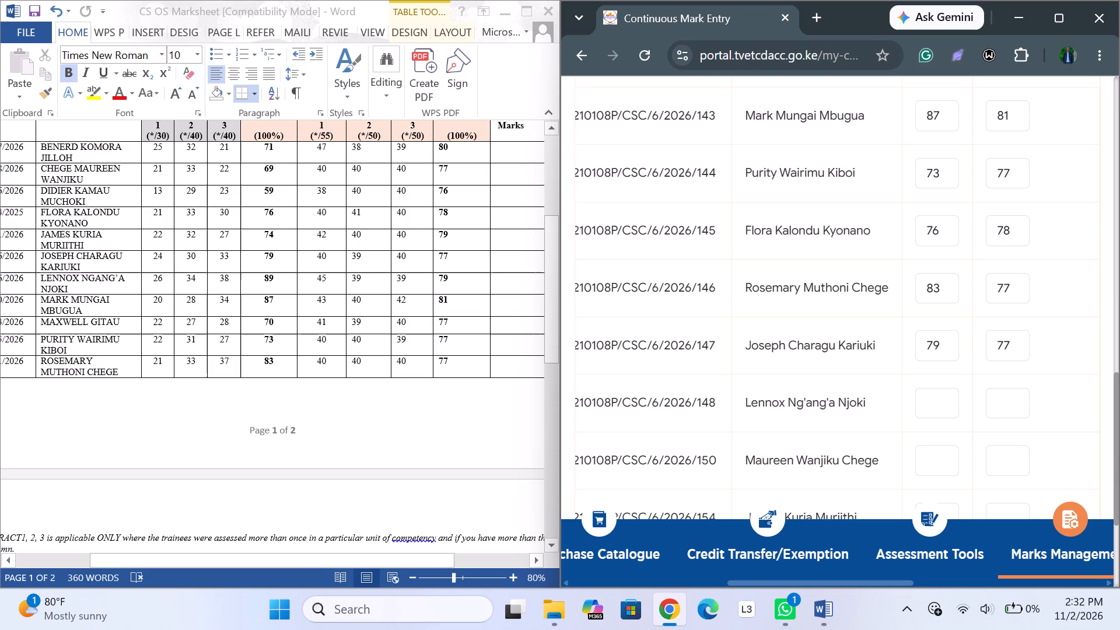
type("89")
left_click(1010, 400)
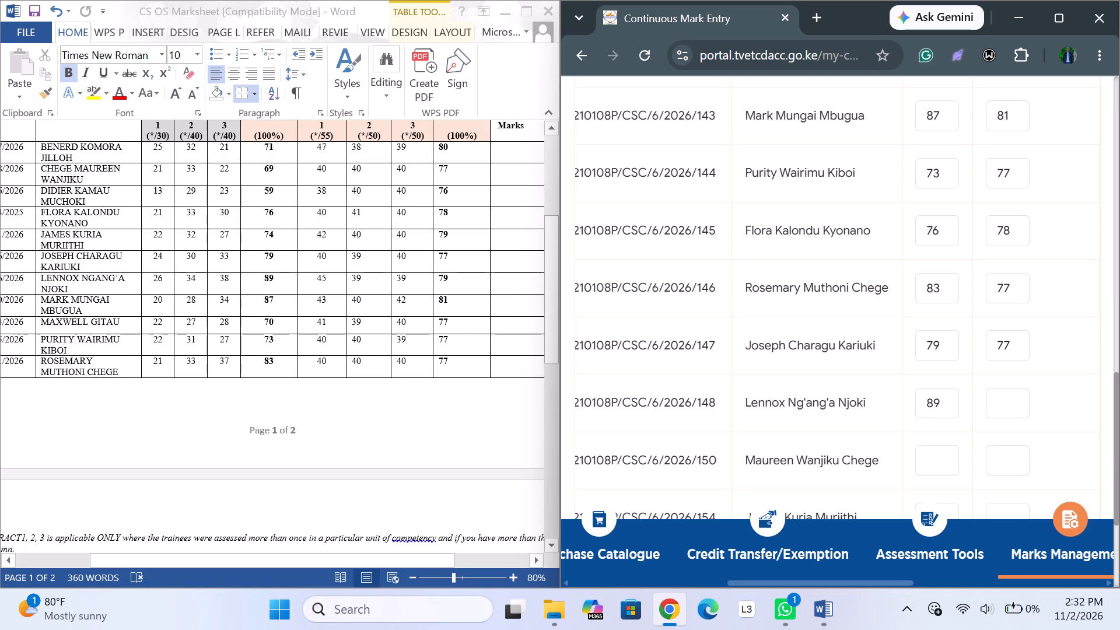
type("79")
Enter the CAT and practical averages for the candidates ending 150 (69 and 77) and 154 (74 and 79).
scroll(967, 418, "down", 1)
left_click(932, 304)
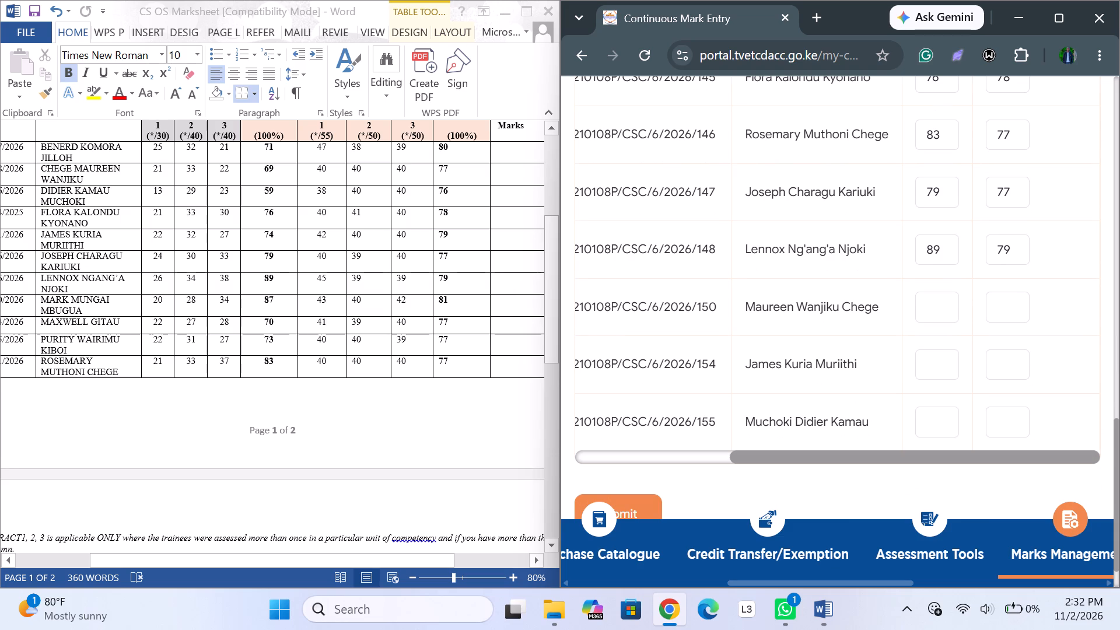
type("69")
left_click(1009, 314)
type("77")
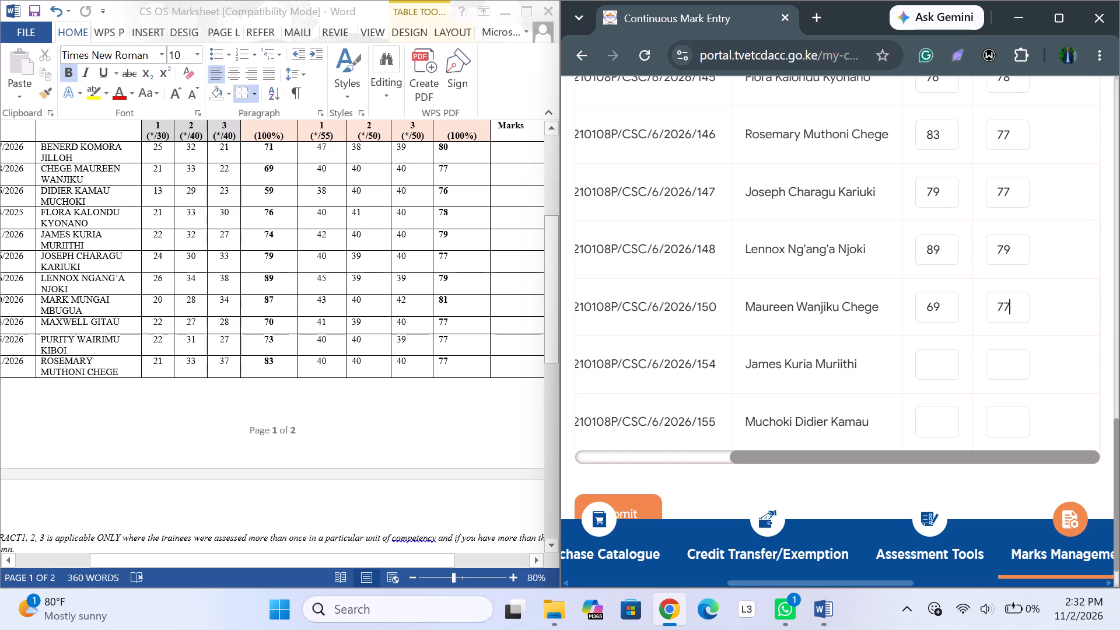
left_click(933, 362)
type("74")
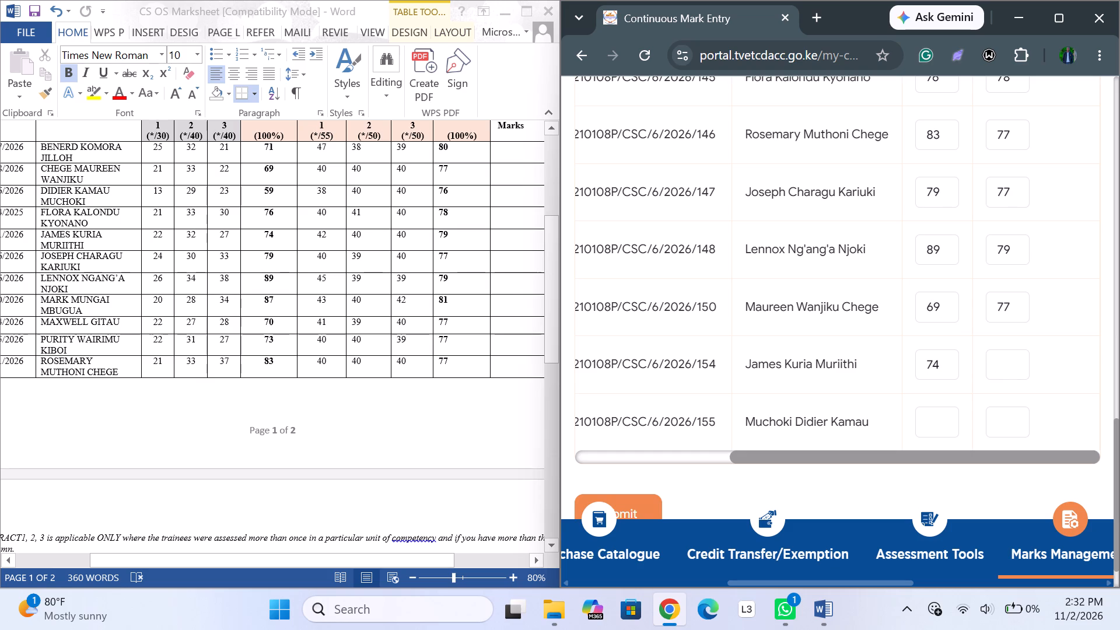
left_click(1019, 369)
type("79")
Enter the CAT and practical averages for the candidate ending 155 (59 and 76).
left_click(922, 436)
type("59")
scroll(922, 436, "down", 1)
scroll(1007, 340, "down", 1)
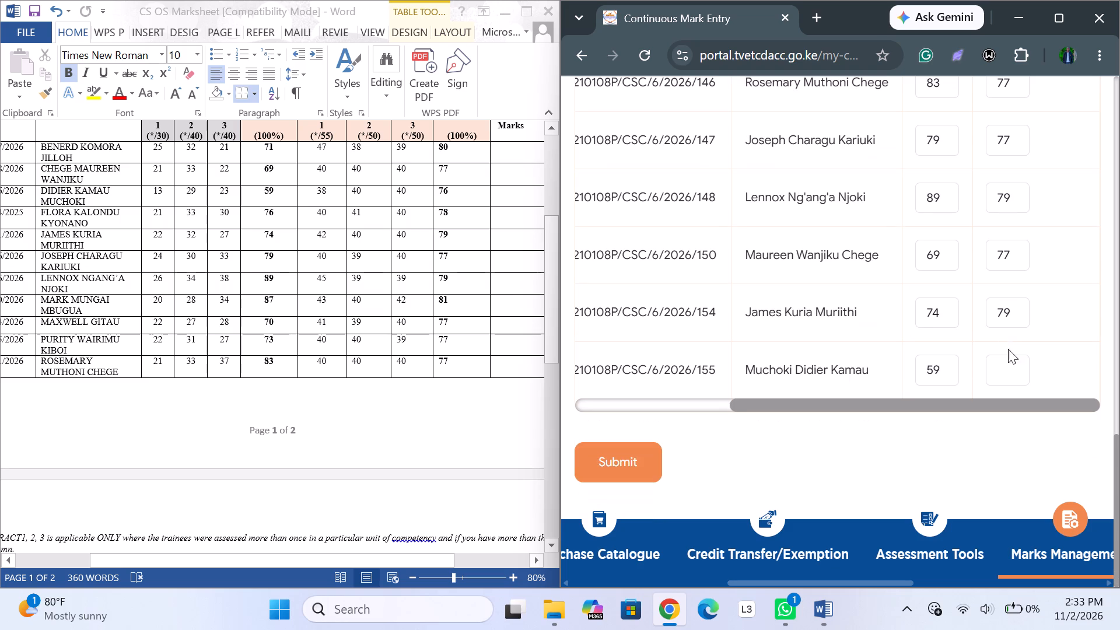
left_click(1008, 360)
type("76")
Check the entered marks and submit the continuous marks for the Operating Systems unit.
scroll(888, 298, "down", 1)
scroll(888, 298, "up", 3)
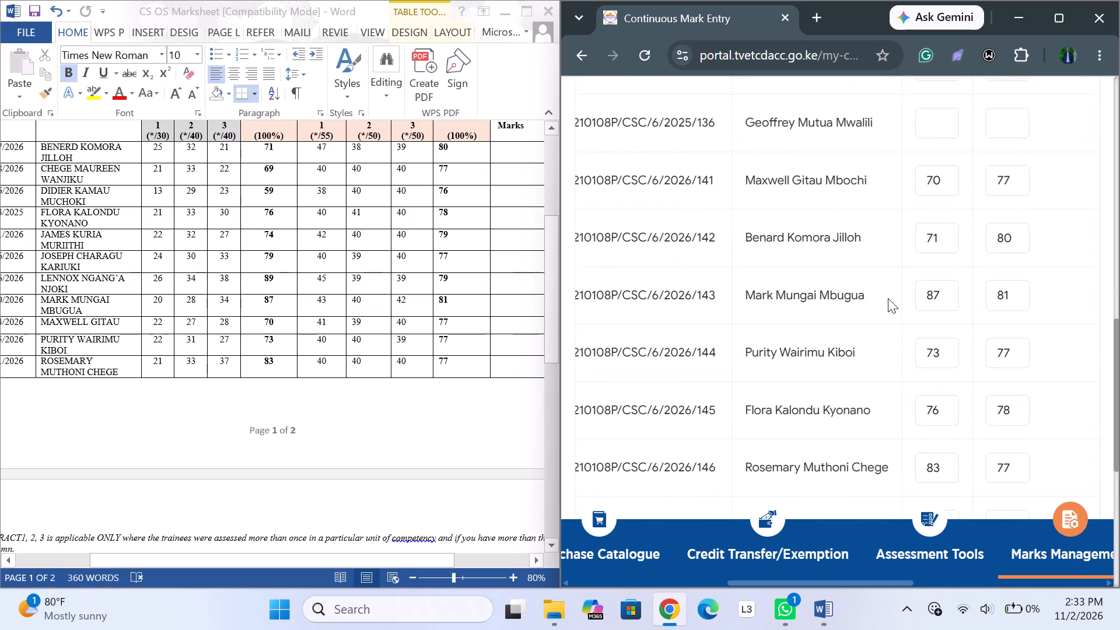
scroll(888, 298, "up", 2)
scroll(888, 298, "down", 1)
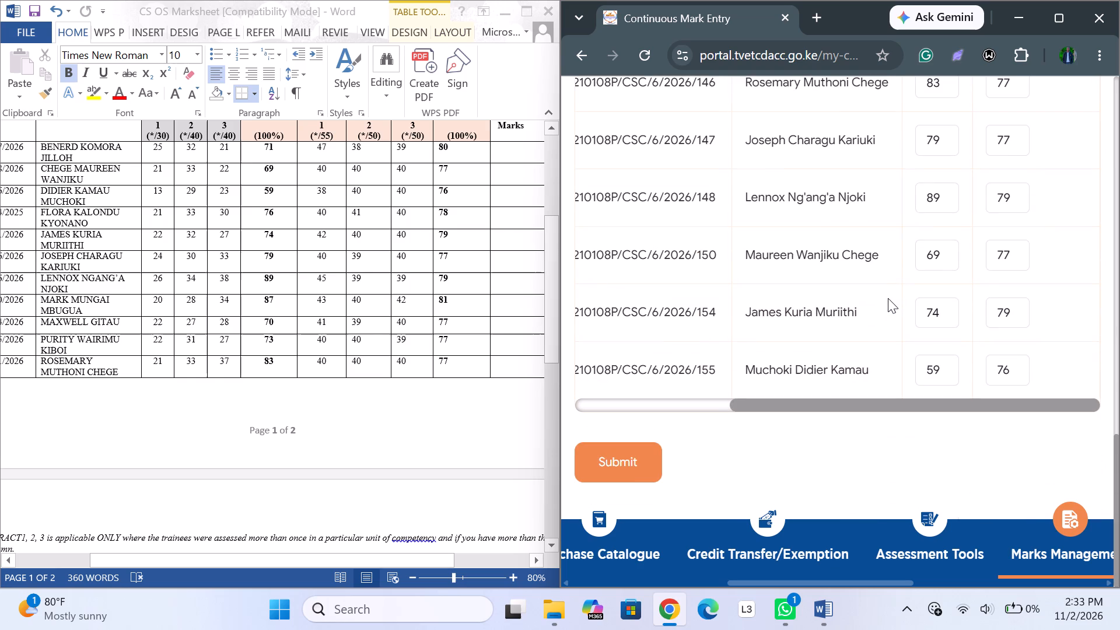
scroll(888, 298, "down", 1)
left_click(635, 464)
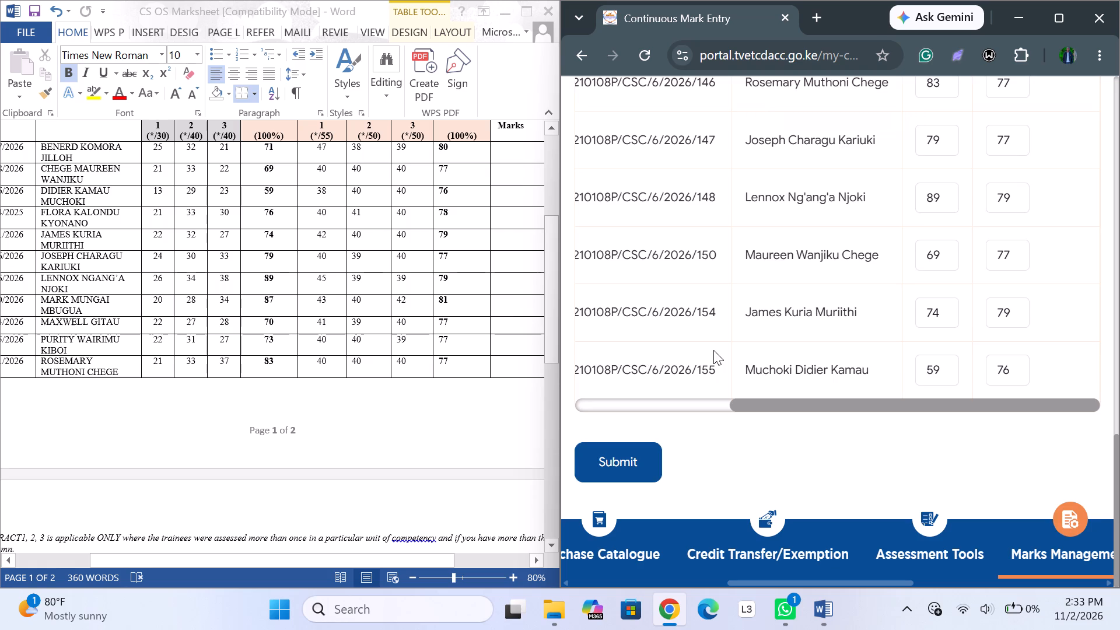
Maximize the browser window and request the Excel export for unit ICT/OS/CS/CR/02/6/MA.
scroll(713, 350, "up", 5)
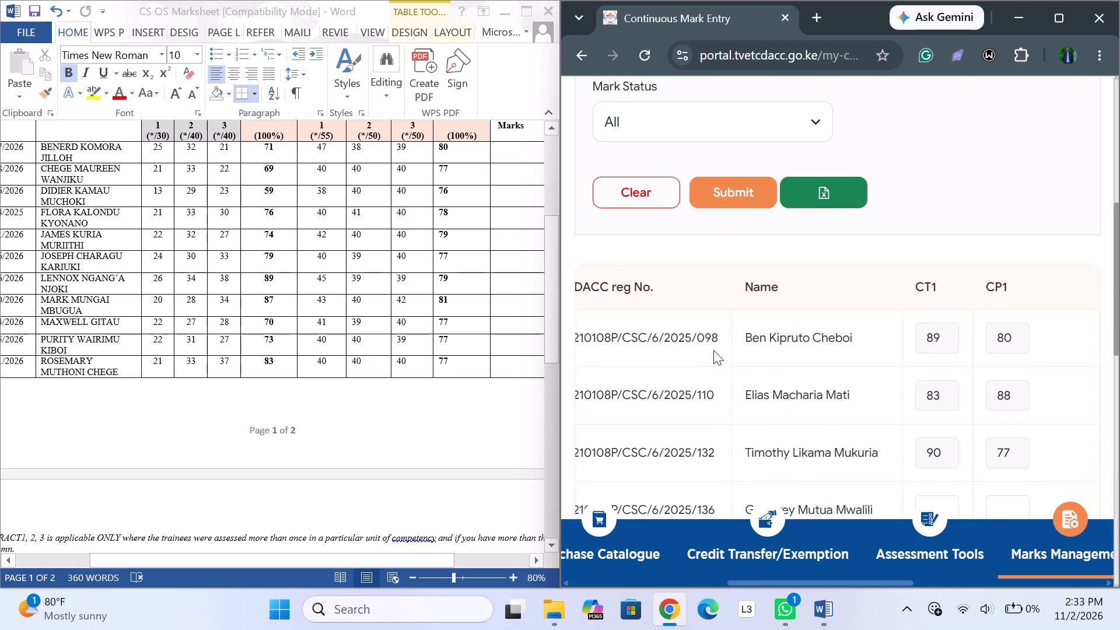
scroll(713, 350, "up", 1)
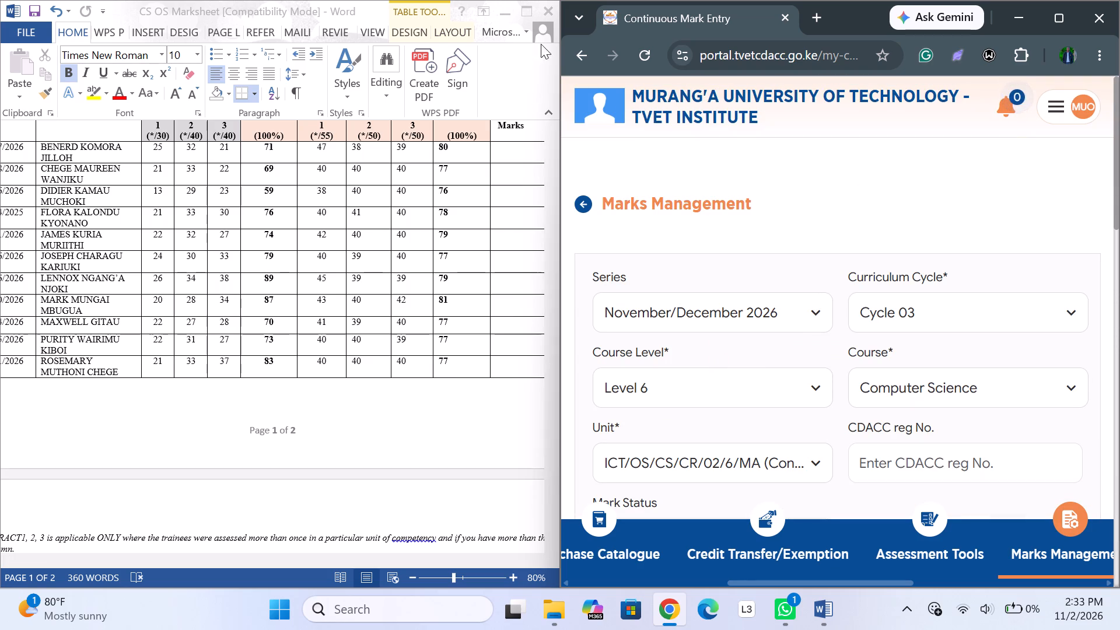
left_click(1057, 18)
scroll(585, 207, "down", 2)
scroll(558, 325, "up", 2)
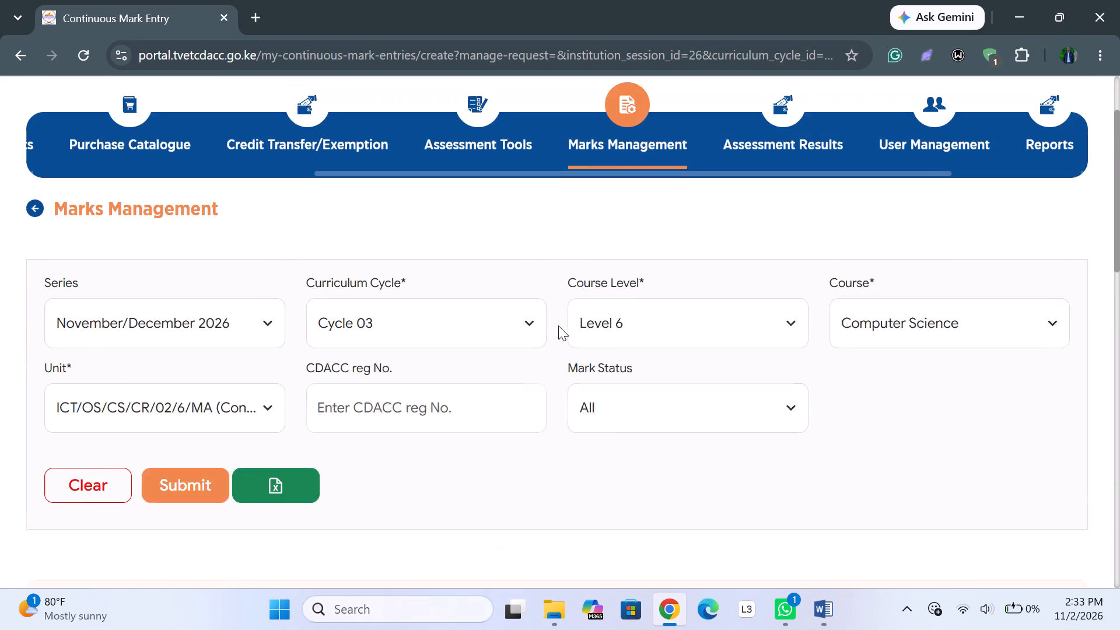
scroll(558, 325, "down", 1)
left_click(241, 402)
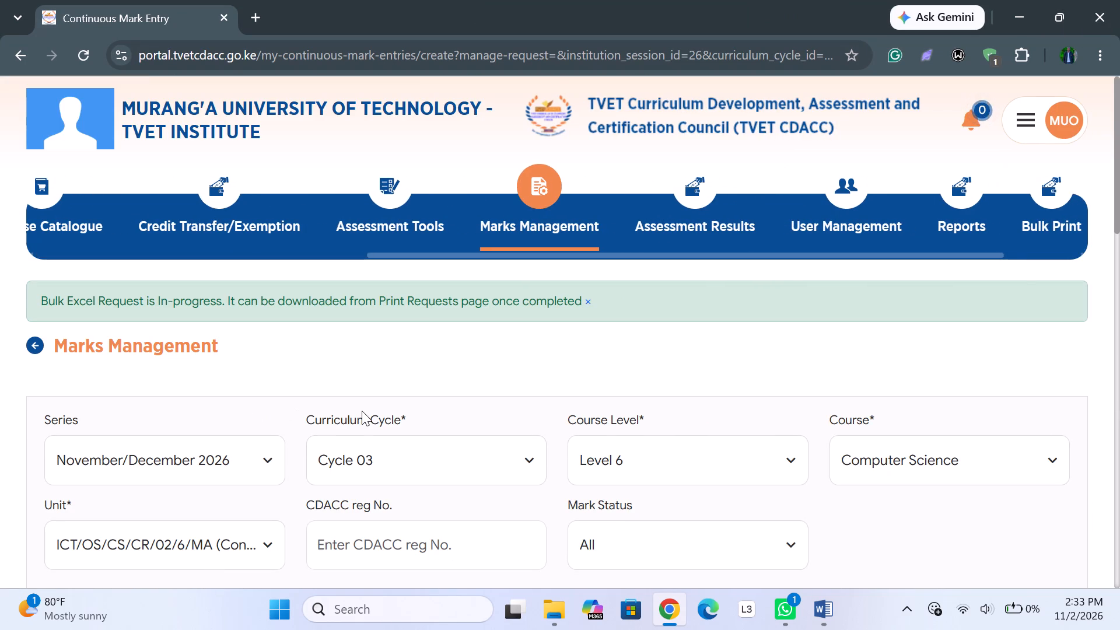
Review the CT1 and CP1 marks of all candidates in the mark entry table.
scroll(362, 411, "down", 5)
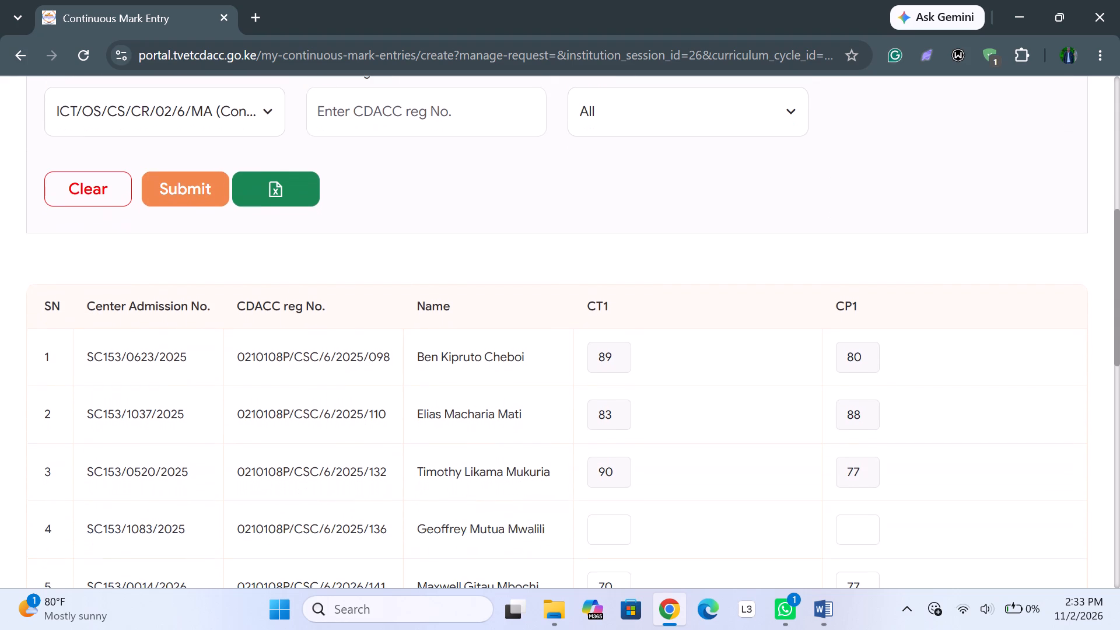
scroll(362, 411, "down", 3)
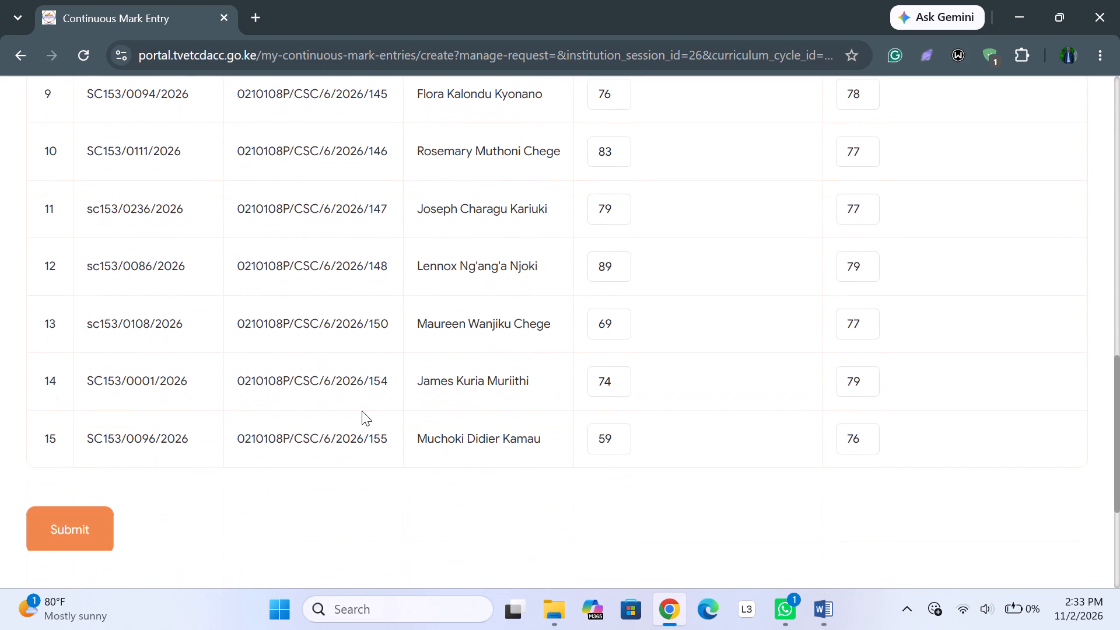
scroll(362, 411, "up", 4)
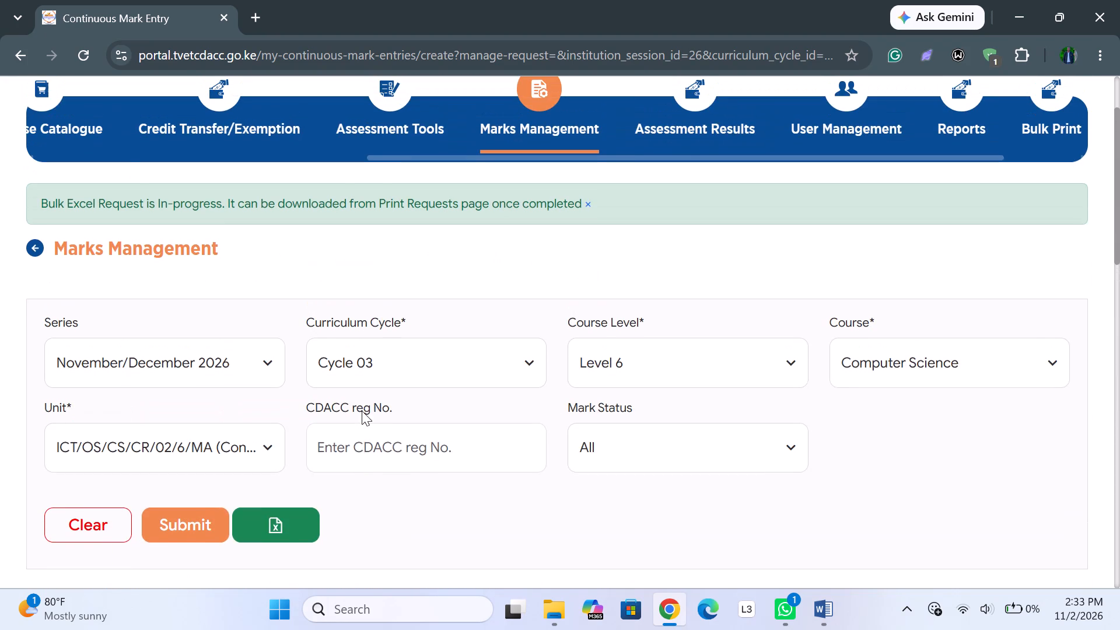
scroll(362, 411, "down", 1)
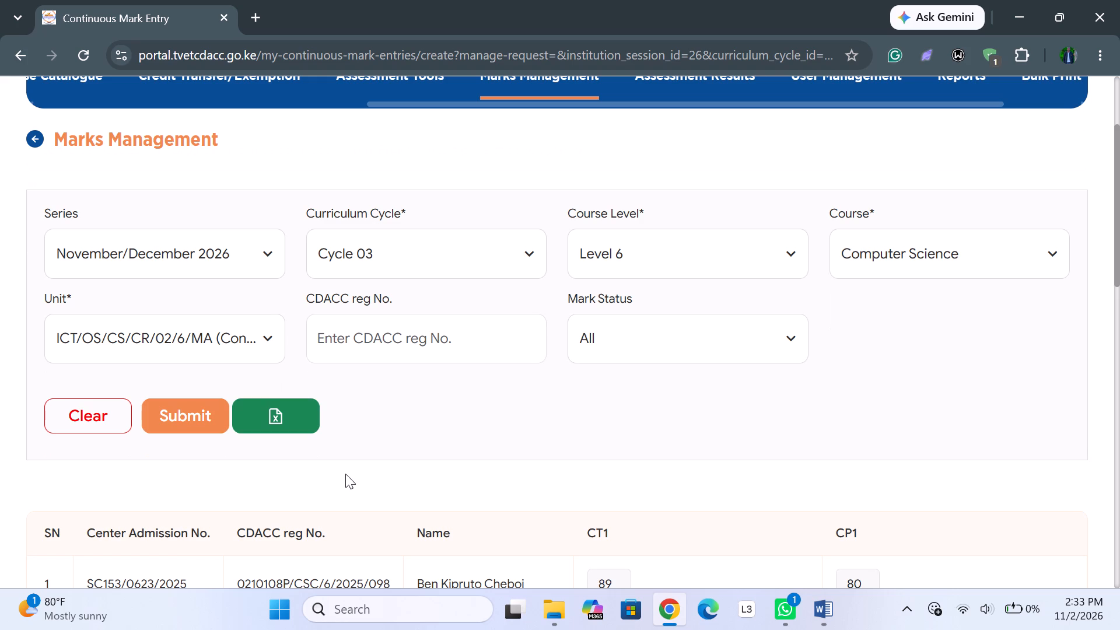
scroll(345, 474, "down", 3)
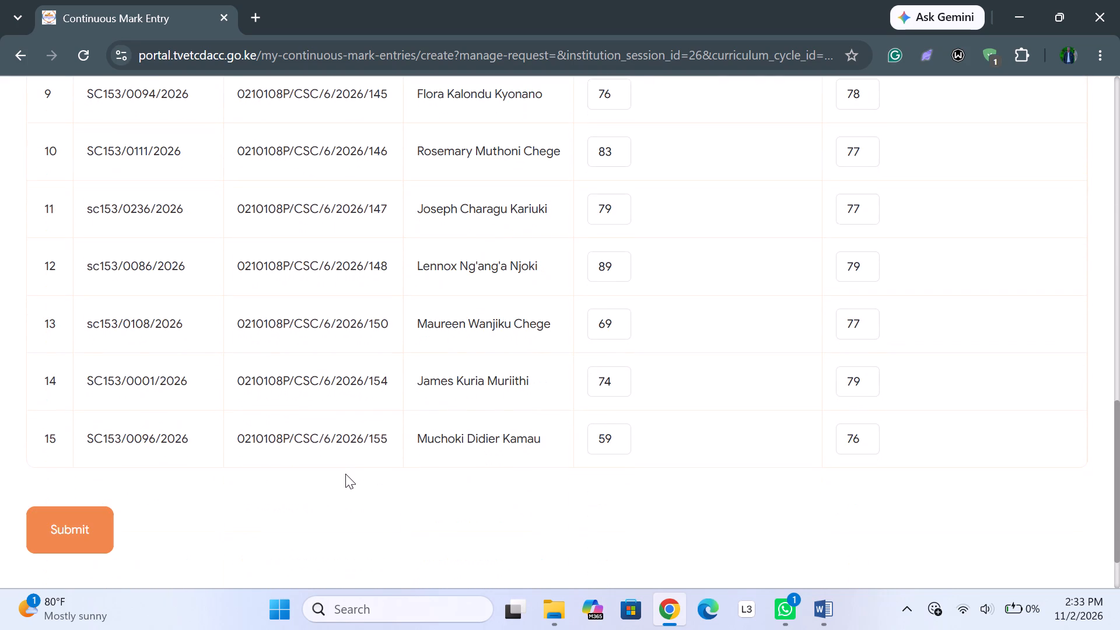
scroll(345, 474, "down", 1)
scroll(345, 474, "up", 2)
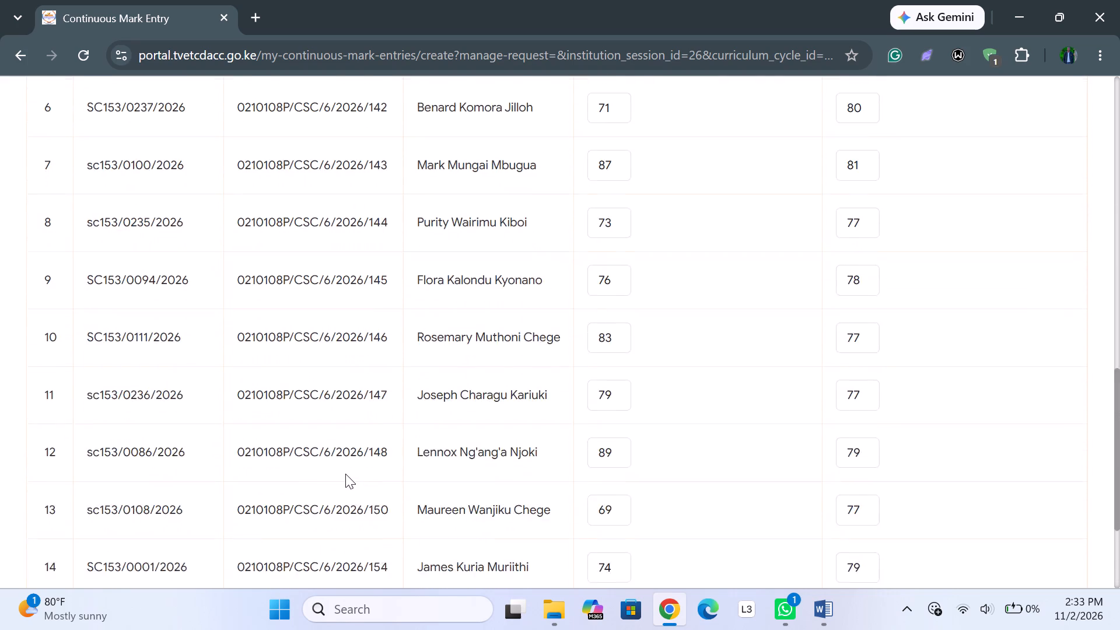
scroll(345, 474, "up", 3)
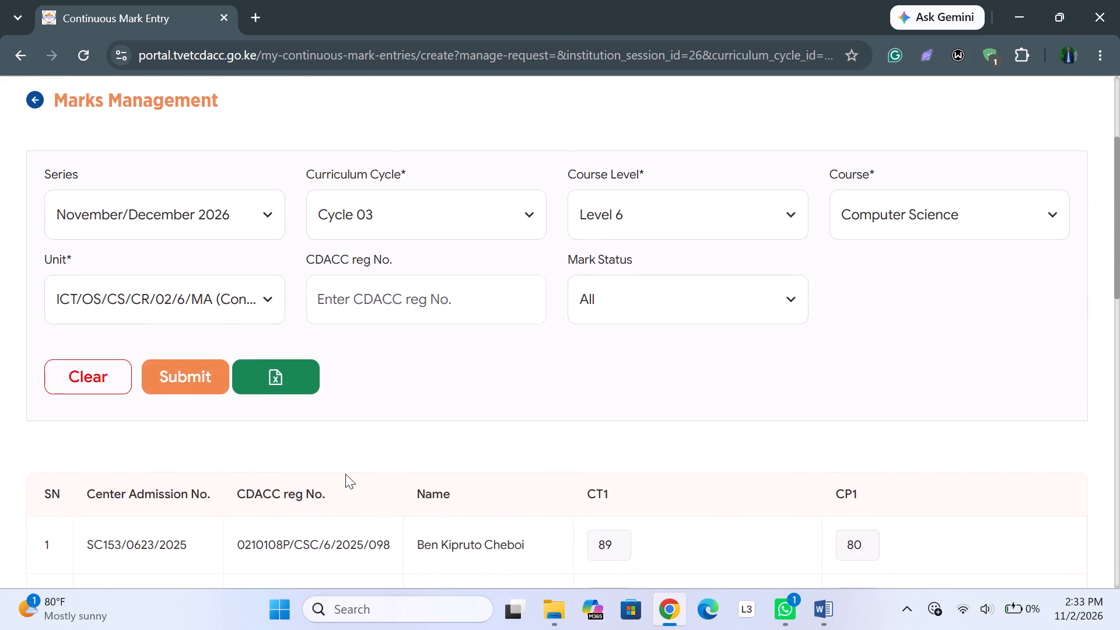
scroll(345, 474, "up", 1)
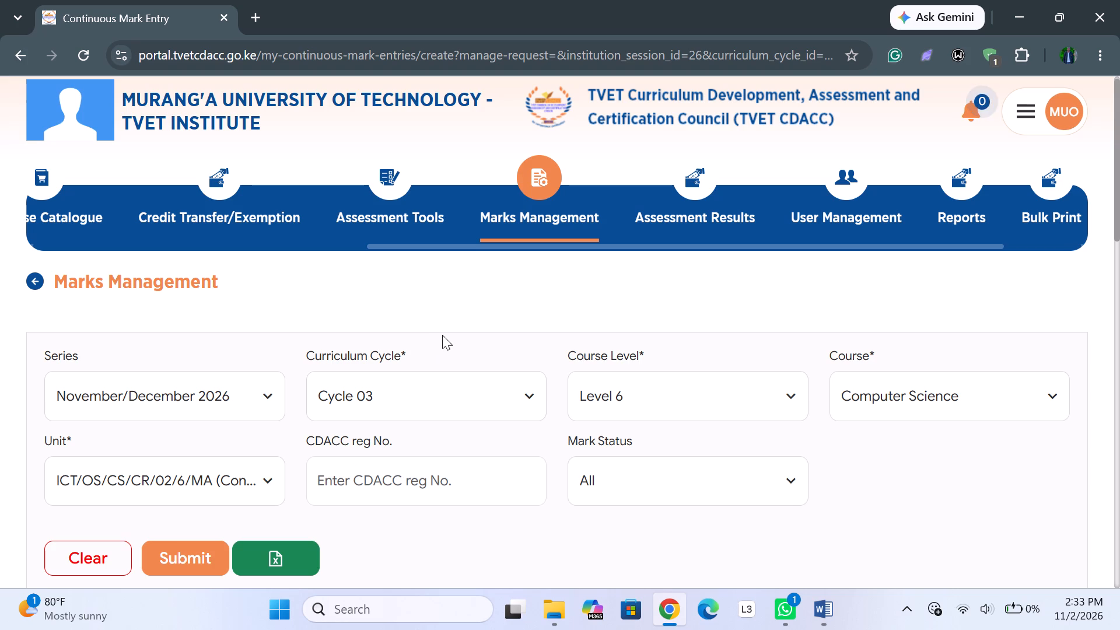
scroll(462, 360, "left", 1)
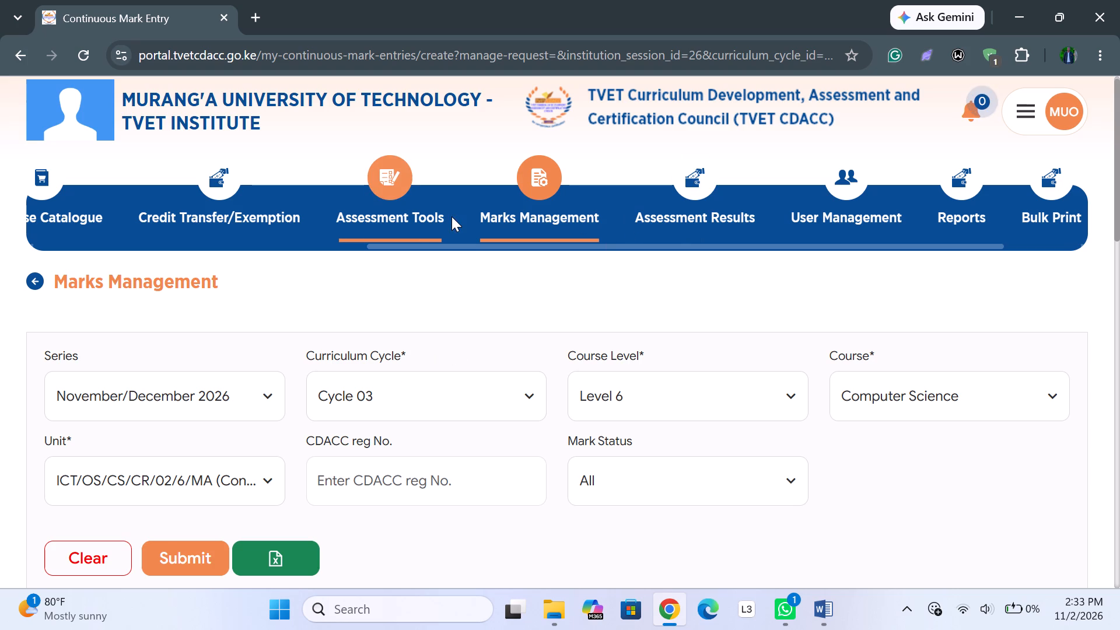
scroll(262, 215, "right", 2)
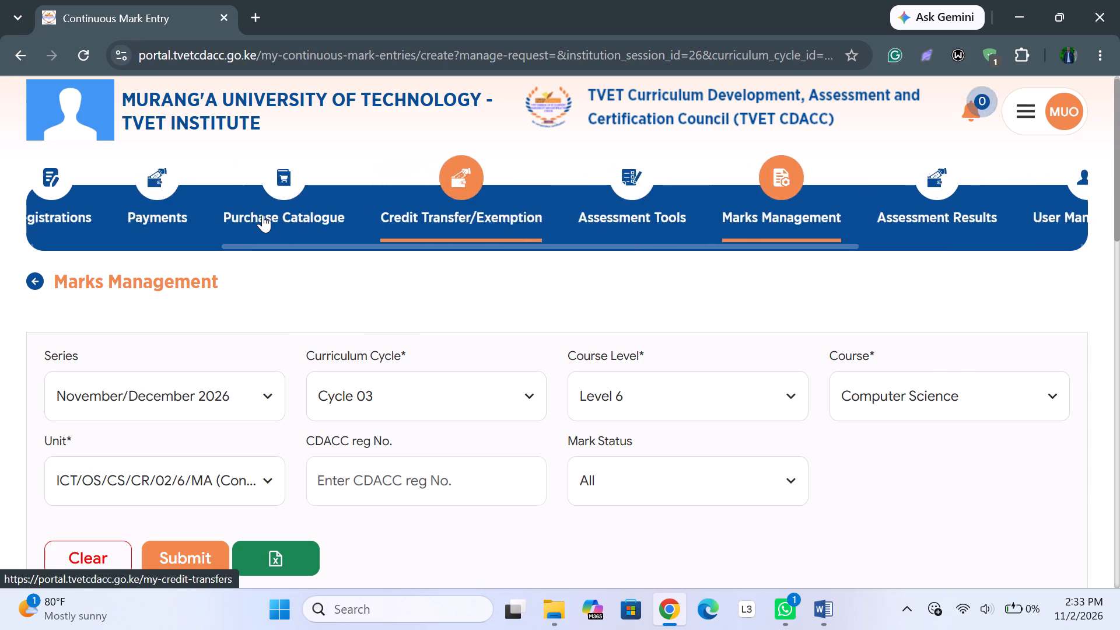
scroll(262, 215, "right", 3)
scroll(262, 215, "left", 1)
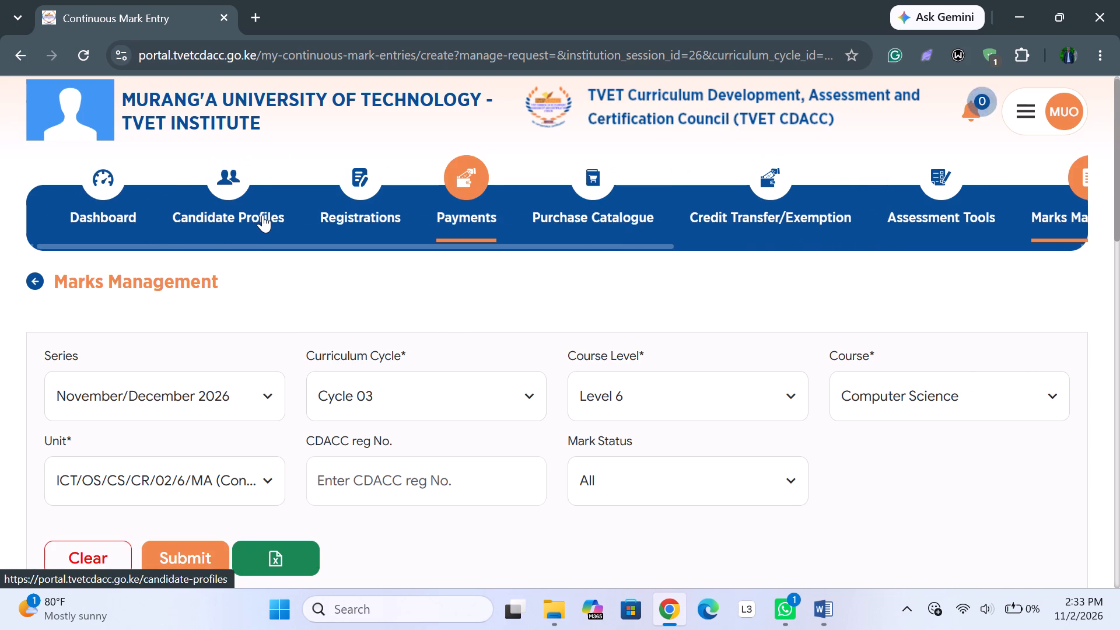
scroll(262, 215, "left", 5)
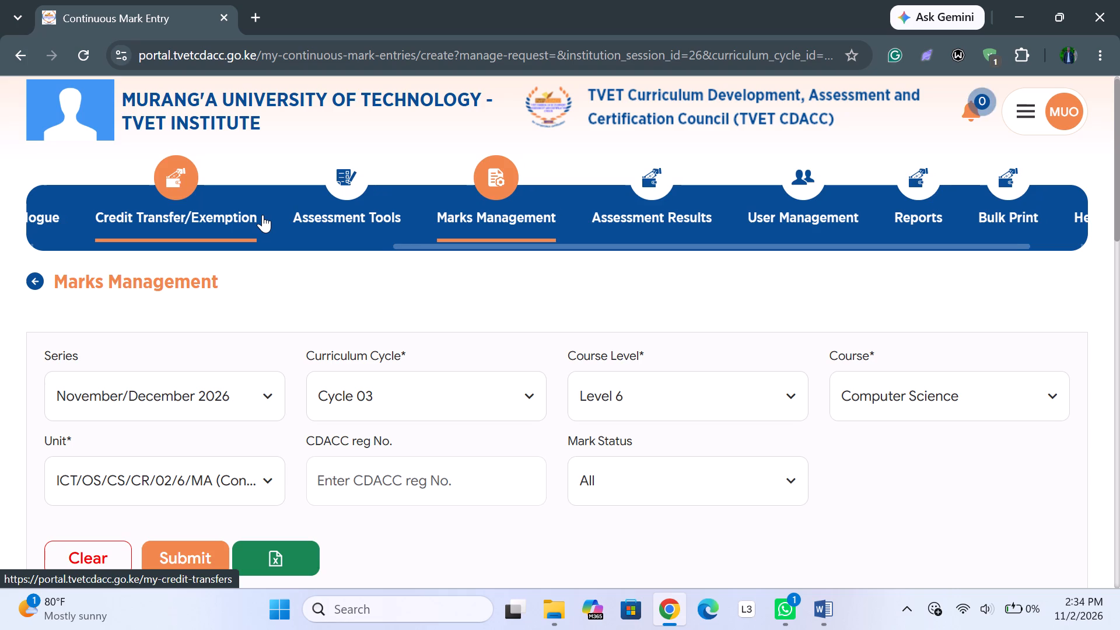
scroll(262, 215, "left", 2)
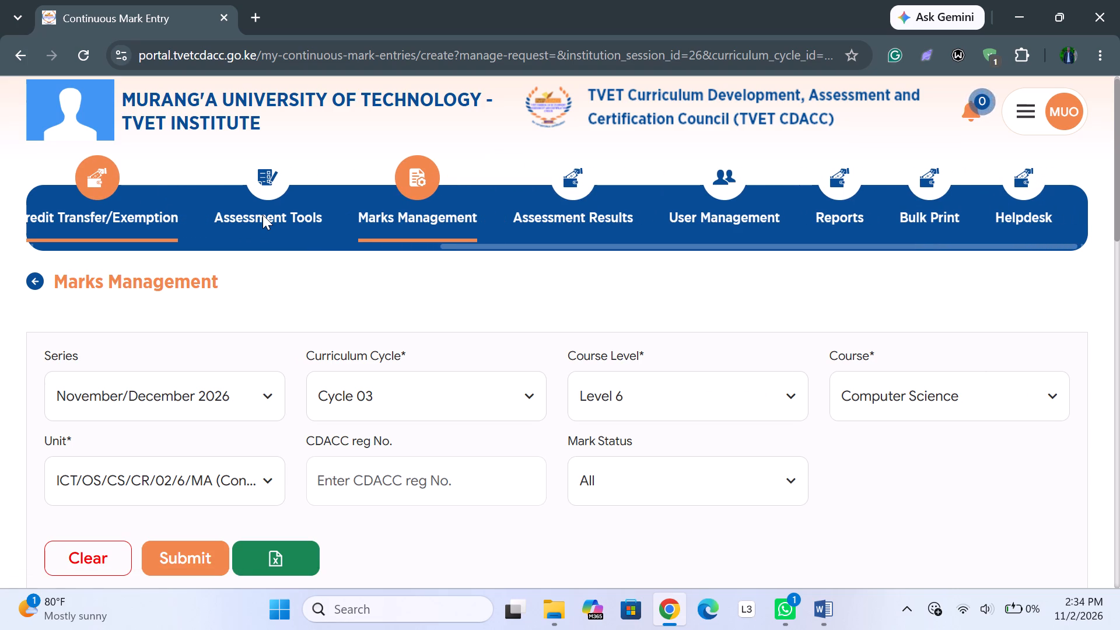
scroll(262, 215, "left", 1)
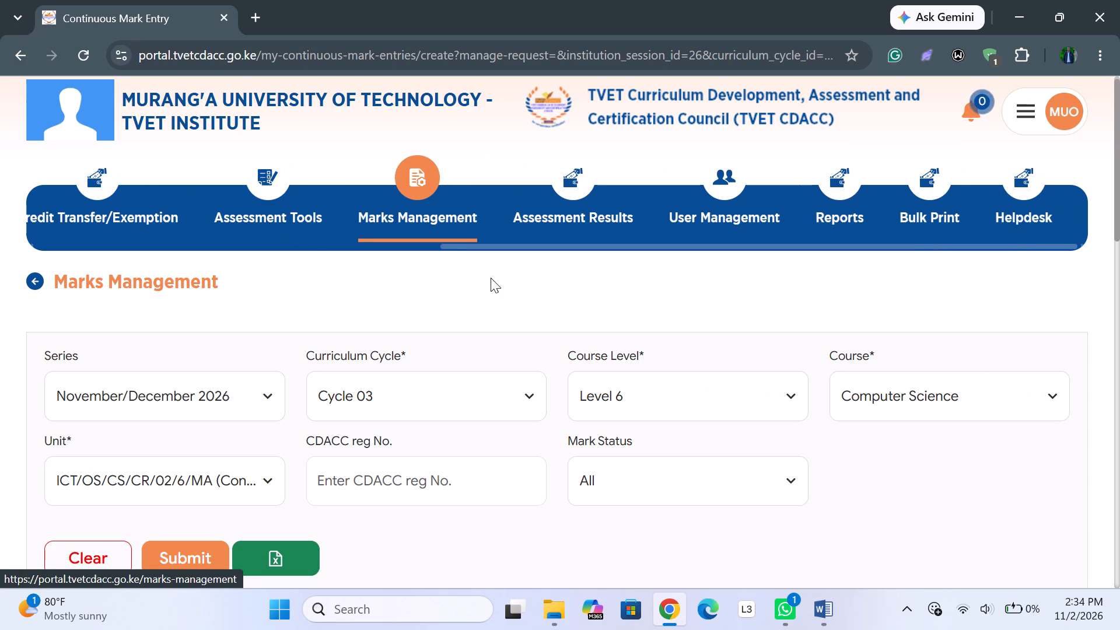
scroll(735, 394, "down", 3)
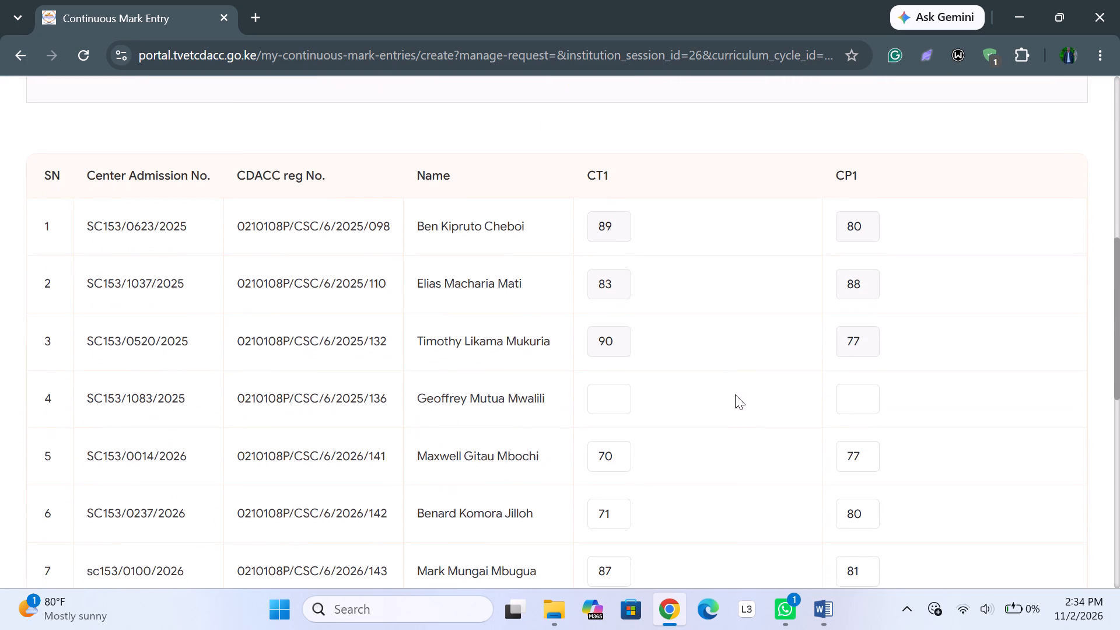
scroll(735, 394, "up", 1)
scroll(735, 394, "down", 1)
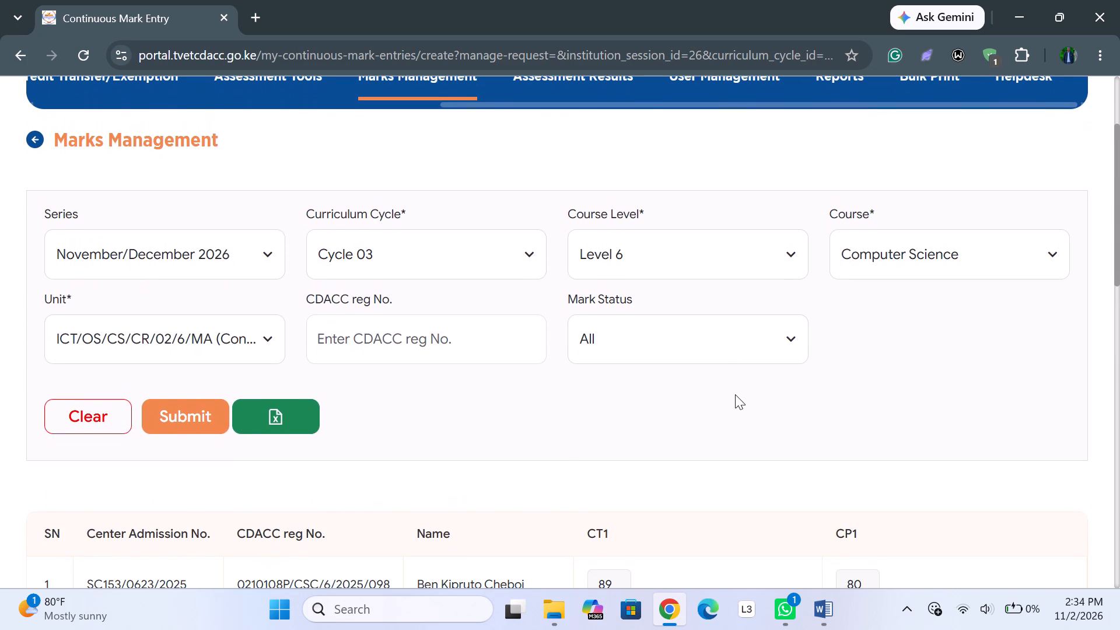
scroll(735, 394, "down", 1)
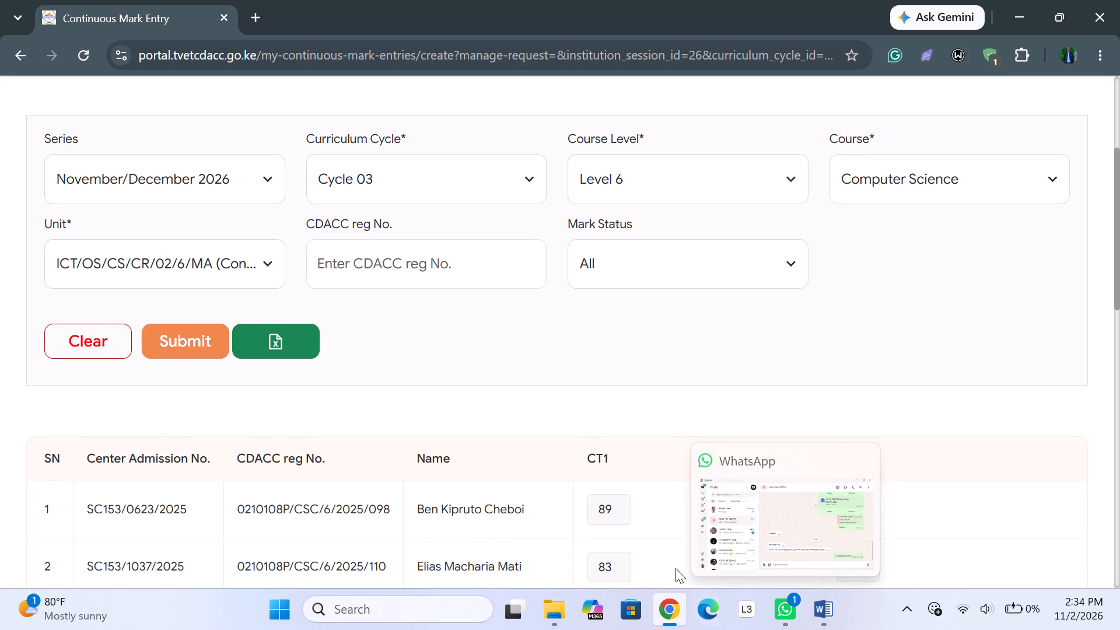
Minimize the browser and close both open Word documents, CS OS Marksheet and CS COMPUTER ORGANIZATION Marksheet.
left_click(1013, 6)
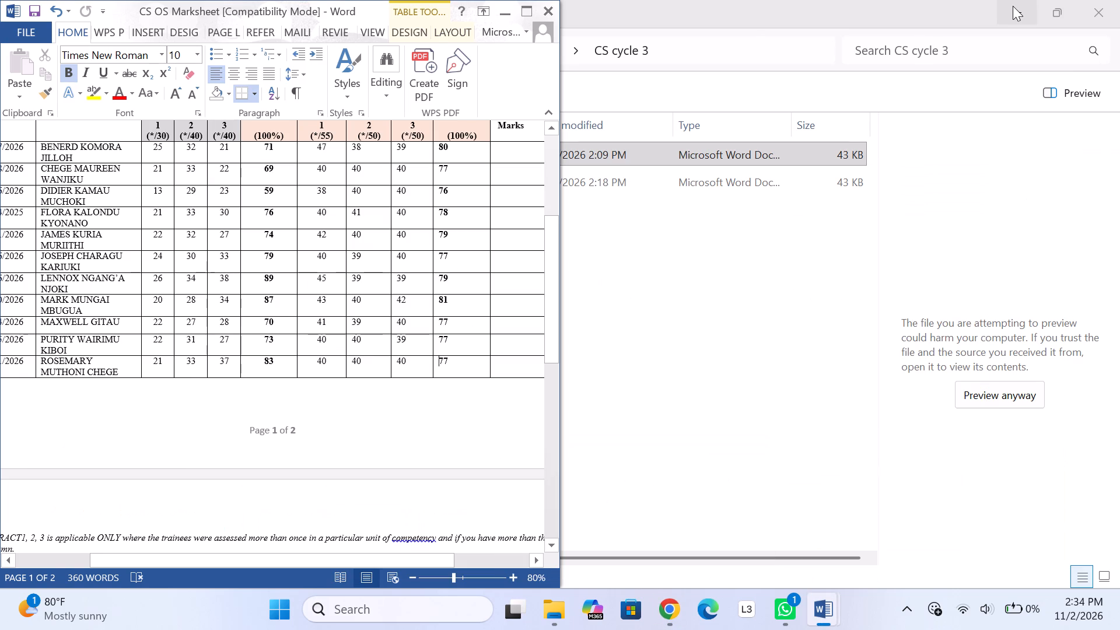
scroll(429, 212, "up", 1)
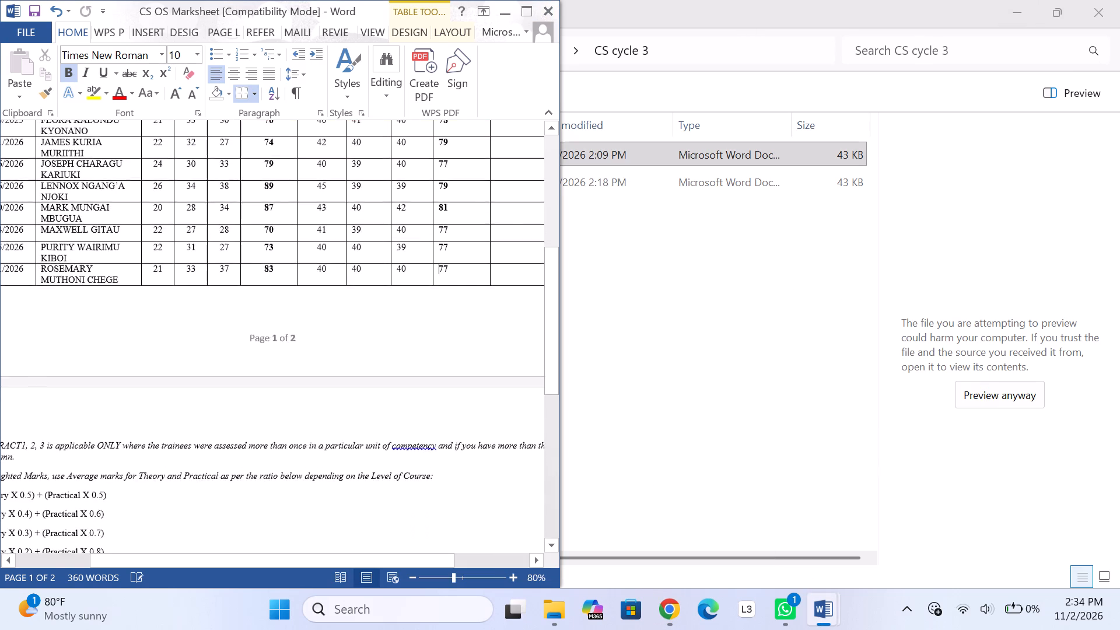
scroll(429, 212, "up", 2)
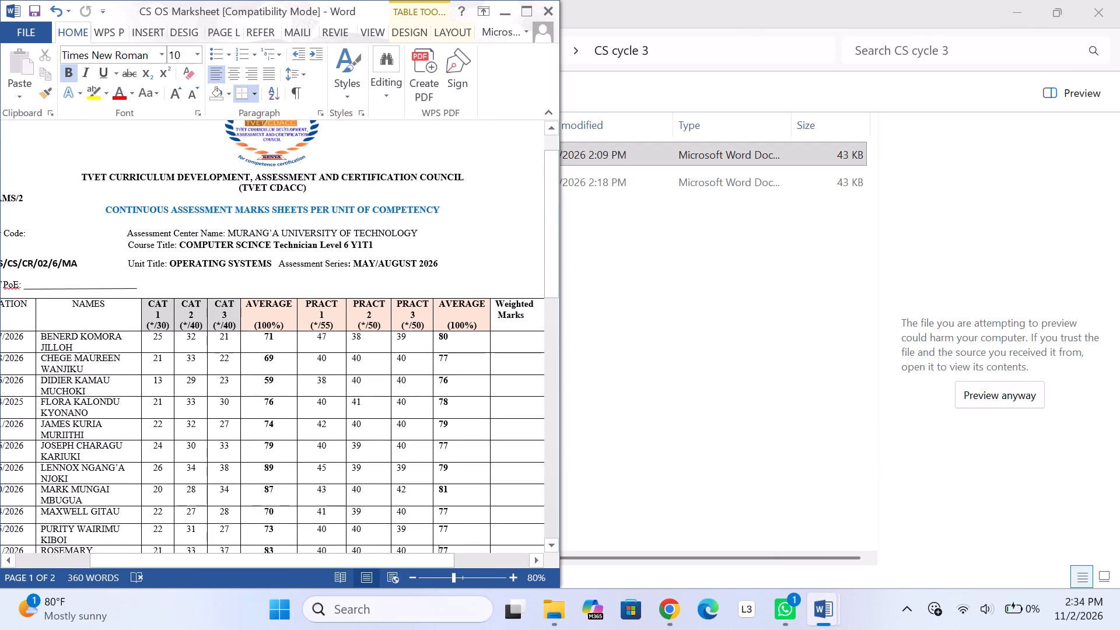
left_click(549, 8)
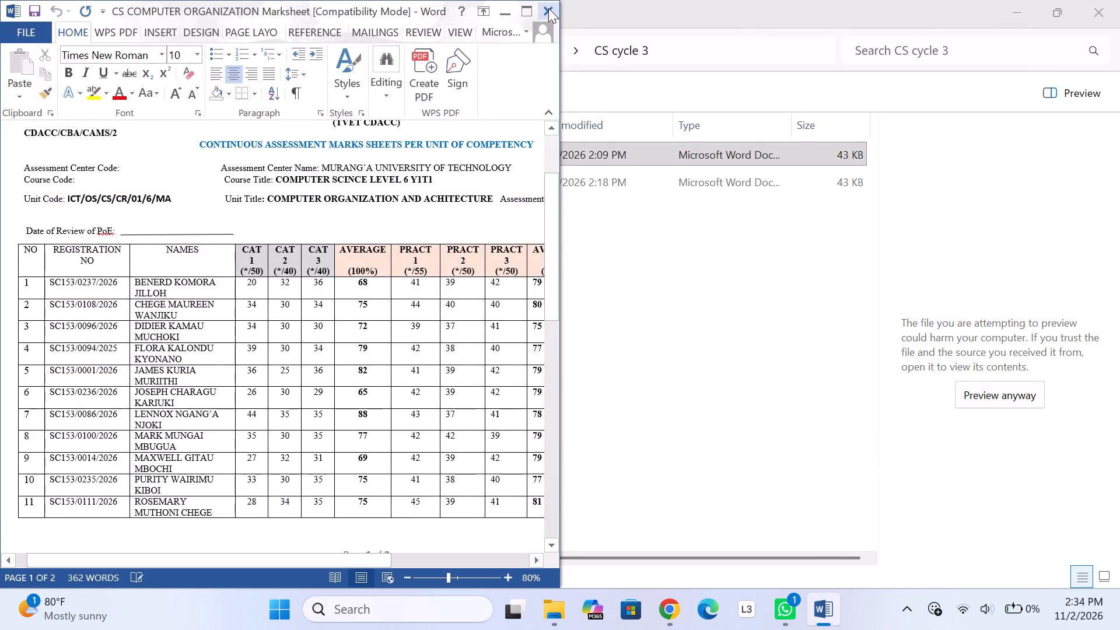
left_click(548, 8)
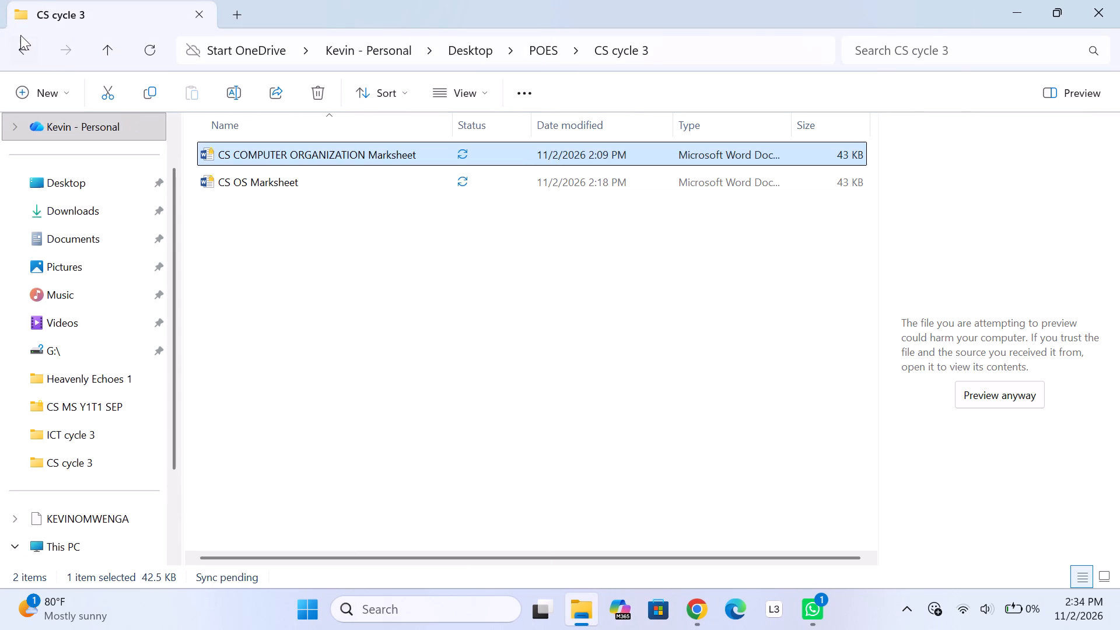
Go back from the CS cycle 3 folder to the POES folder.
left_click(20, 35)
left_click(22, 44)
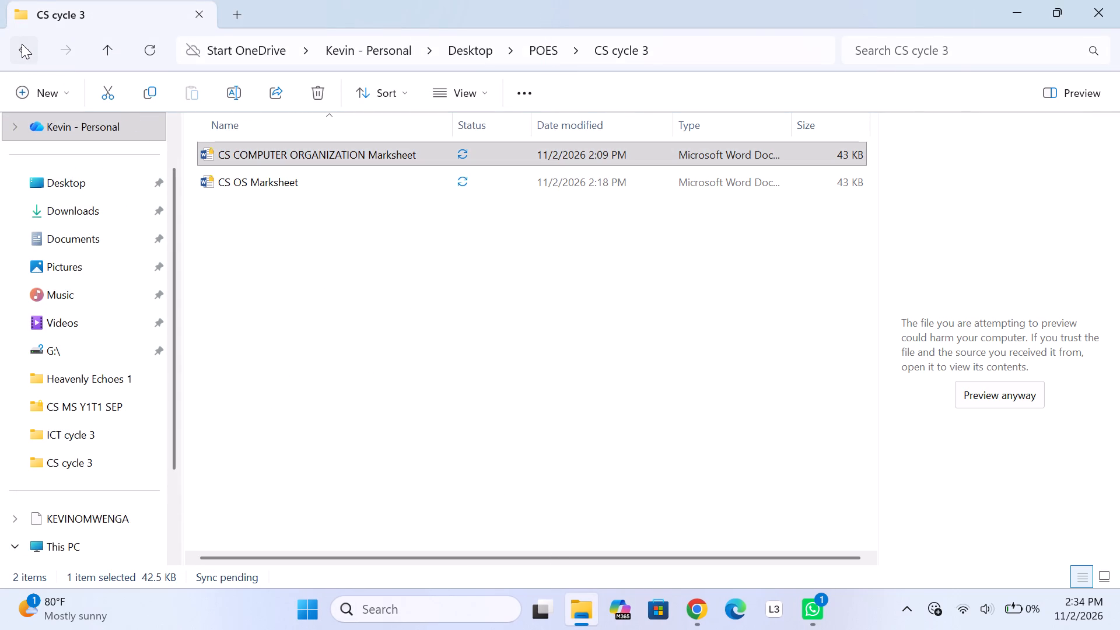
left_click(27, 57)
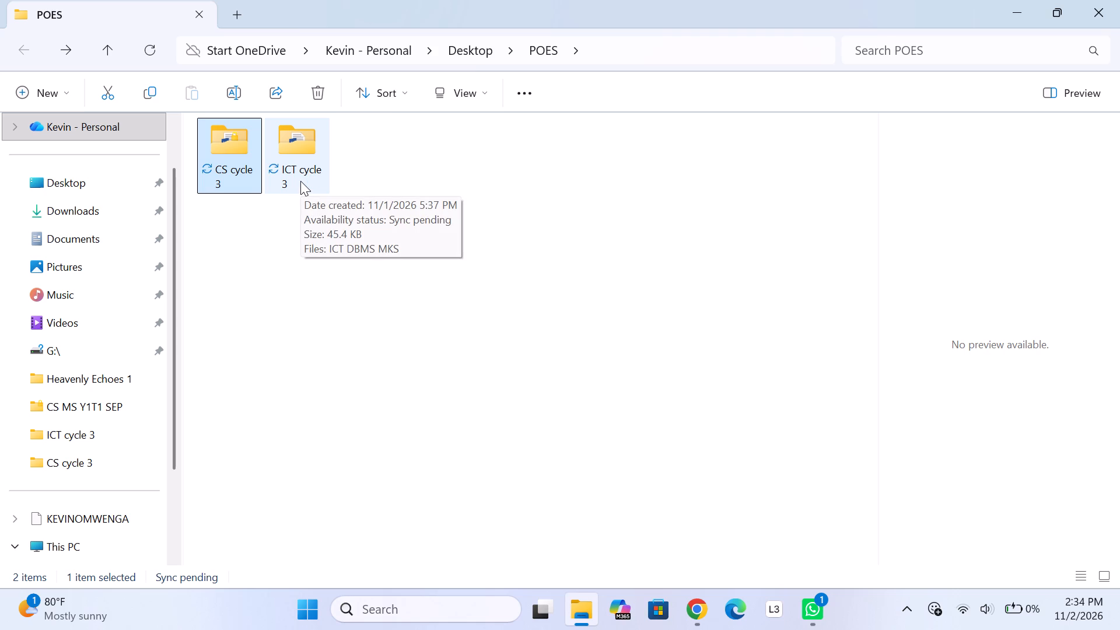
Open the ICT DBMS MKS document from the ICT cycle 3 folder.
double_click(300, 181)
double_click(272, 159)
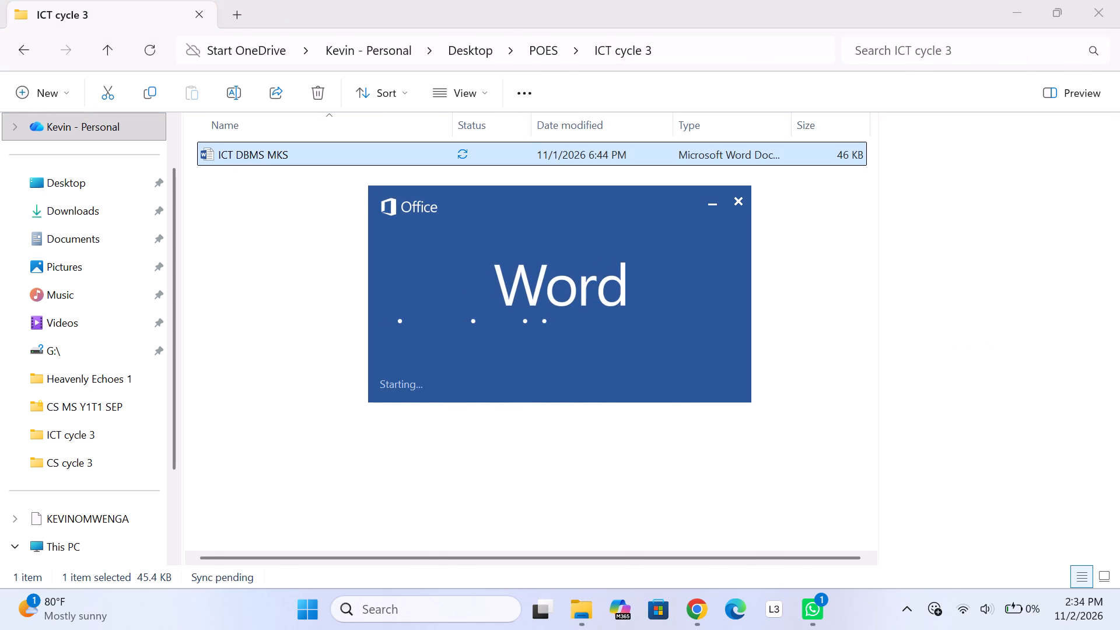
Replace the dash in the CAT 2 column for candidate number 11 with a mark of 29.
scroll(636, 398, "down", 1)
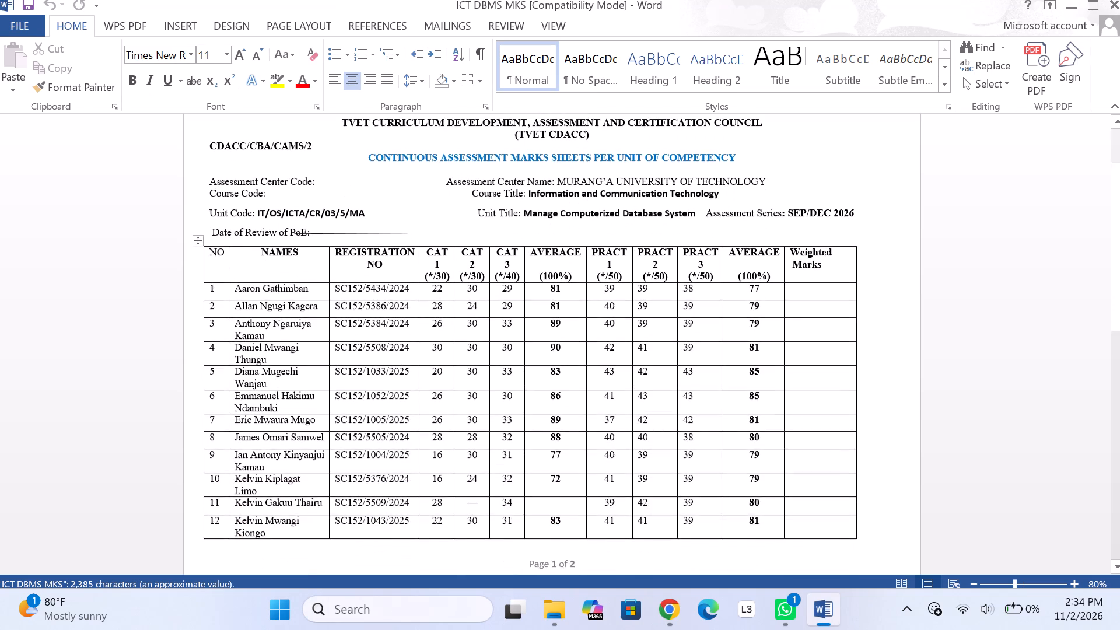
scroll(636, 398, "down", 1)
scroll(596, 422, "down", 1)
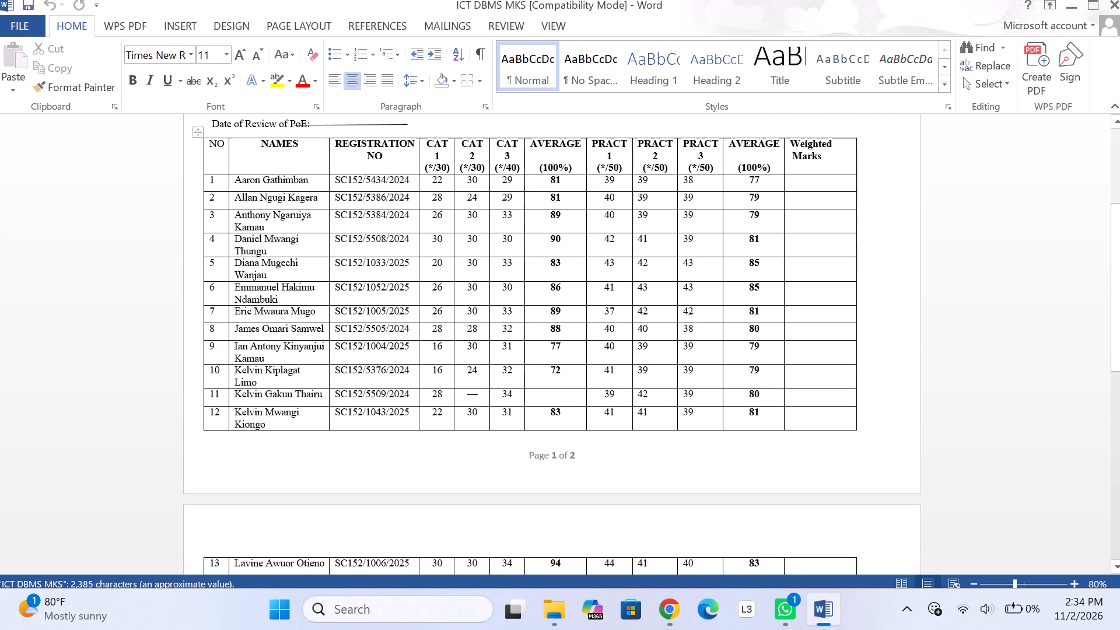
scroll(596, 422, "down", 1)
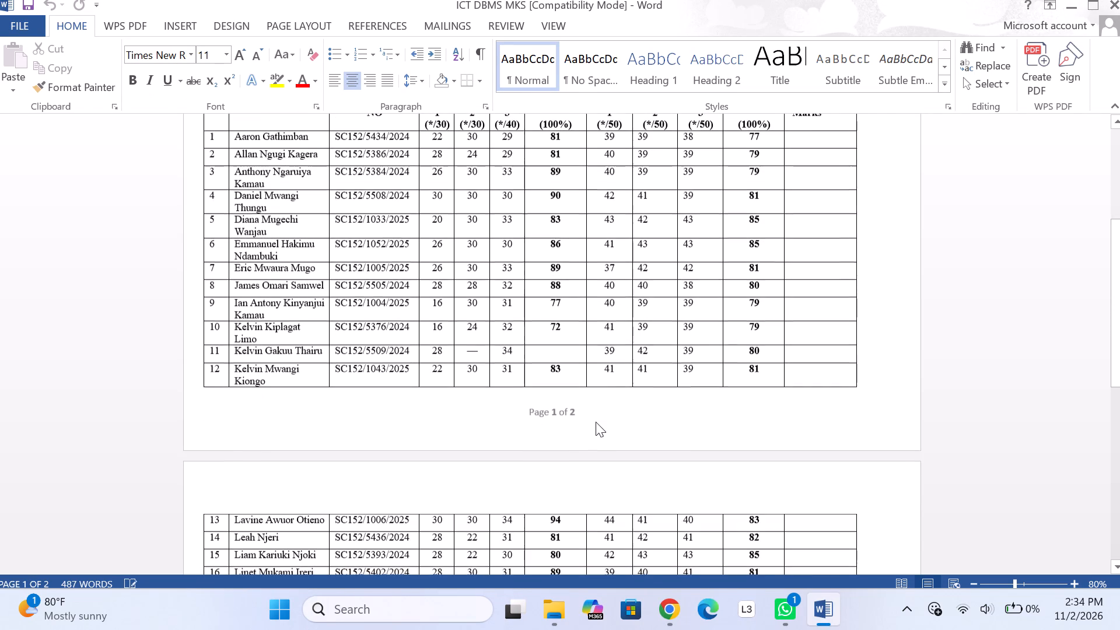
left_click(478, 353)
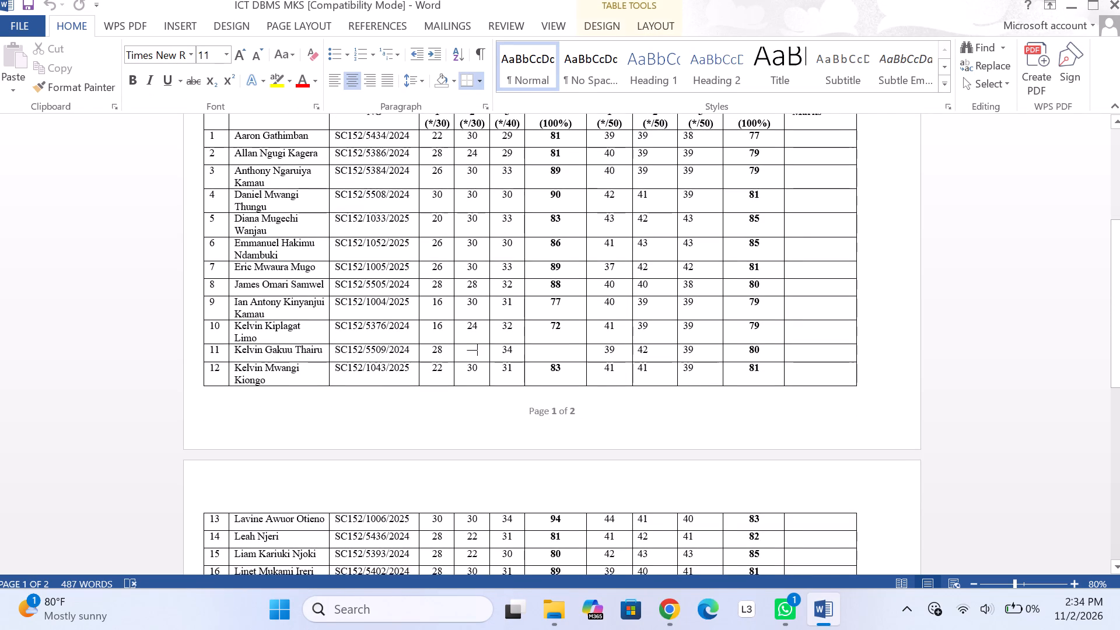
key("BackSpace")
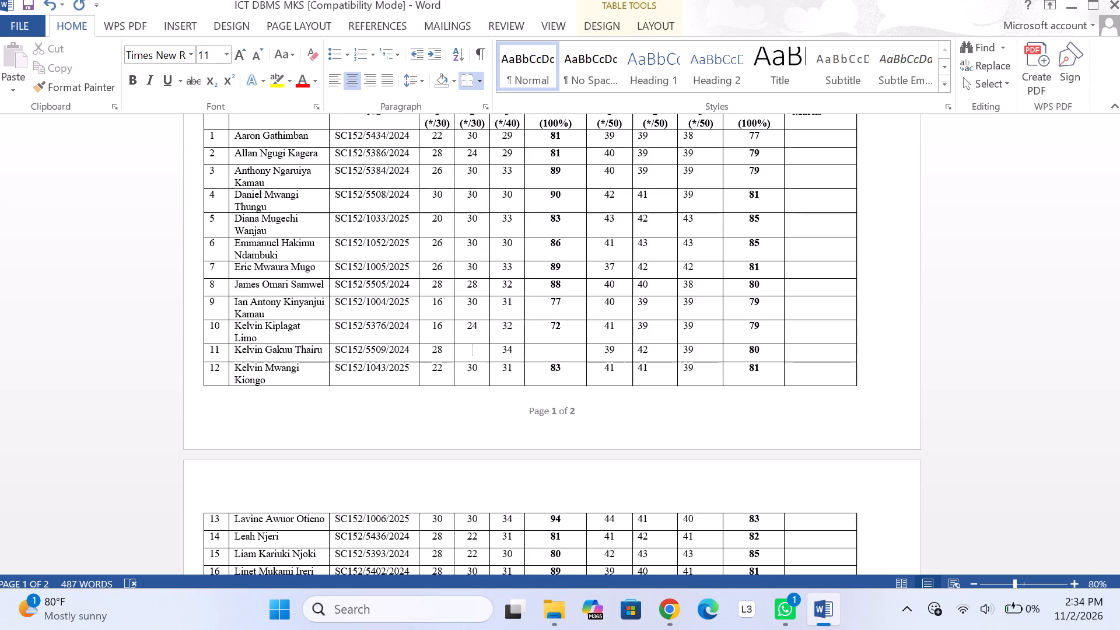
type("29")
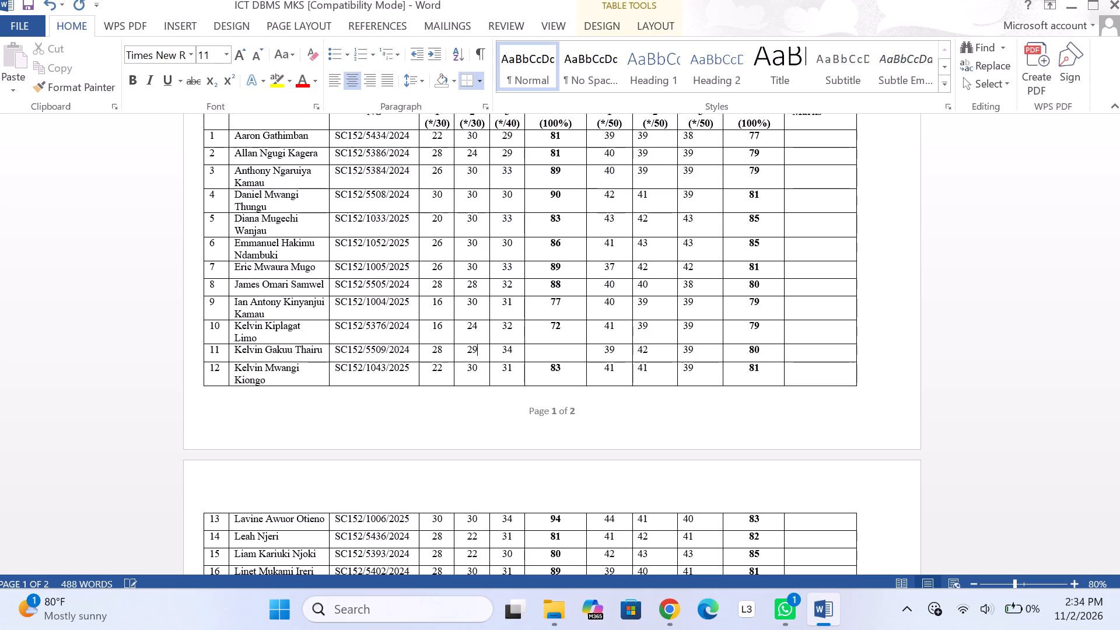
Enter 91 as the theory (CAT) average for candidate number 11 and save the marksheet.
scroll(478, 353, "down", 1)
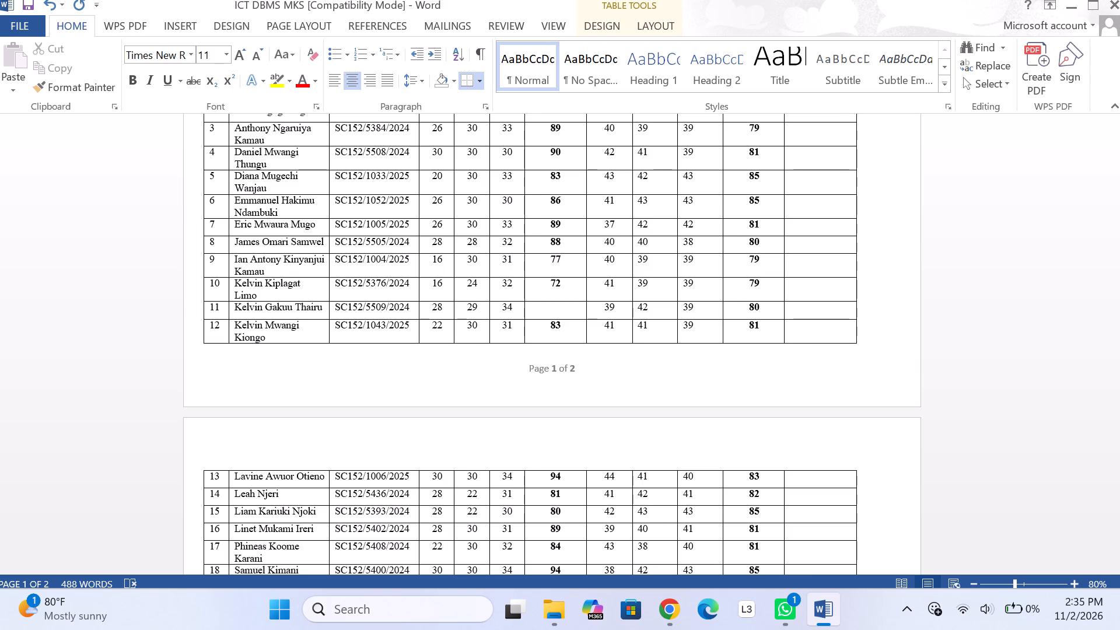
scroll(473, 354, "up", 1)
scroll(473, 354, "down", 2)
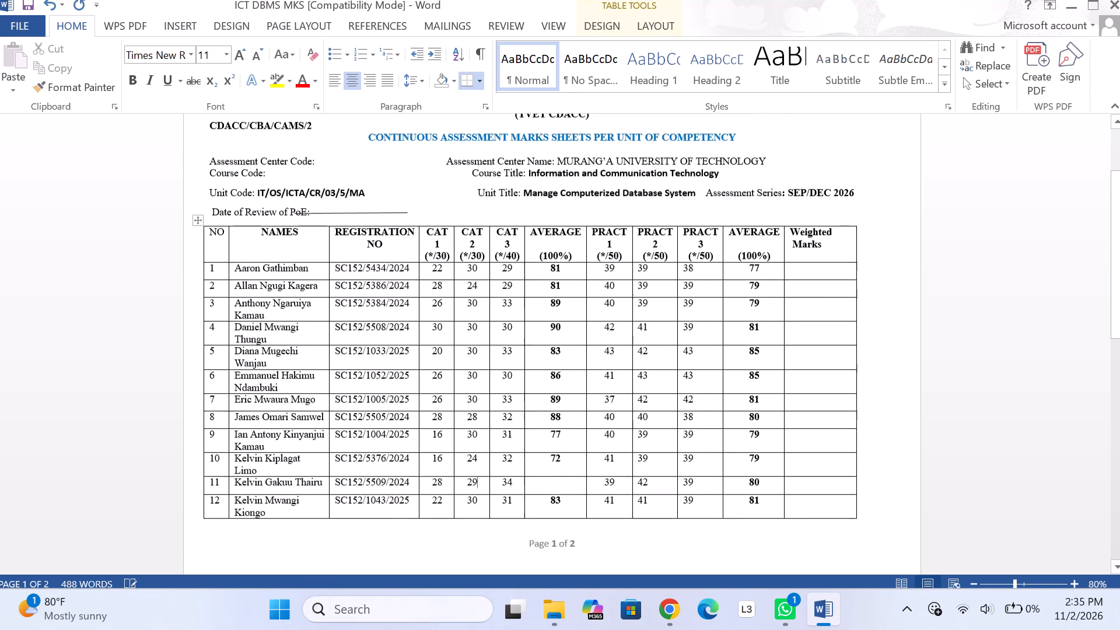
scroll(473, 354, "down", 1)
left_click(561, 414)
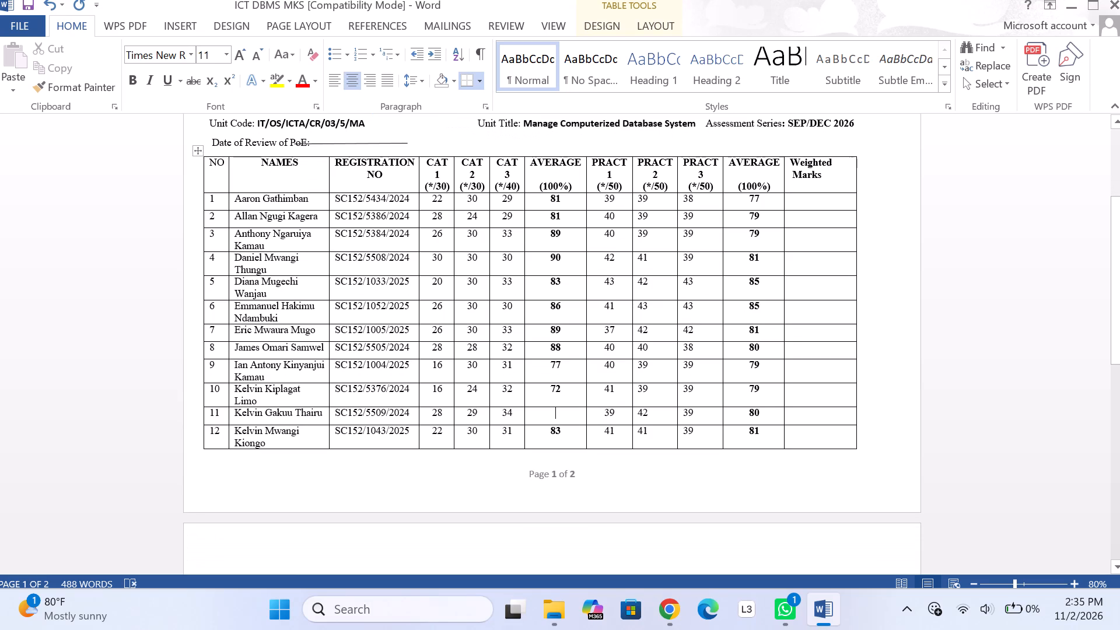
type("91")
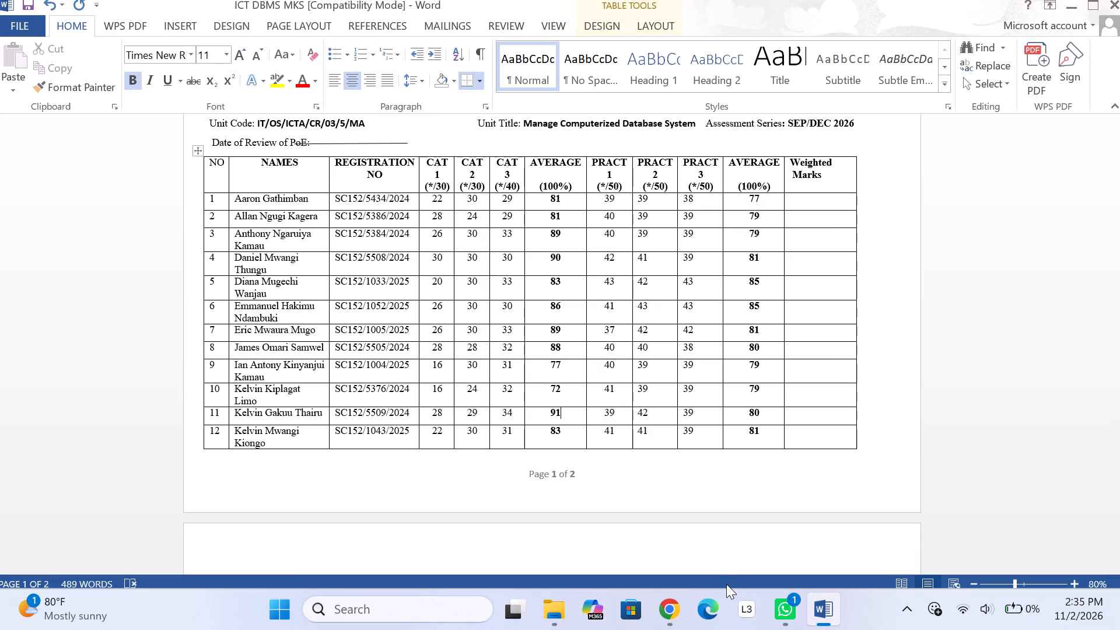
key("ctrl+s")
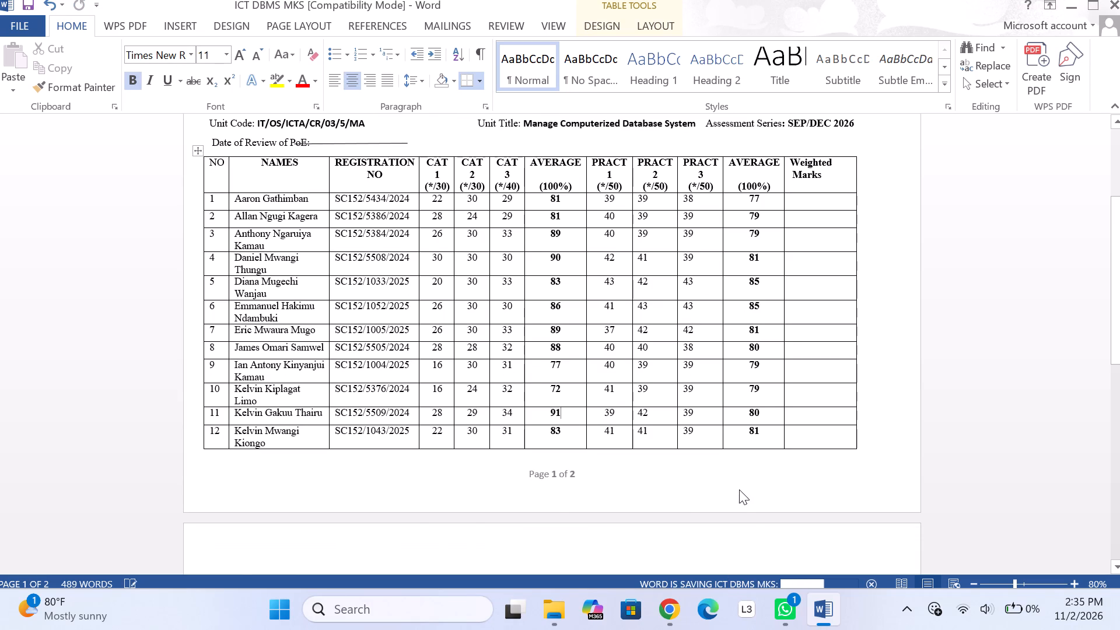
Arrange the ICT DBMS MKS marksheet side by side with the Continuous Mark Entry browser window.
scroll(739, 489, "down", 11)
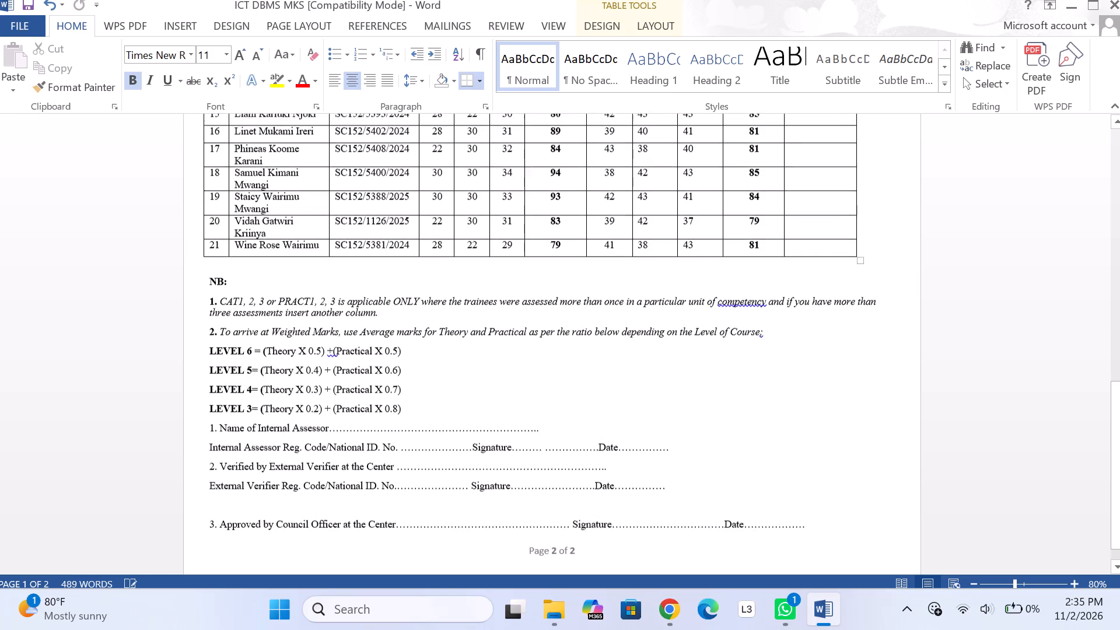
scroll(739, 489, "up", 1)
scroll(739, 489, "down", 2)
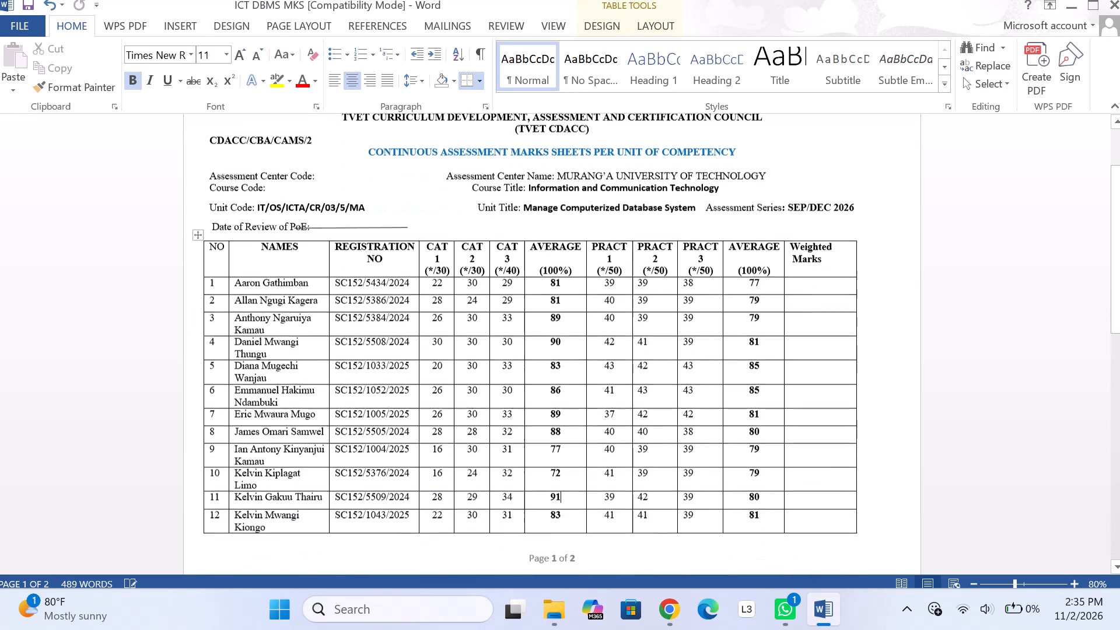
scroll(739, 489, "down", 1)
key("super+Left")
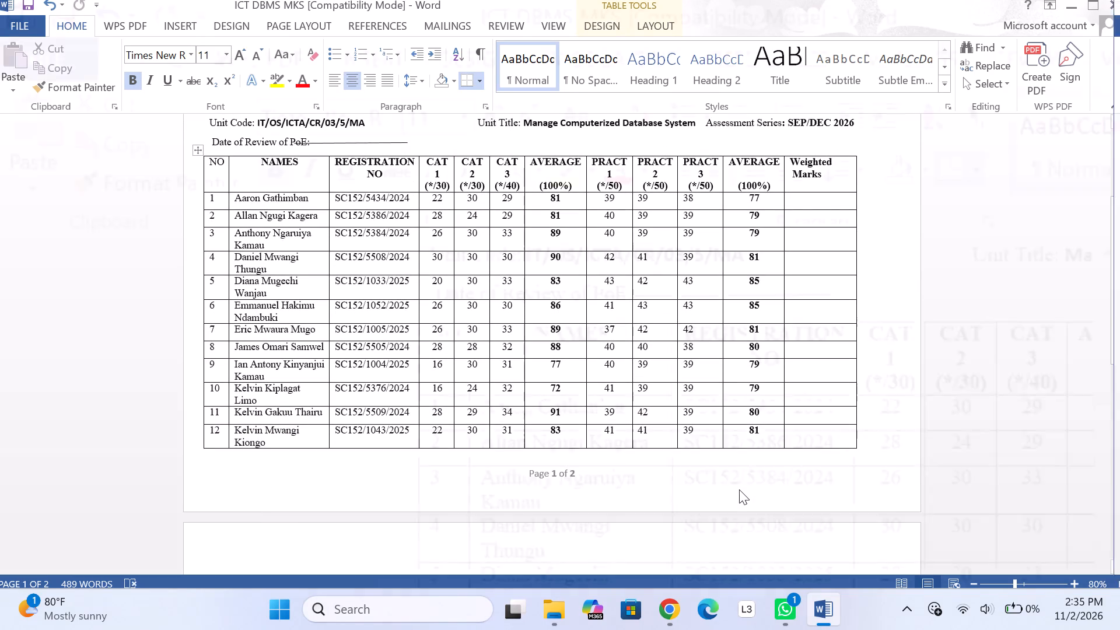
left_click(908, 226)
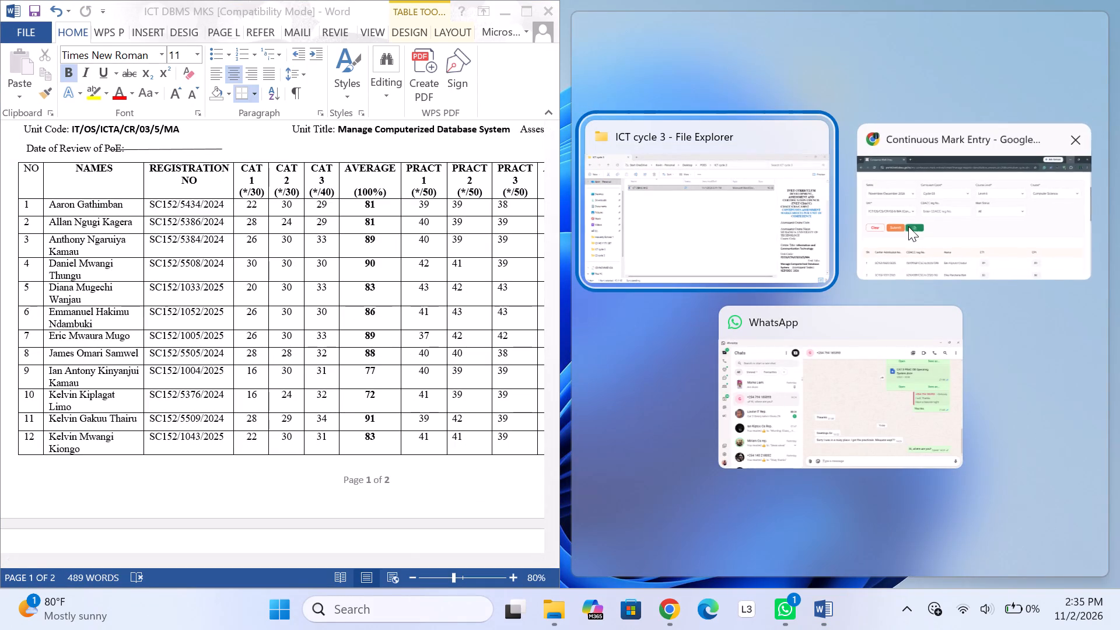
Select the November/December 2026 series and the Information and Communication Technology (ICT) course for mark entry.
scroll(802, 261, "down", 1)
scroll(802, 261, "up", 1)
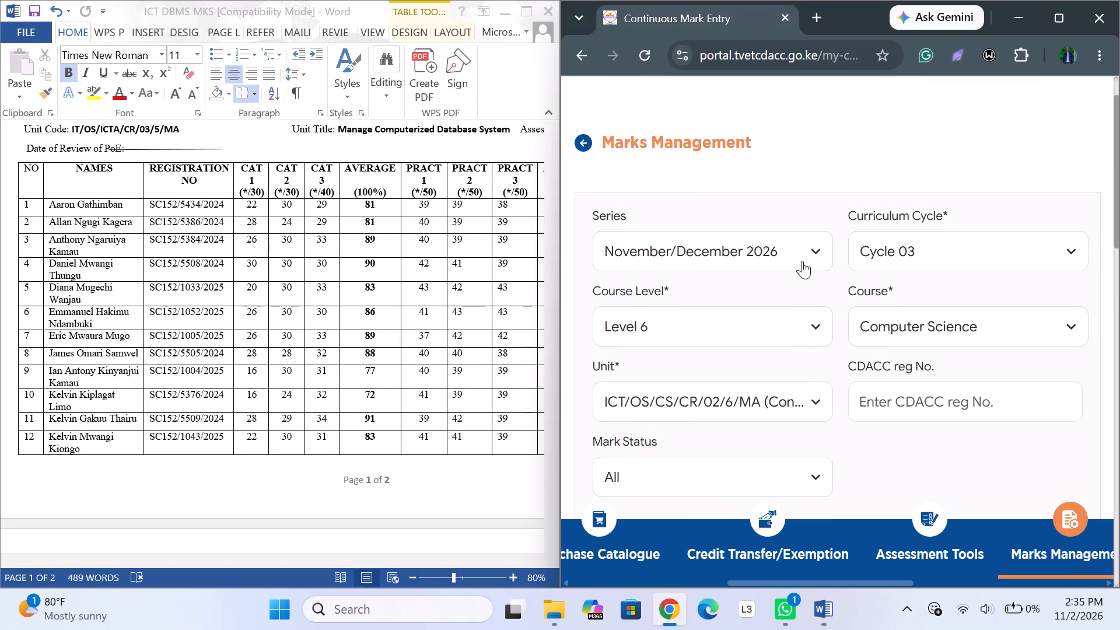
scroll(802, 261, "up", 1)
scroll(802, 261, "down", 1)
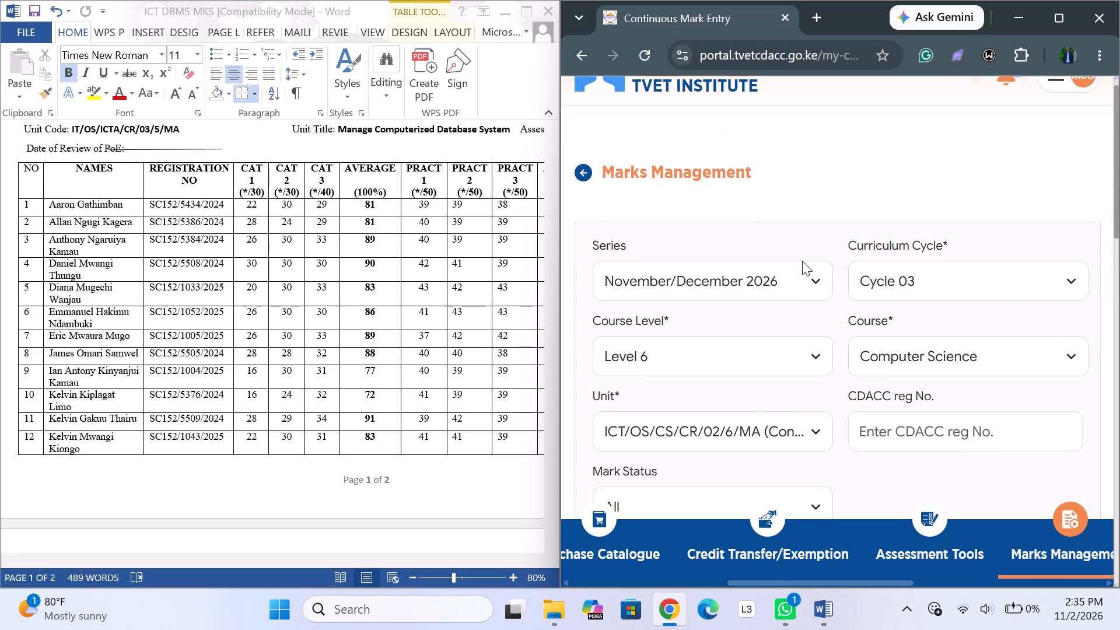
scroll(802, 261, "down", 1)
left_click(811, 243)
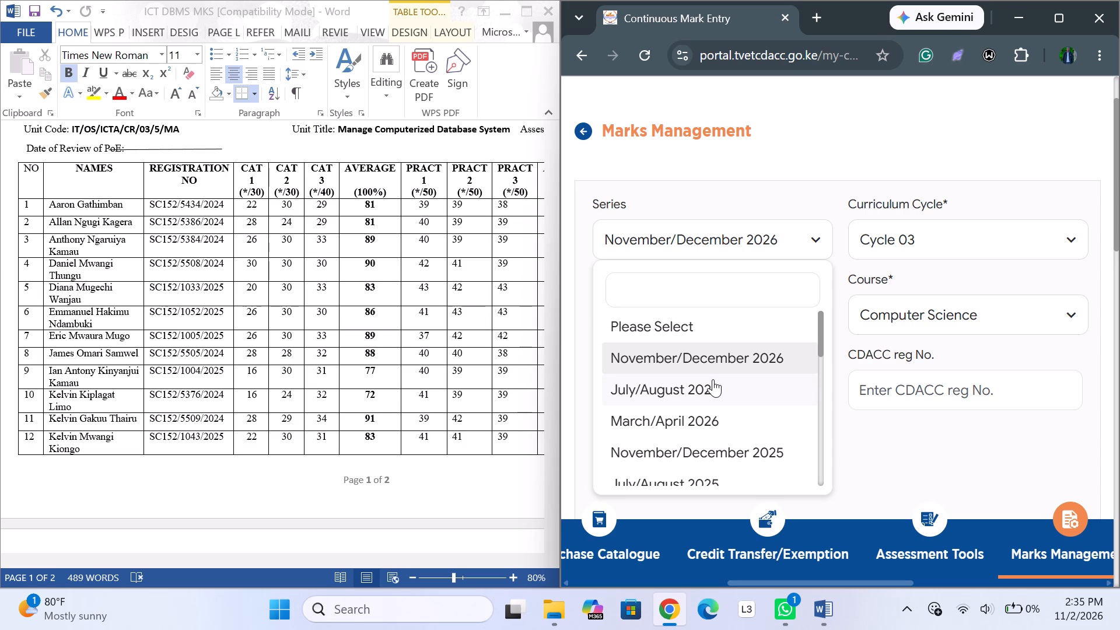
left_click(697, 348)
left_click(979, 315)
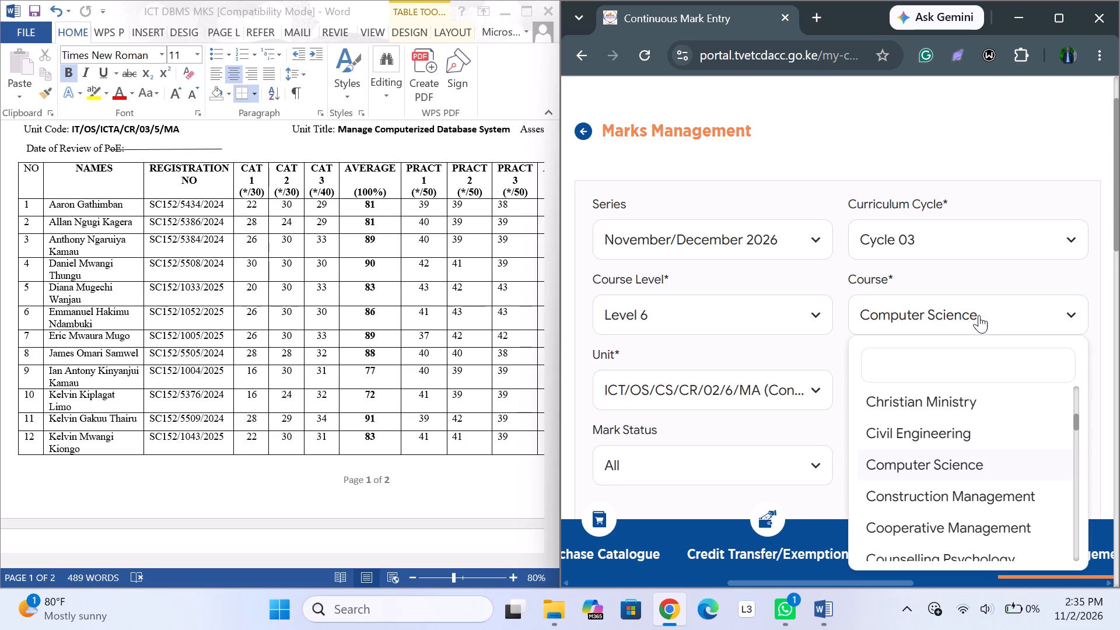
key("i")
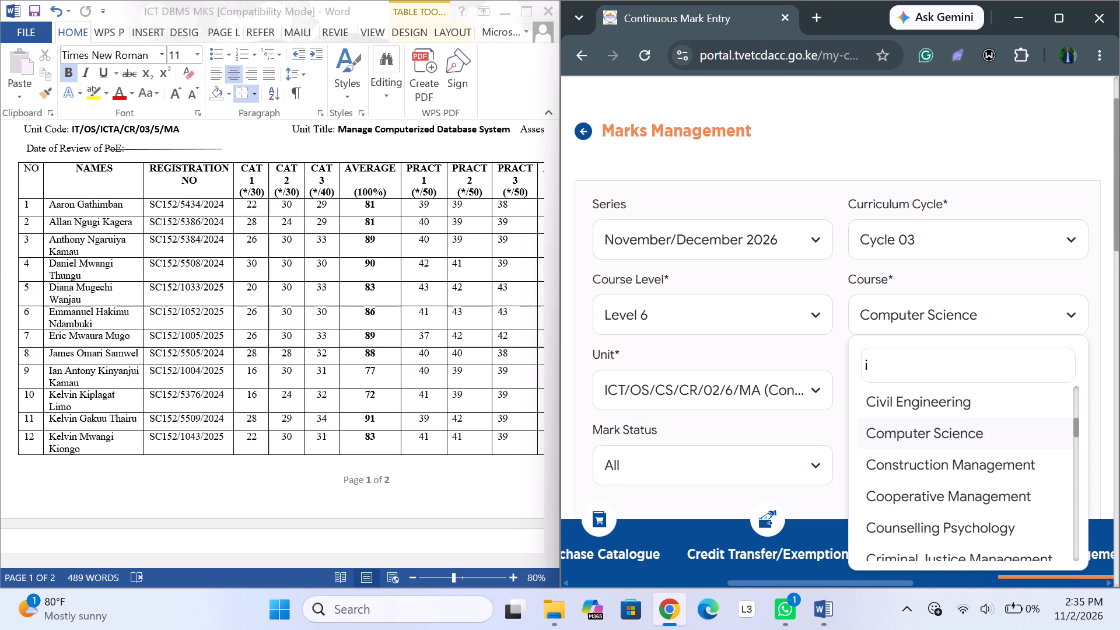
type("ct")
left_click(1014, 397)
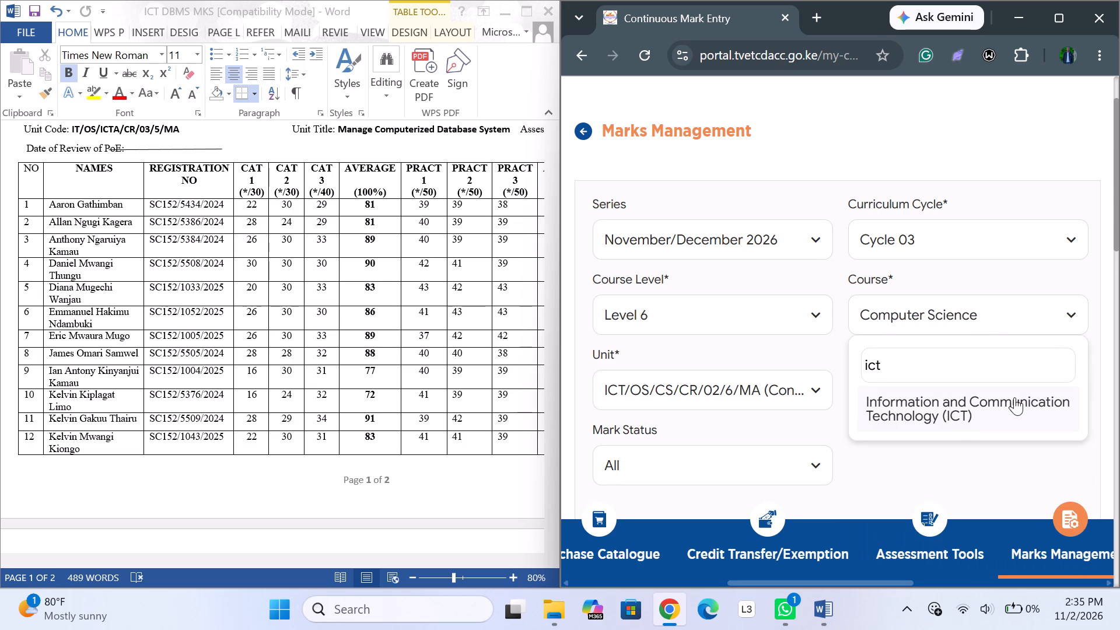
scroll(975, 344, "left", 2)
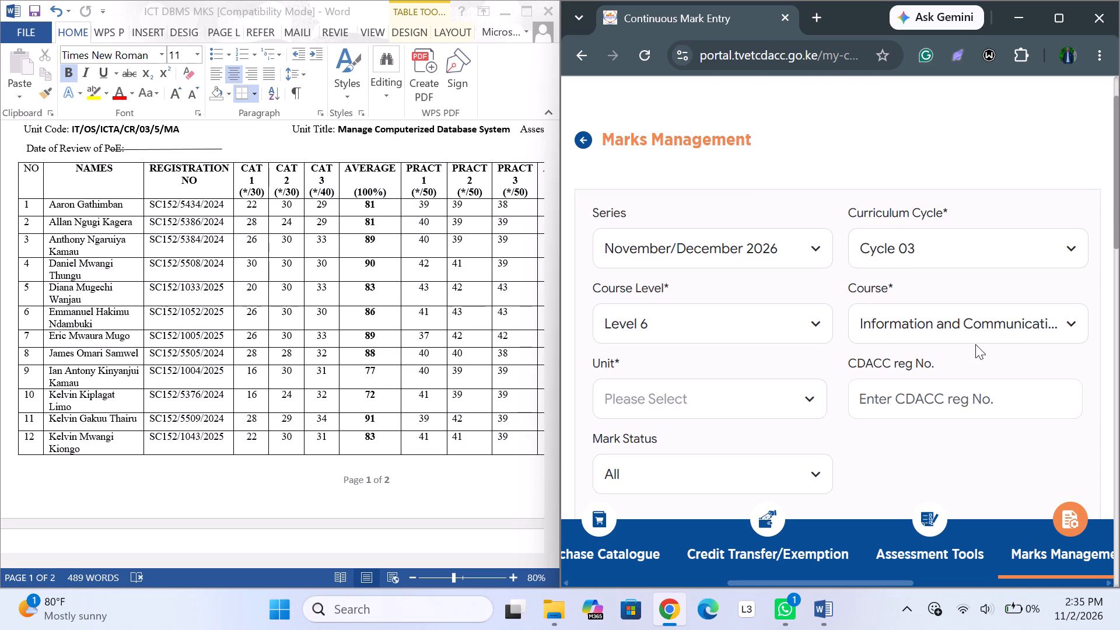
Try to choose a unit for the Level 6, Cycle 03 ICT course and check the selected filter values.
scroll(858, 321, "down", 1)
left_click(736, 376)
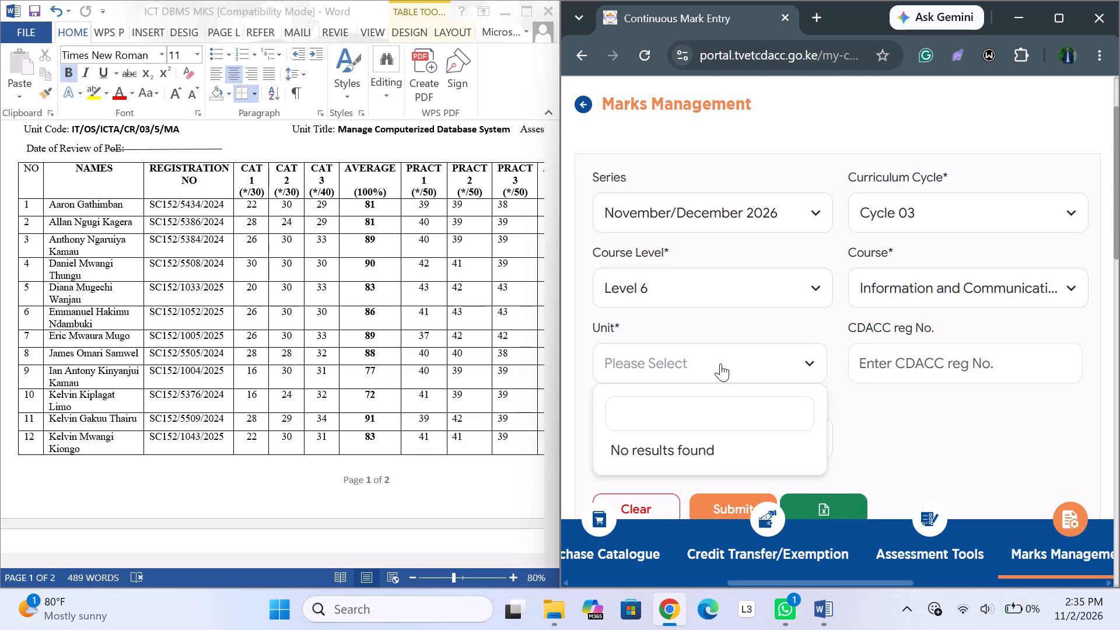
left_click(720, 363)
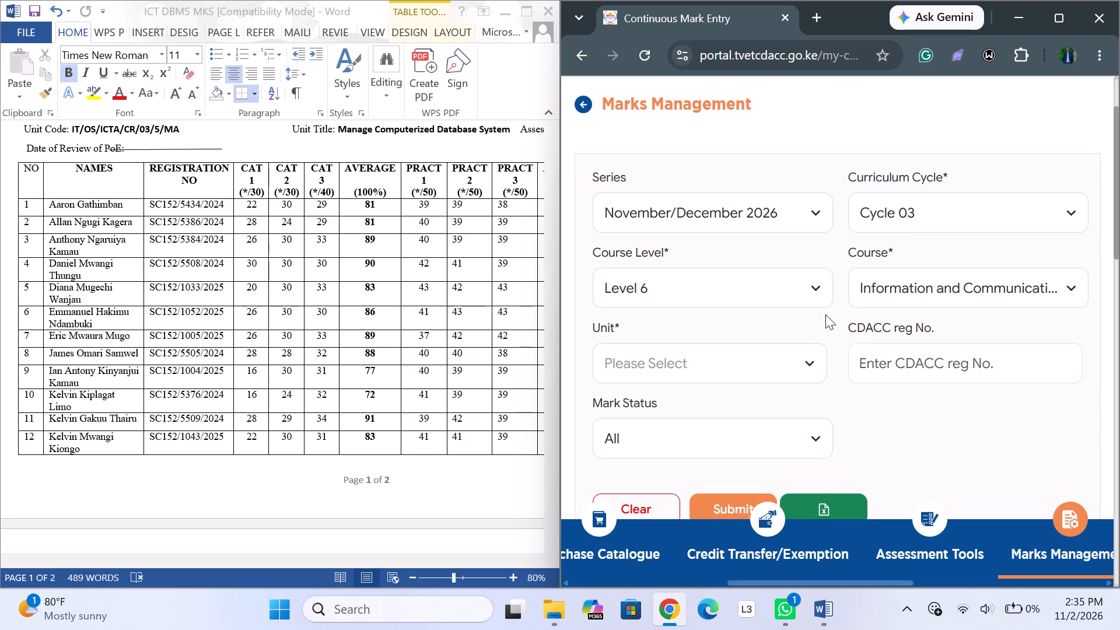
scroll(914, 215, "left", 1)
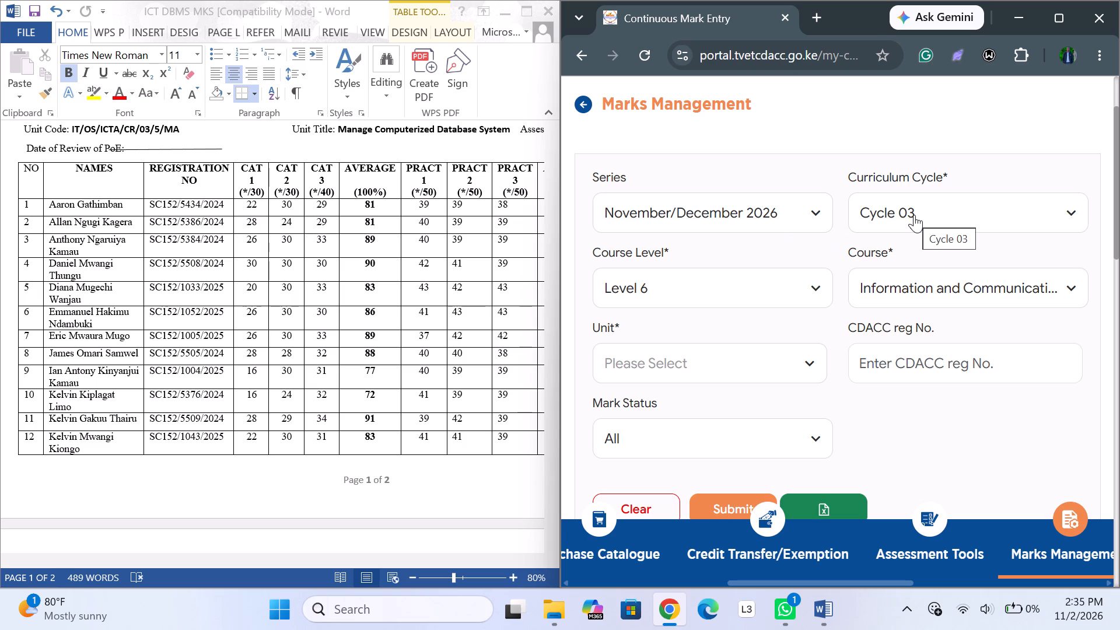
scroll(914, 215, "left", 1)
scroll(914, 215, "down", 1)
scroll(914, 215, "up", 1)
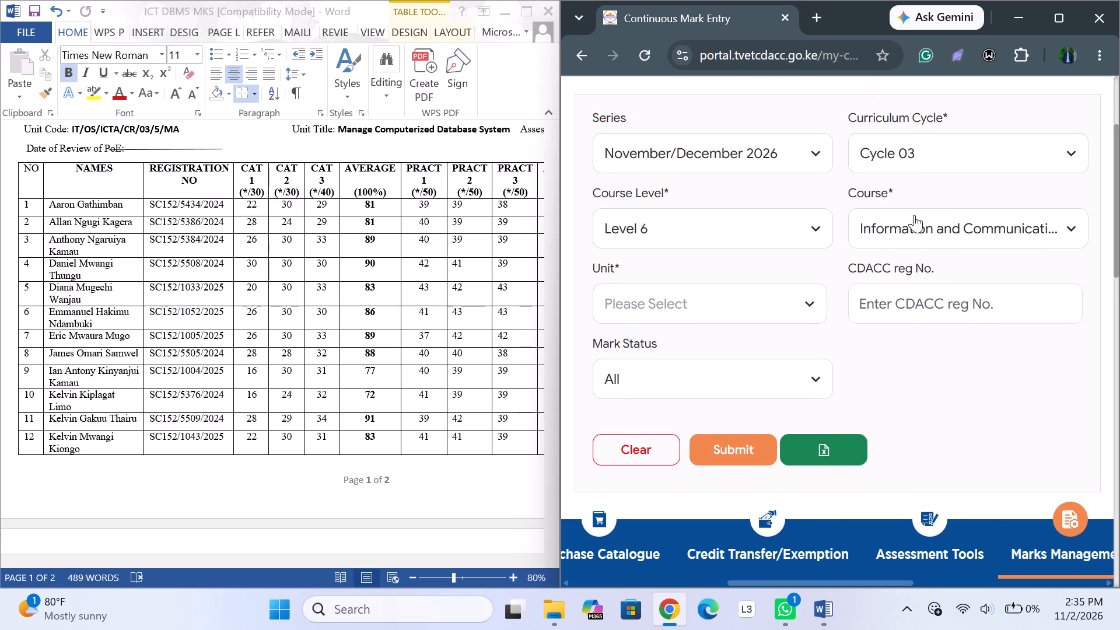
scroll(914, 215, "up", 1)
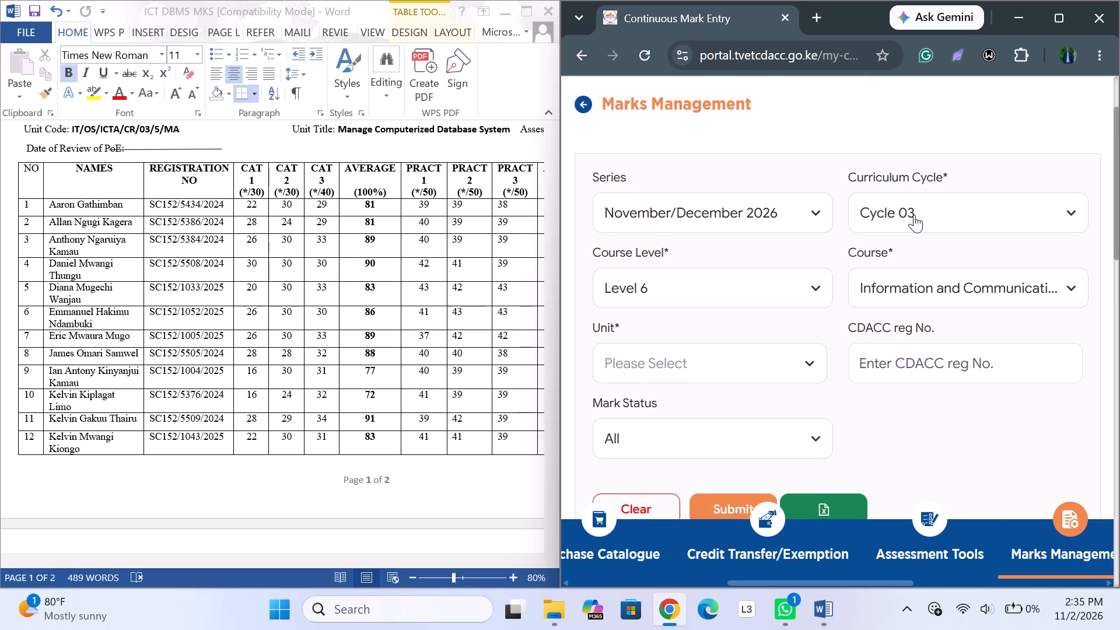
Maximize the browser window and try again to list the units for the ICT course.
left_click(1051, 26)
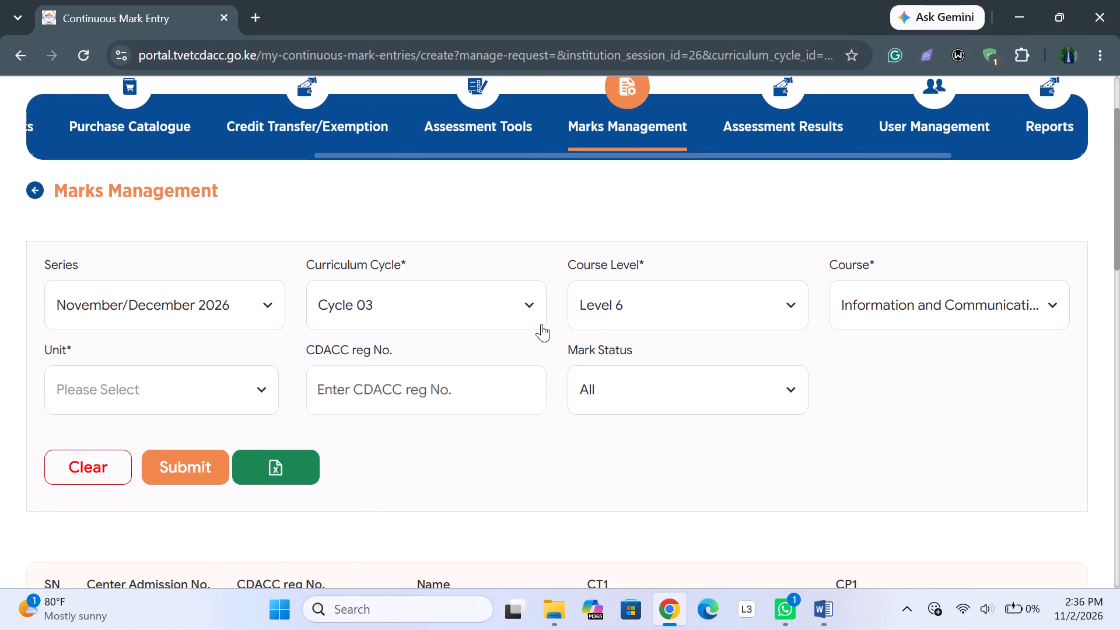
scroll(541, 324, "down", 1)
scroll(541, 324, "up", 1)
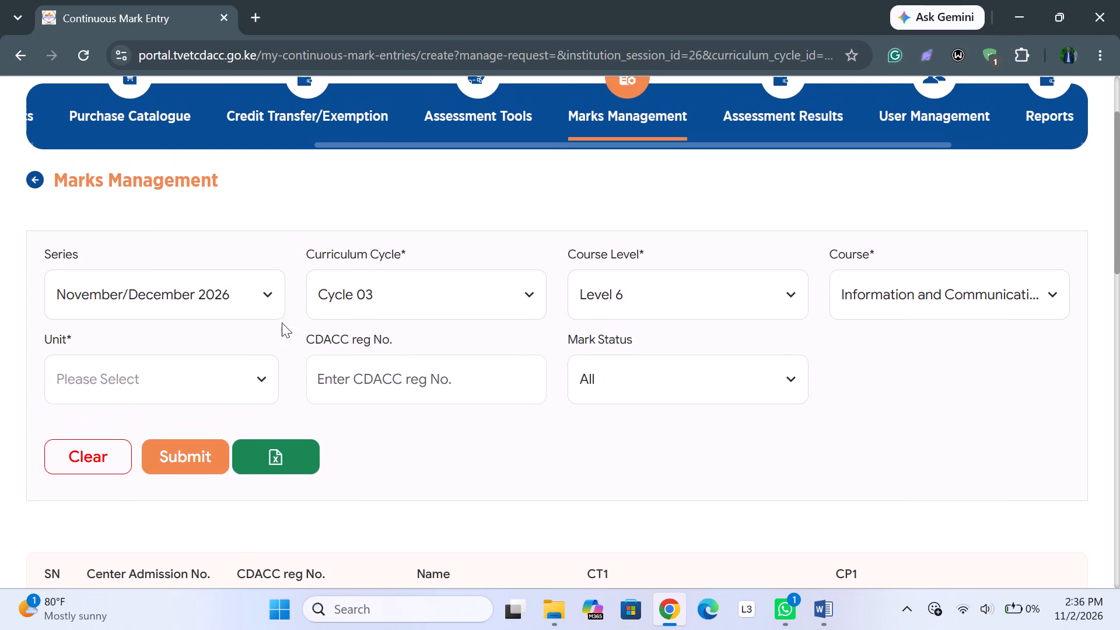
left_click(155, 370)
left_click(155, 370)
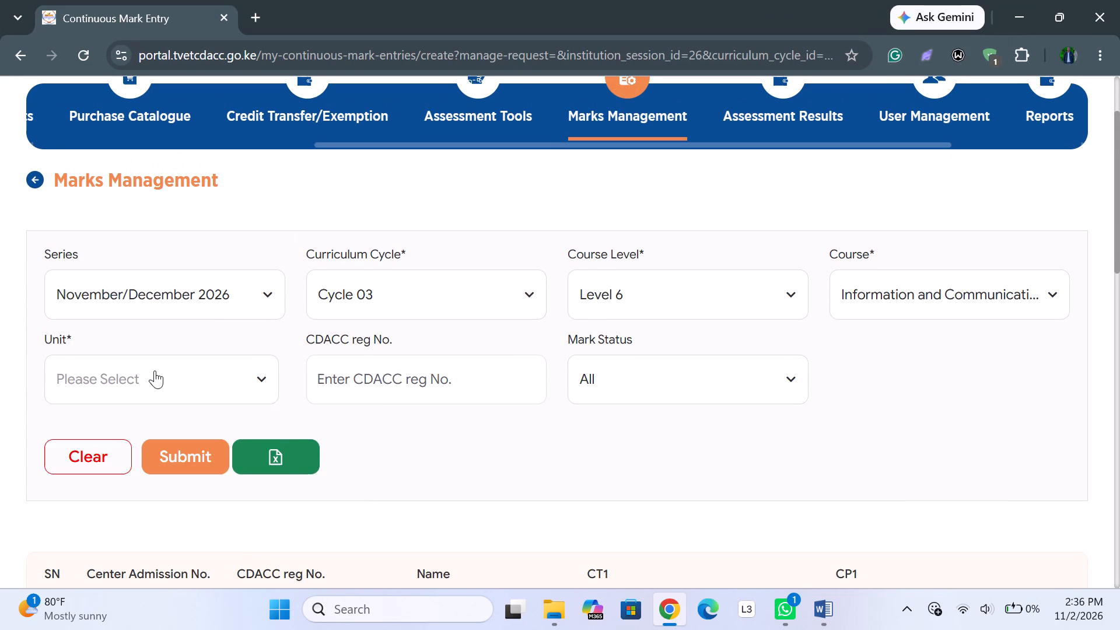
left_click(155, 370)
double_click(155, 370)
left_click(155, 370)
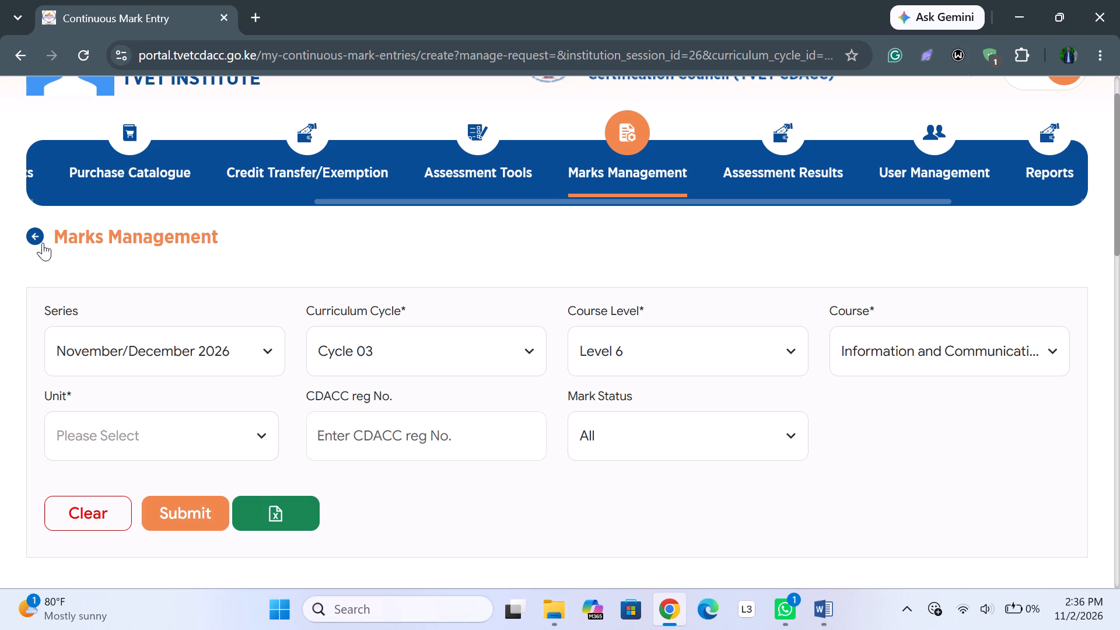
Go back from the mark entry form to the list of continuous mark entries and look through it.
left_click(38, 242)
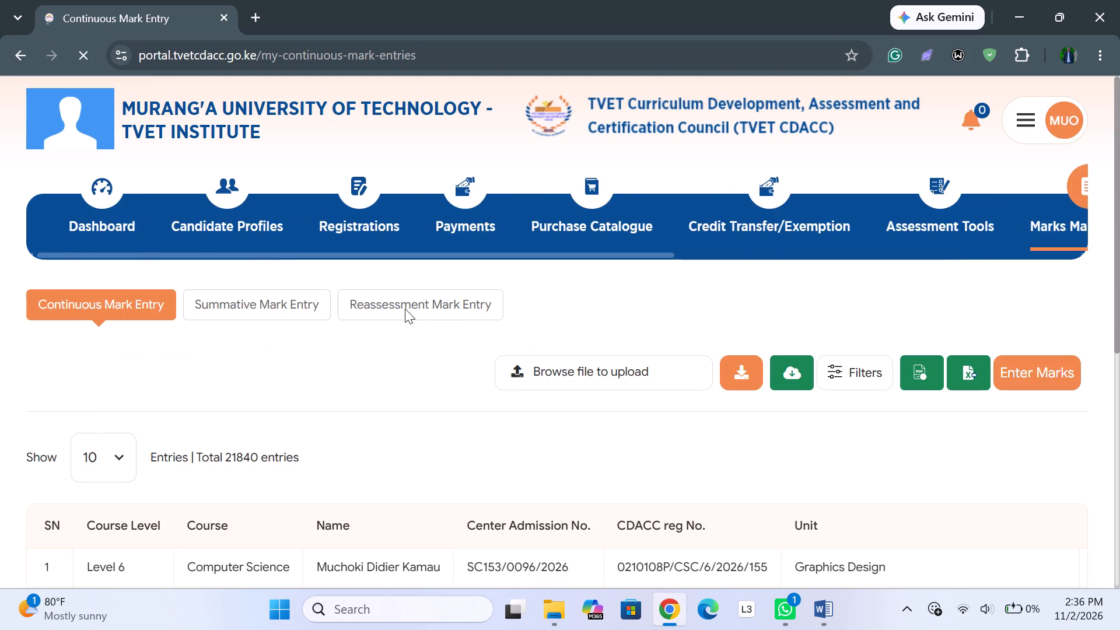
scroll(500, 335, "down", 3)
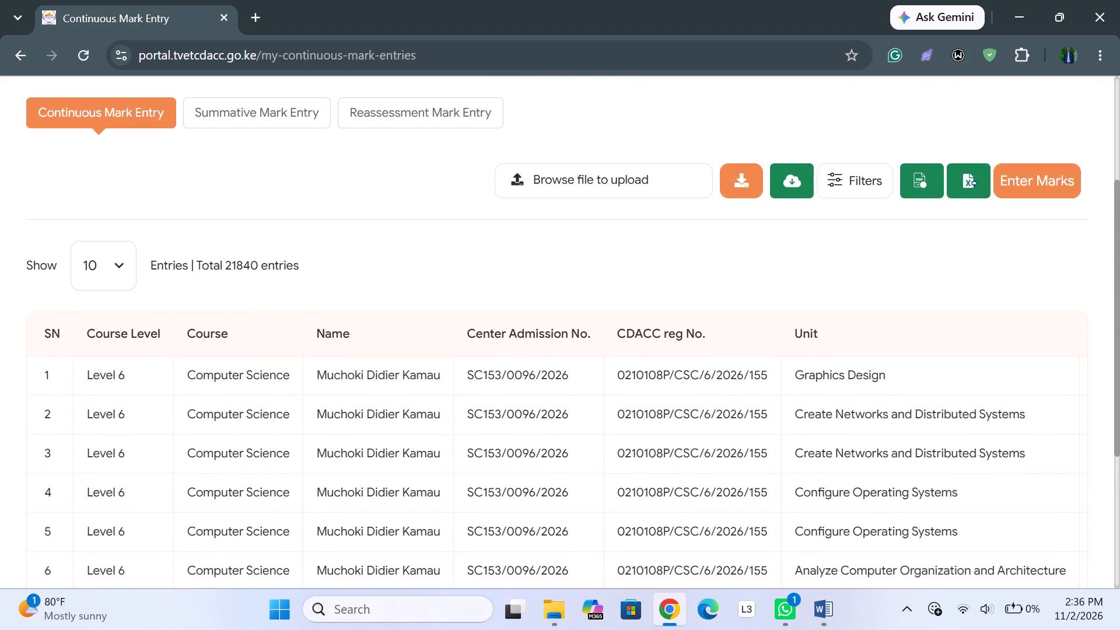
scroll(500, 335, "down", 1)
scroll(500, 335, "up", 1)
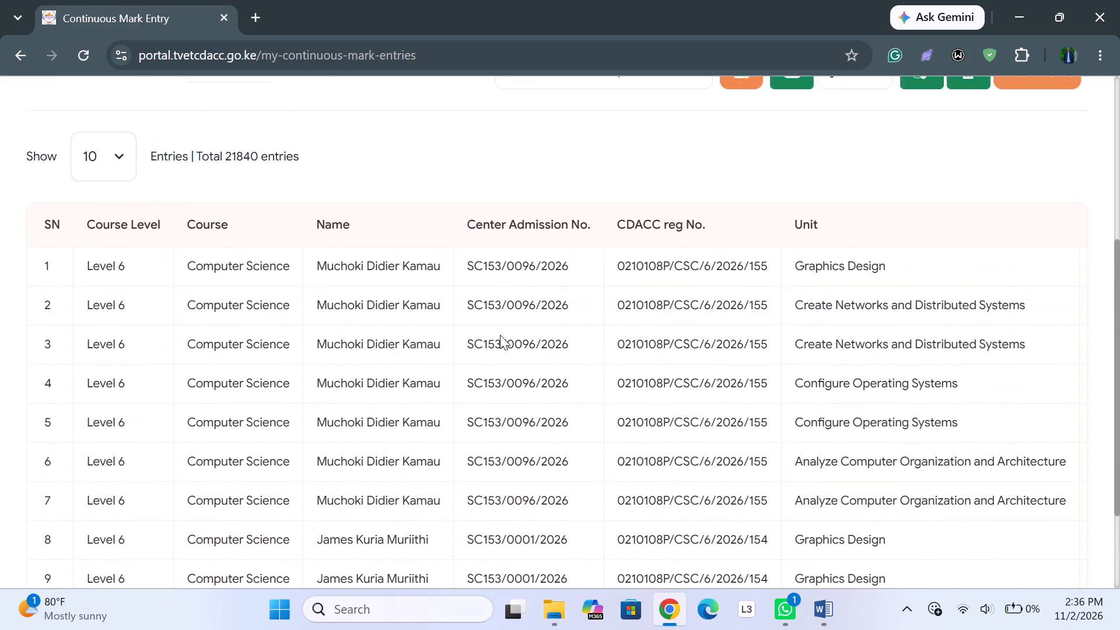
Open the form for entering continuous marks from the list of continuous mark entries.
scroll(500, 335, "up", 1)
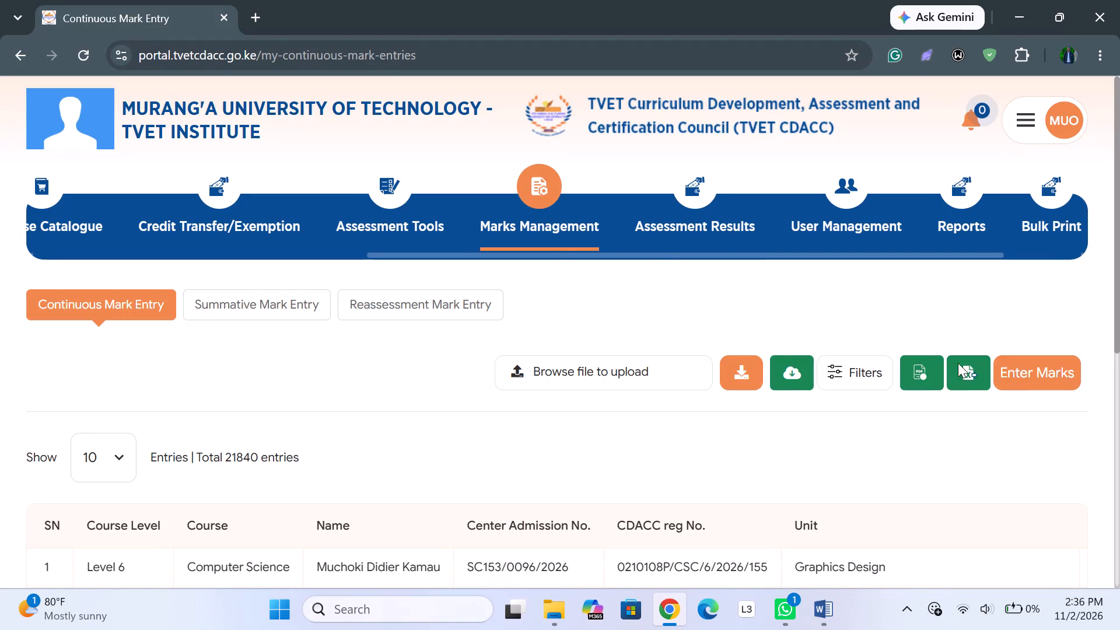
left_click(1037, 377)
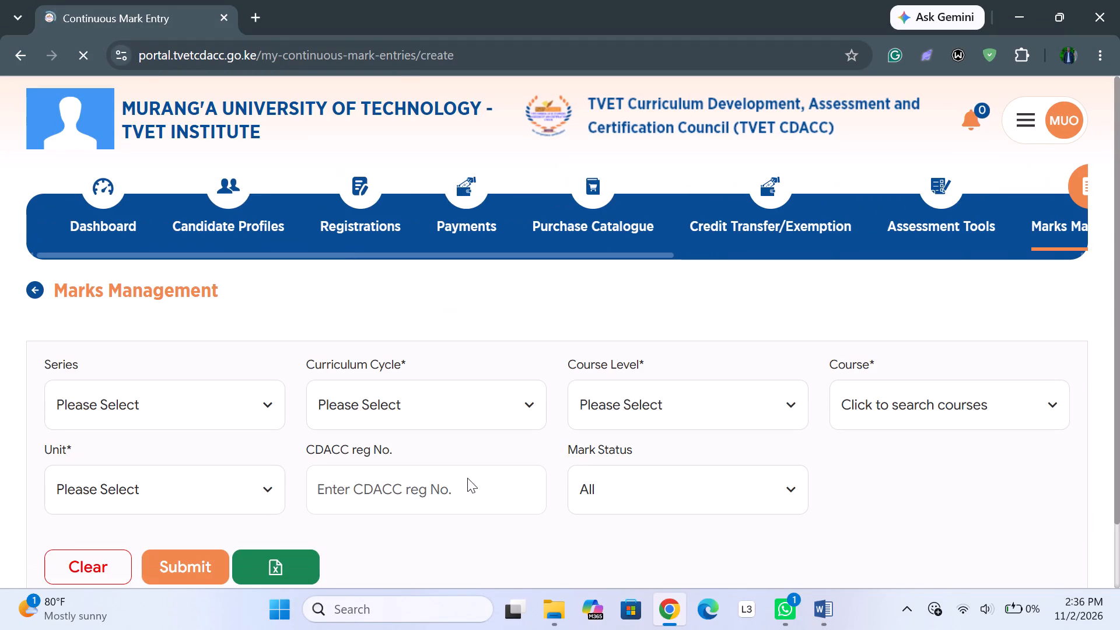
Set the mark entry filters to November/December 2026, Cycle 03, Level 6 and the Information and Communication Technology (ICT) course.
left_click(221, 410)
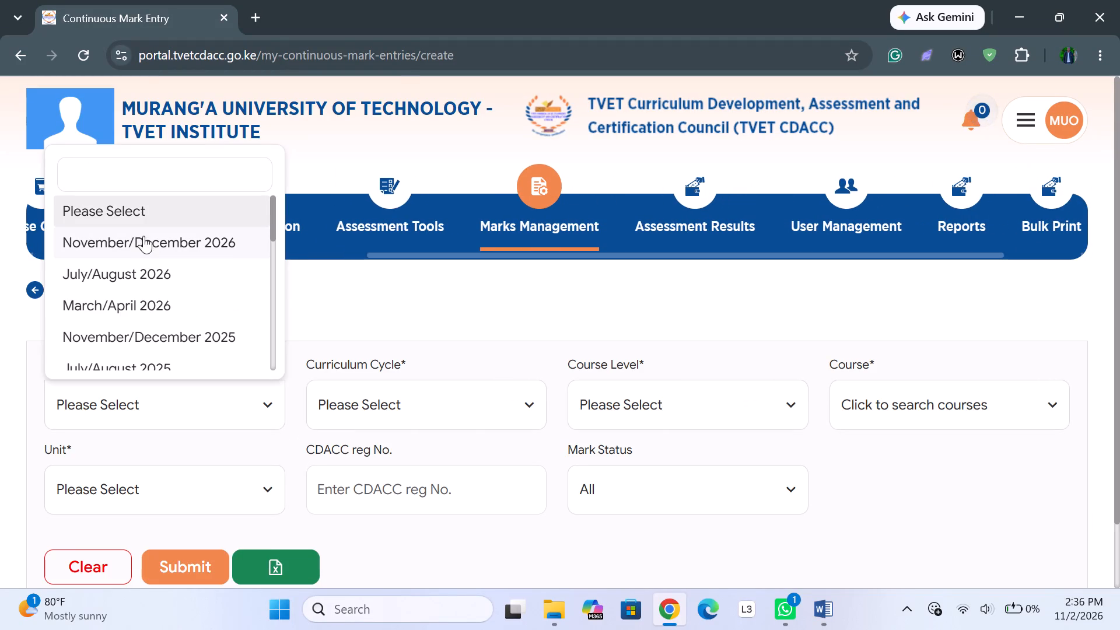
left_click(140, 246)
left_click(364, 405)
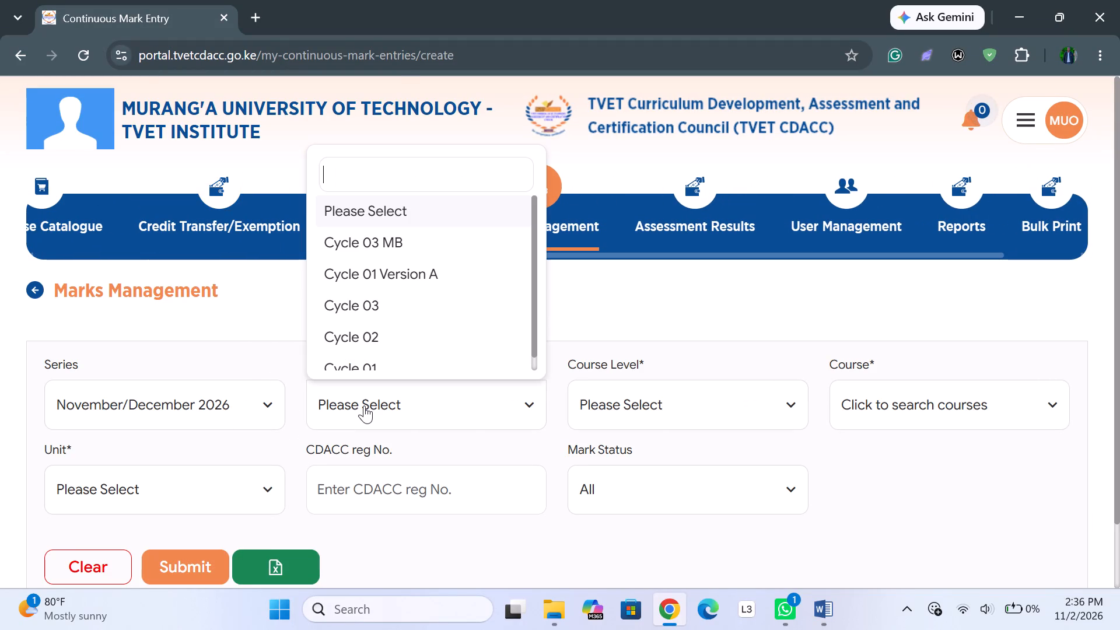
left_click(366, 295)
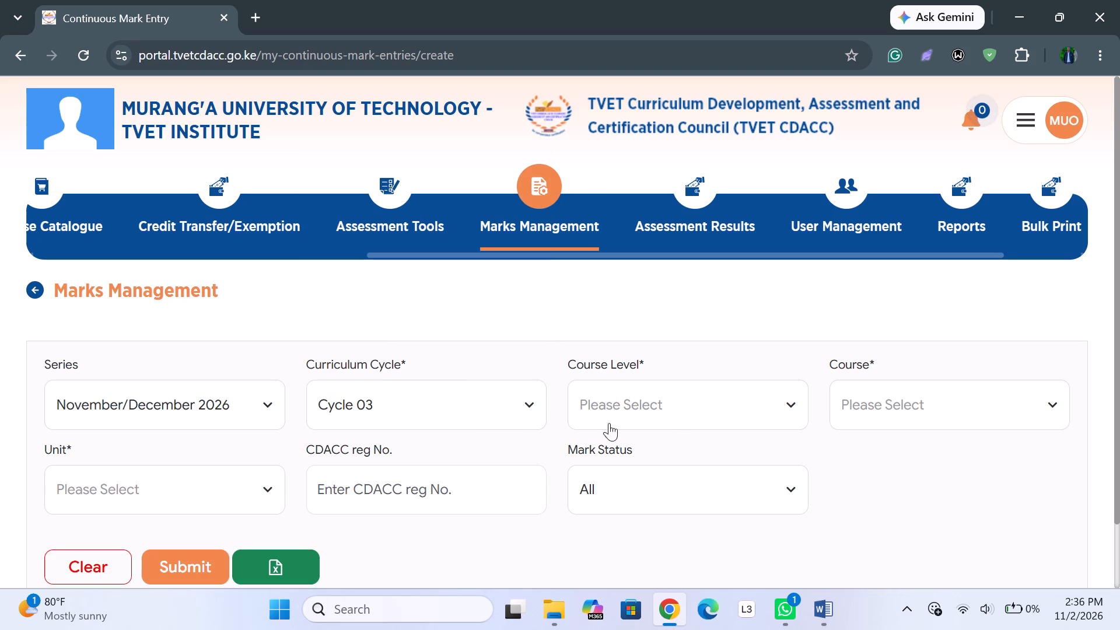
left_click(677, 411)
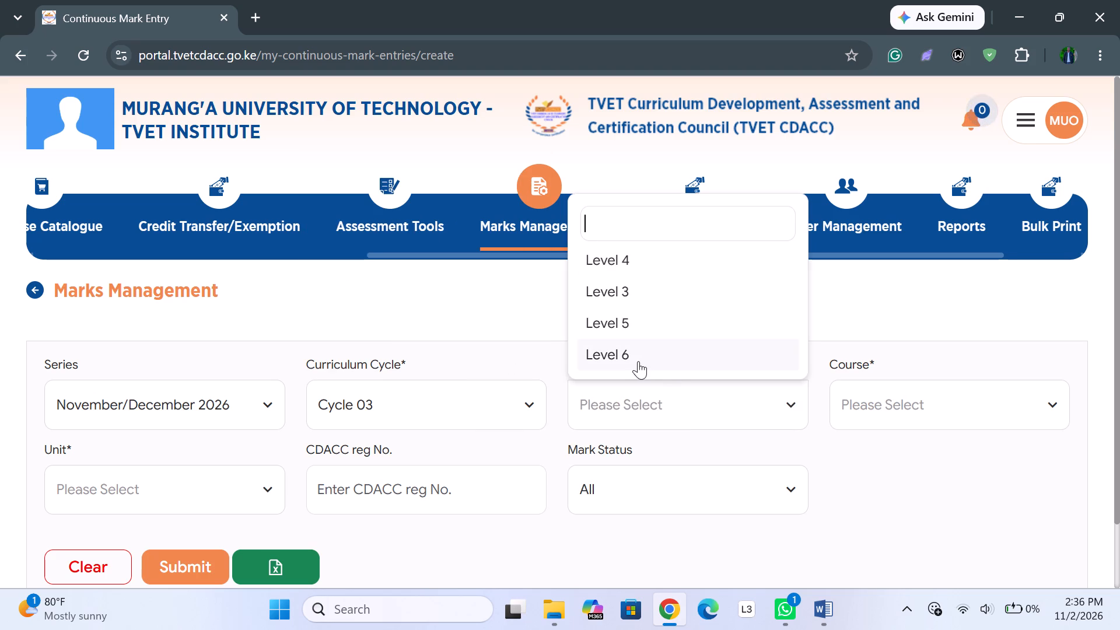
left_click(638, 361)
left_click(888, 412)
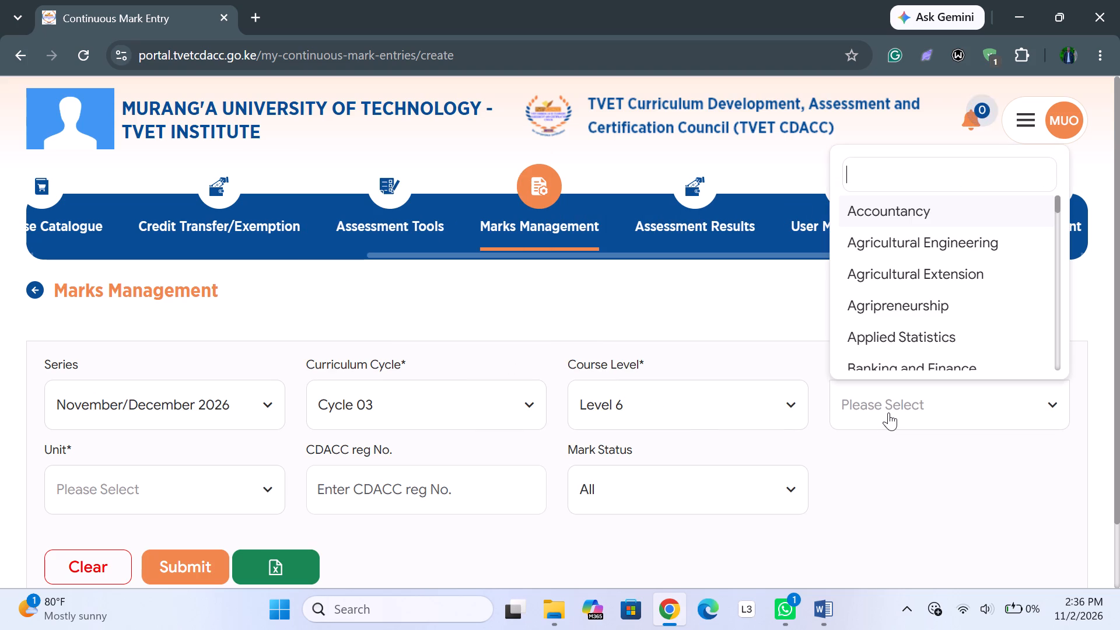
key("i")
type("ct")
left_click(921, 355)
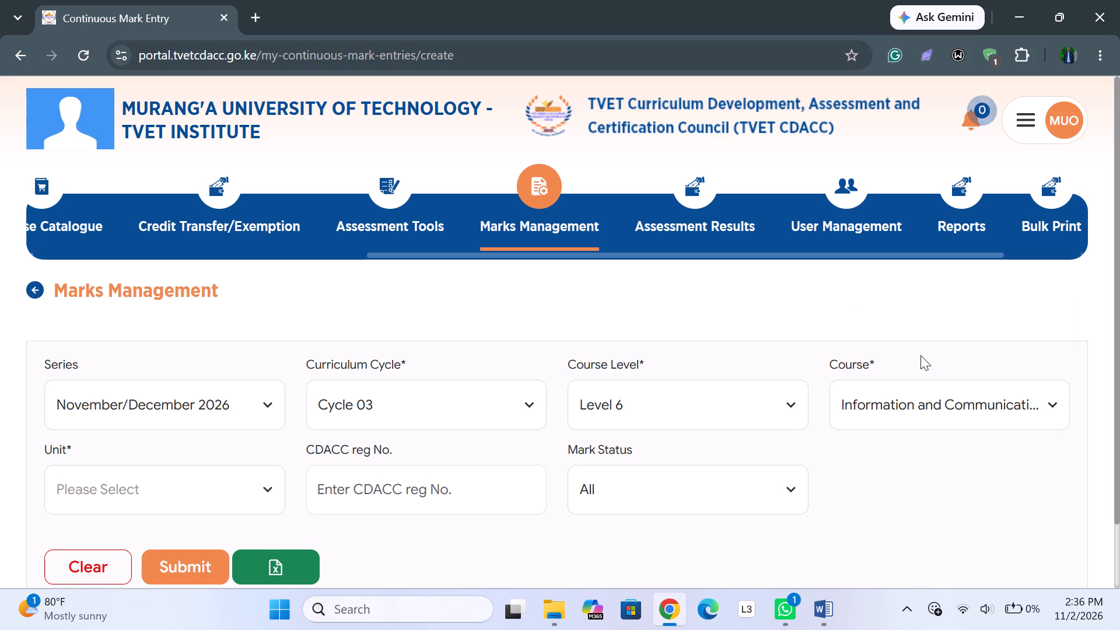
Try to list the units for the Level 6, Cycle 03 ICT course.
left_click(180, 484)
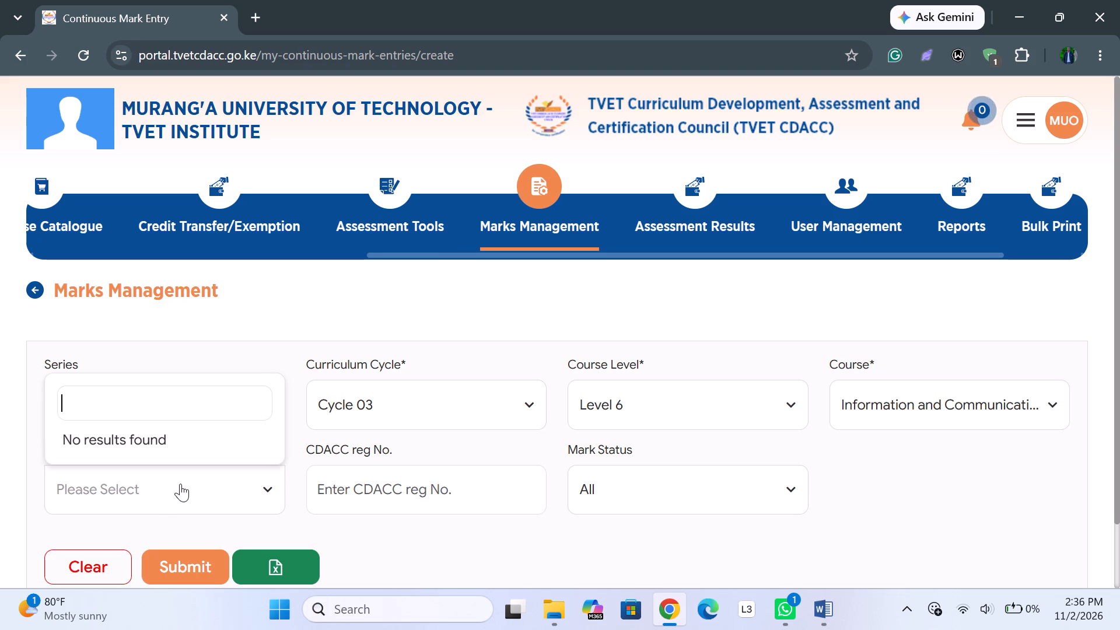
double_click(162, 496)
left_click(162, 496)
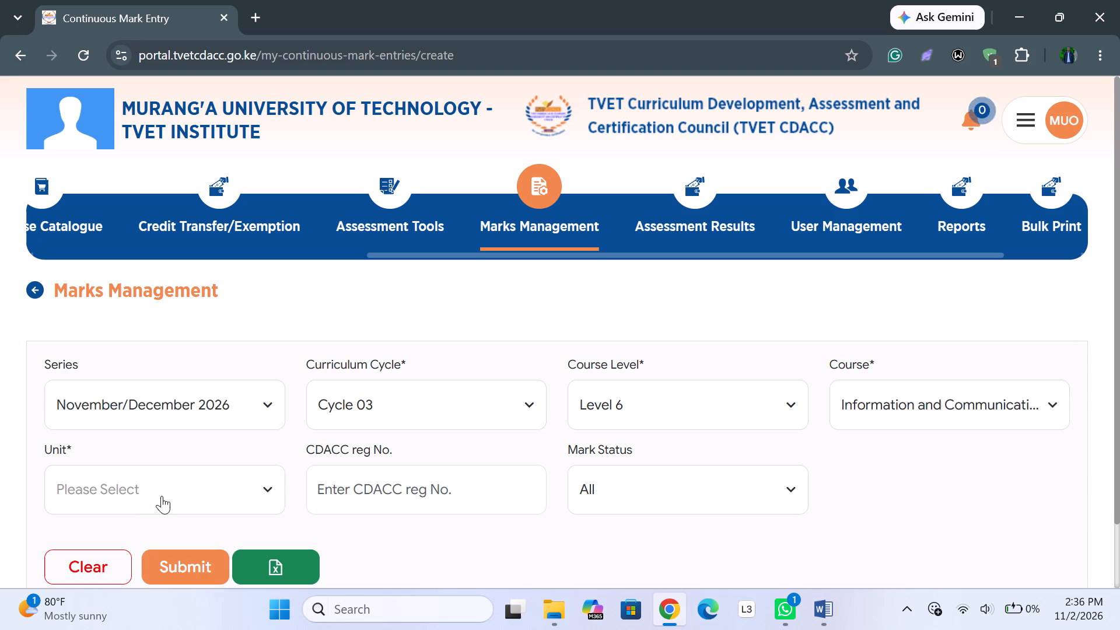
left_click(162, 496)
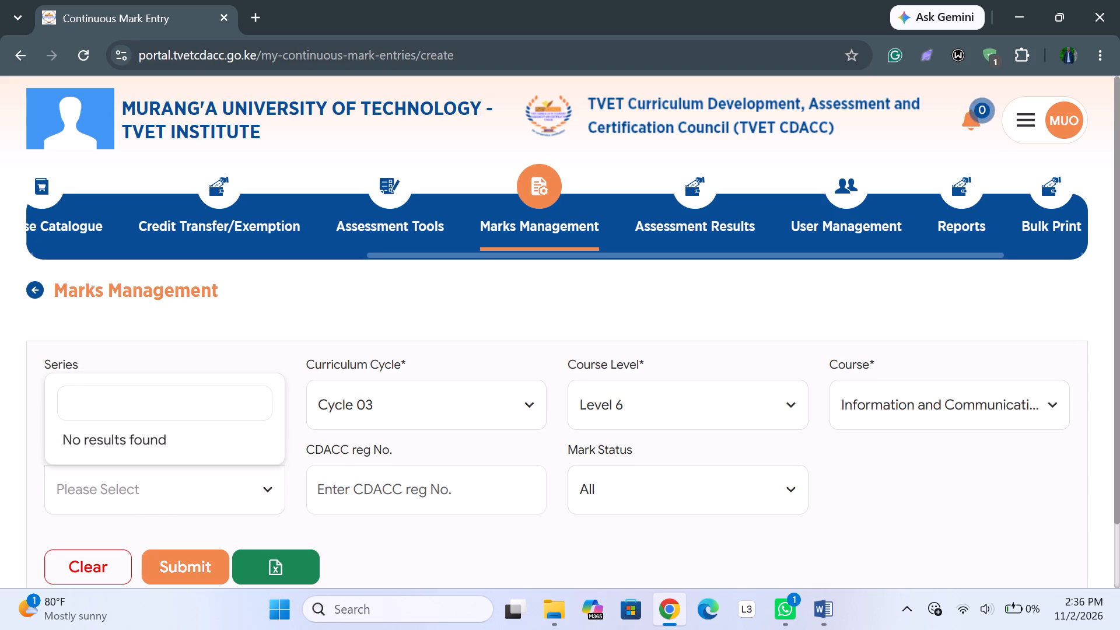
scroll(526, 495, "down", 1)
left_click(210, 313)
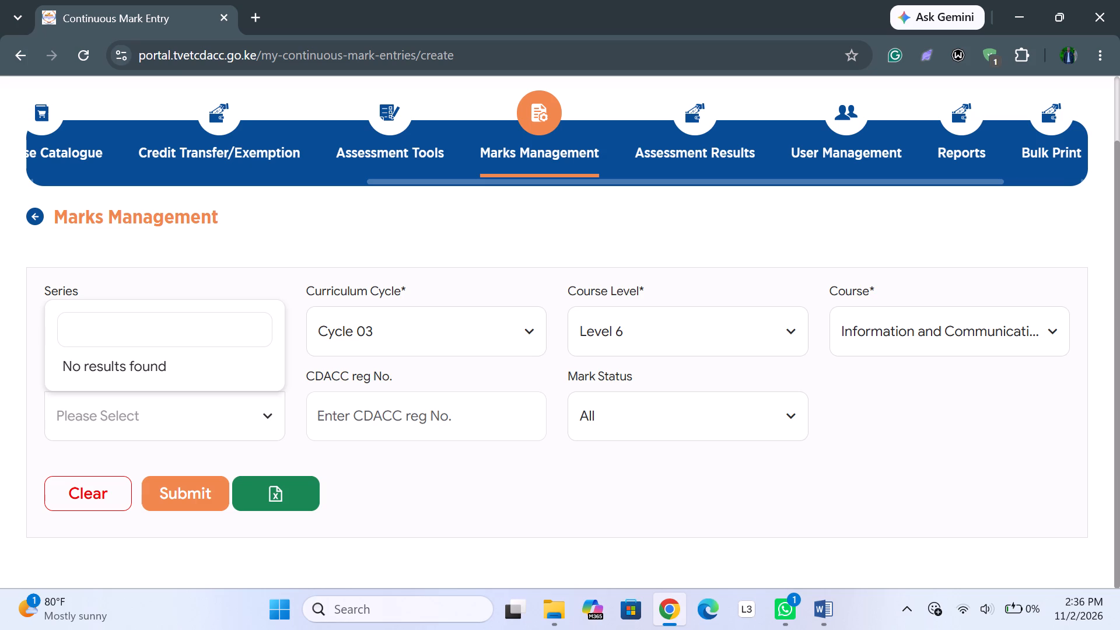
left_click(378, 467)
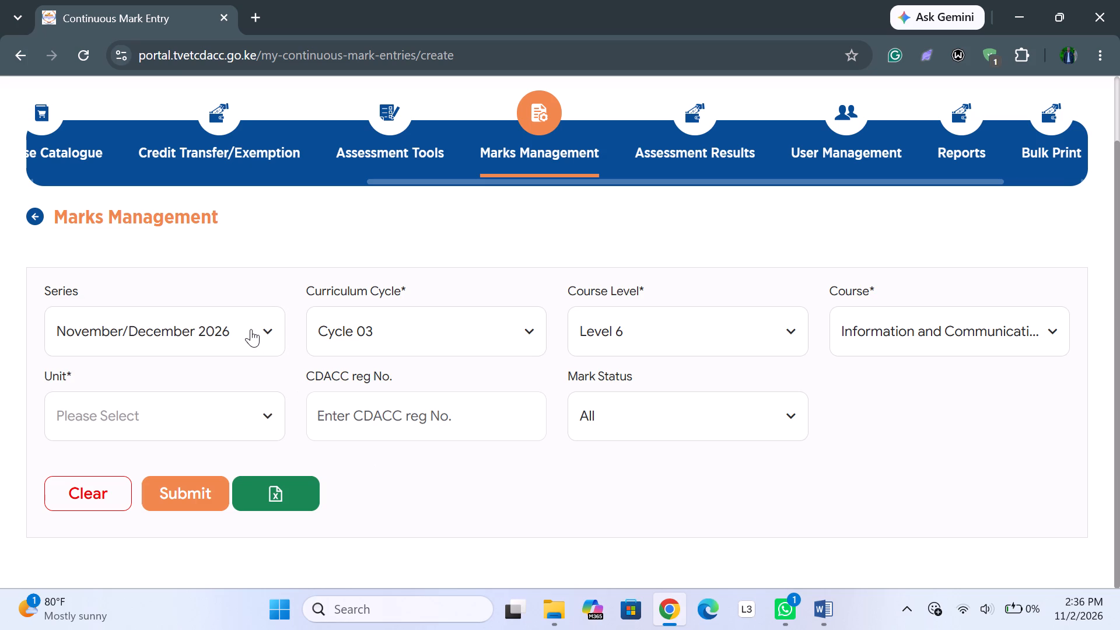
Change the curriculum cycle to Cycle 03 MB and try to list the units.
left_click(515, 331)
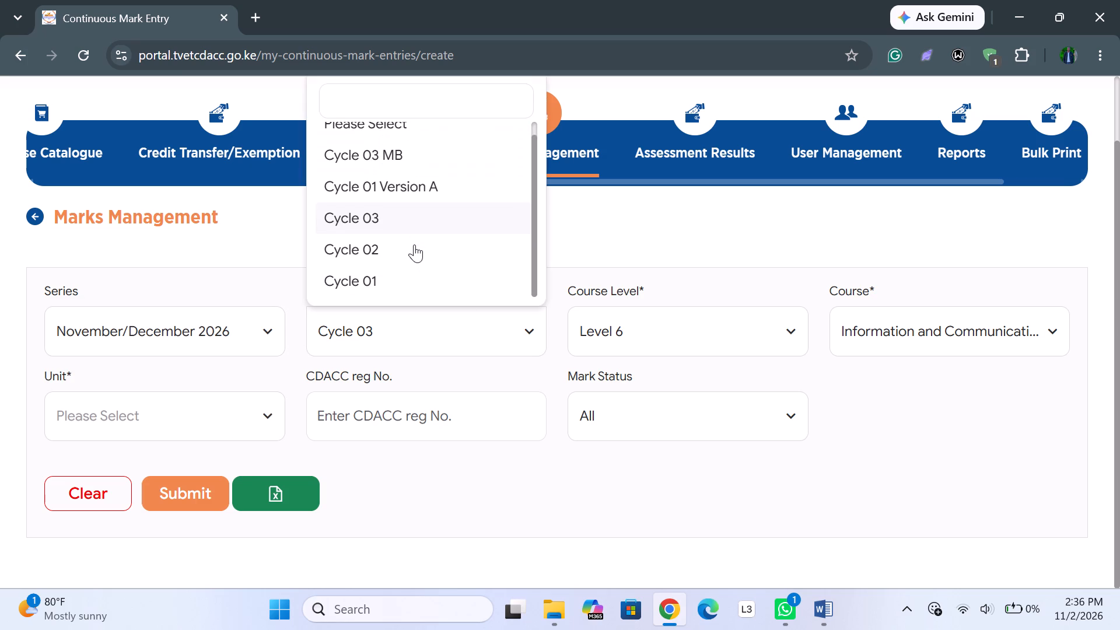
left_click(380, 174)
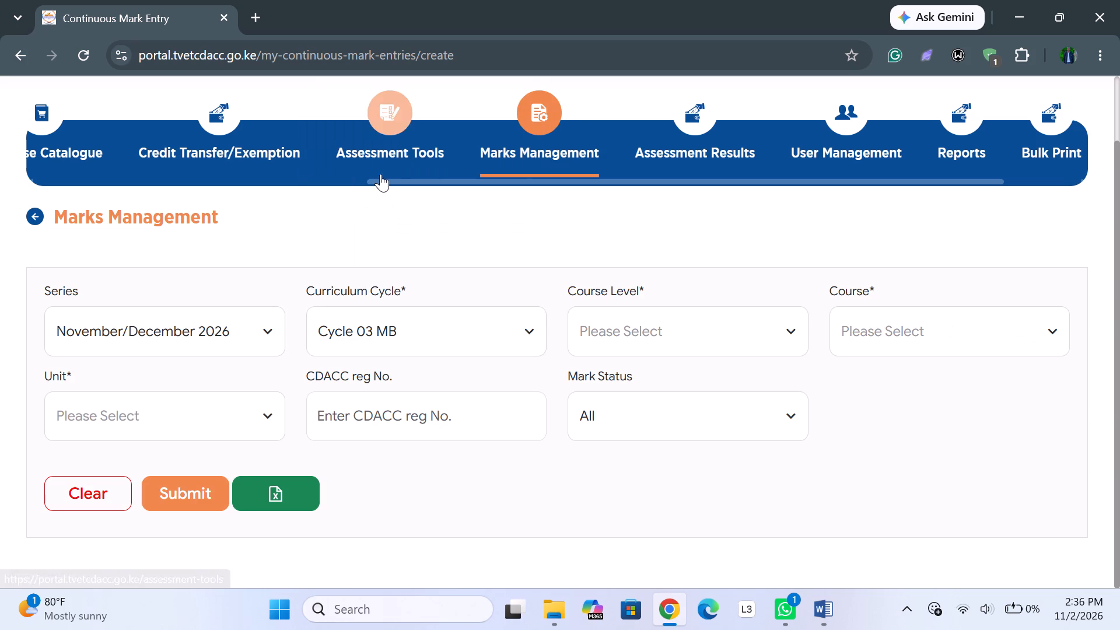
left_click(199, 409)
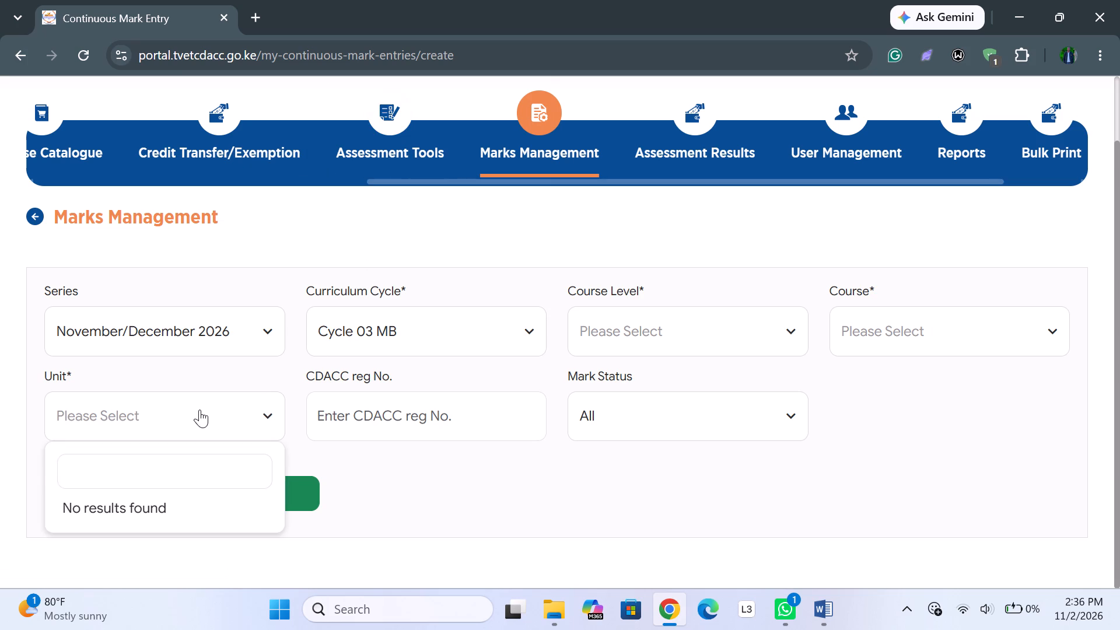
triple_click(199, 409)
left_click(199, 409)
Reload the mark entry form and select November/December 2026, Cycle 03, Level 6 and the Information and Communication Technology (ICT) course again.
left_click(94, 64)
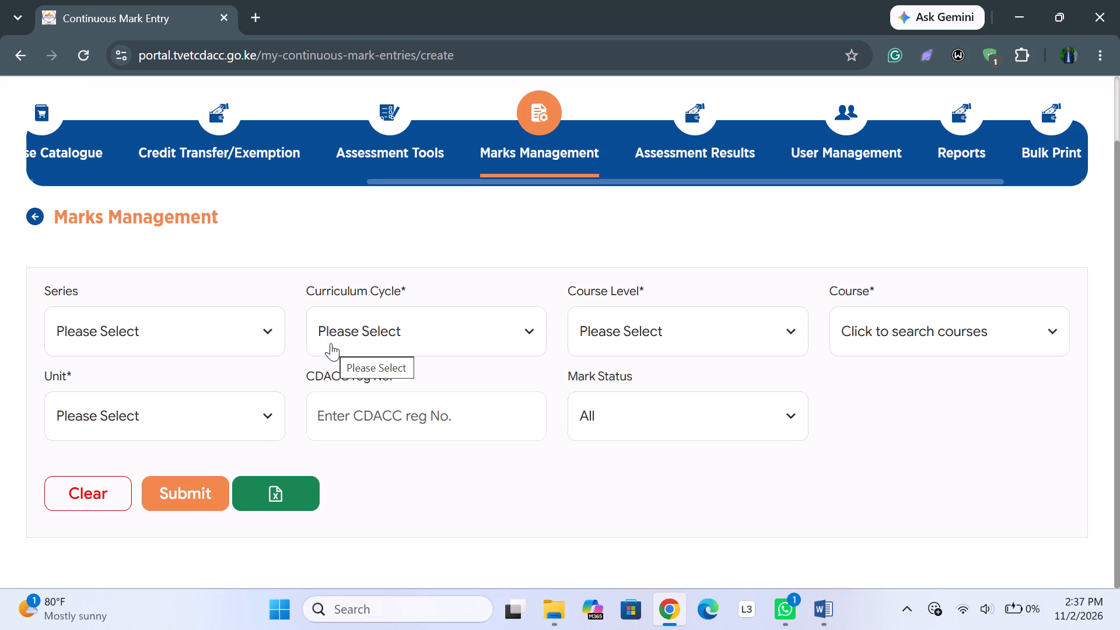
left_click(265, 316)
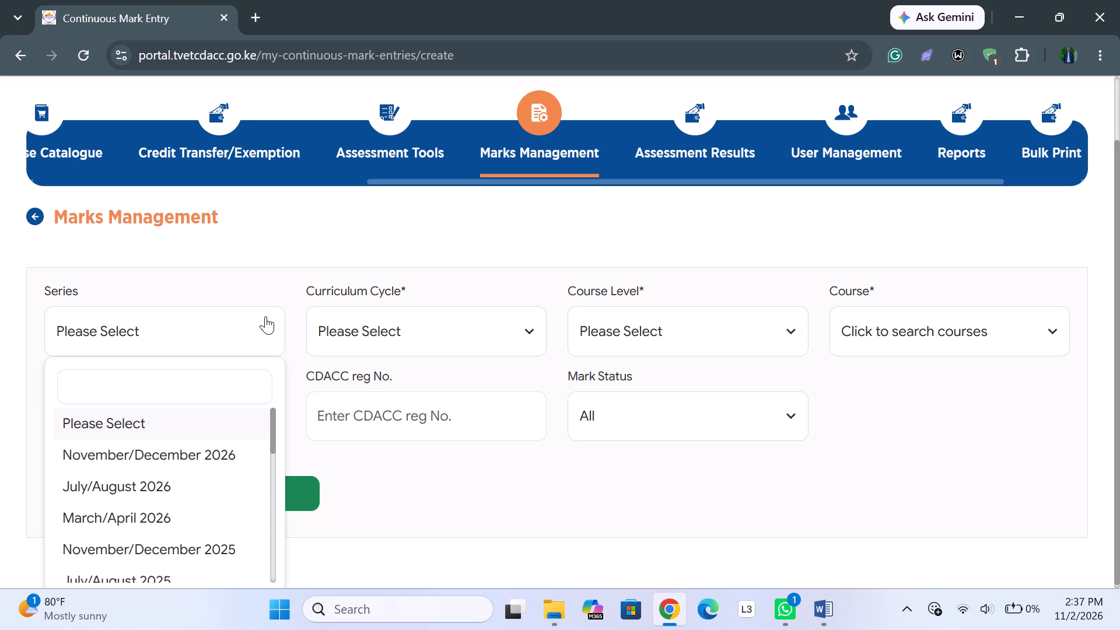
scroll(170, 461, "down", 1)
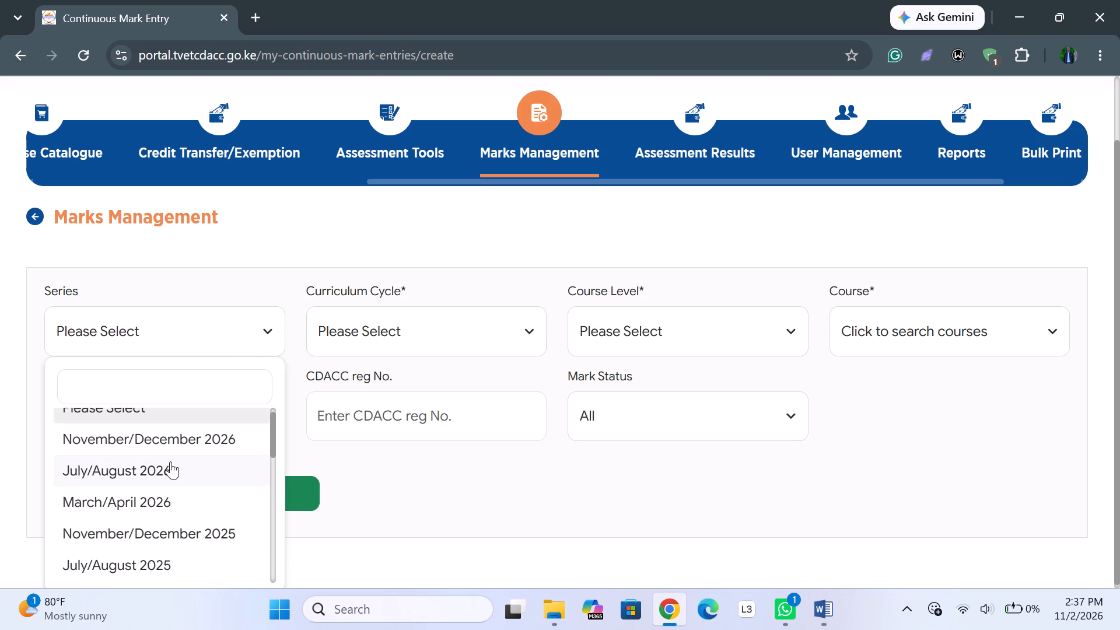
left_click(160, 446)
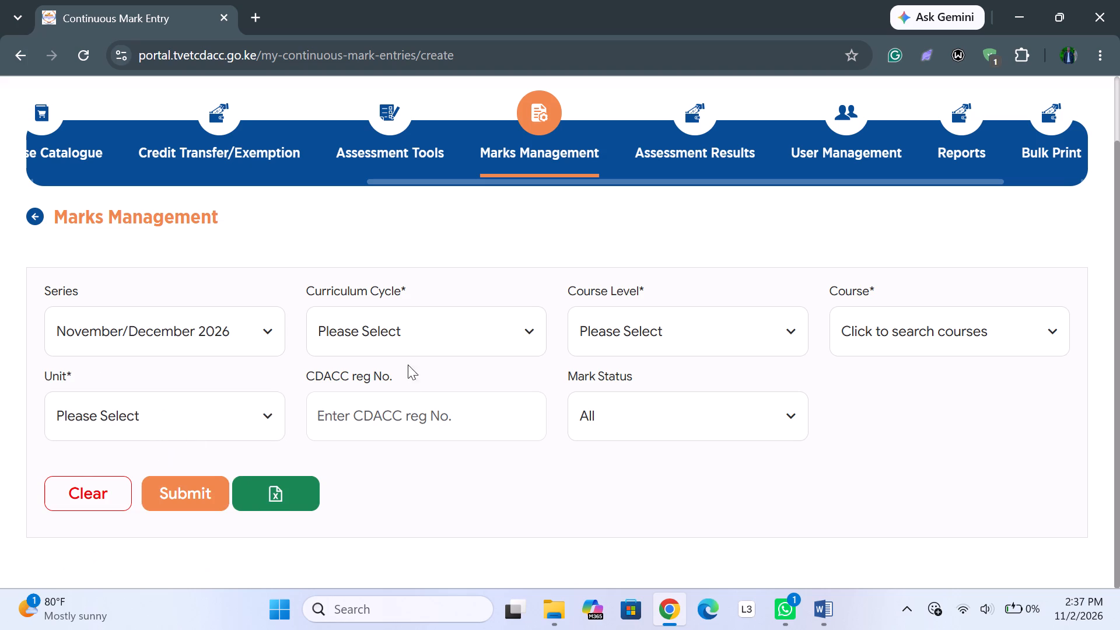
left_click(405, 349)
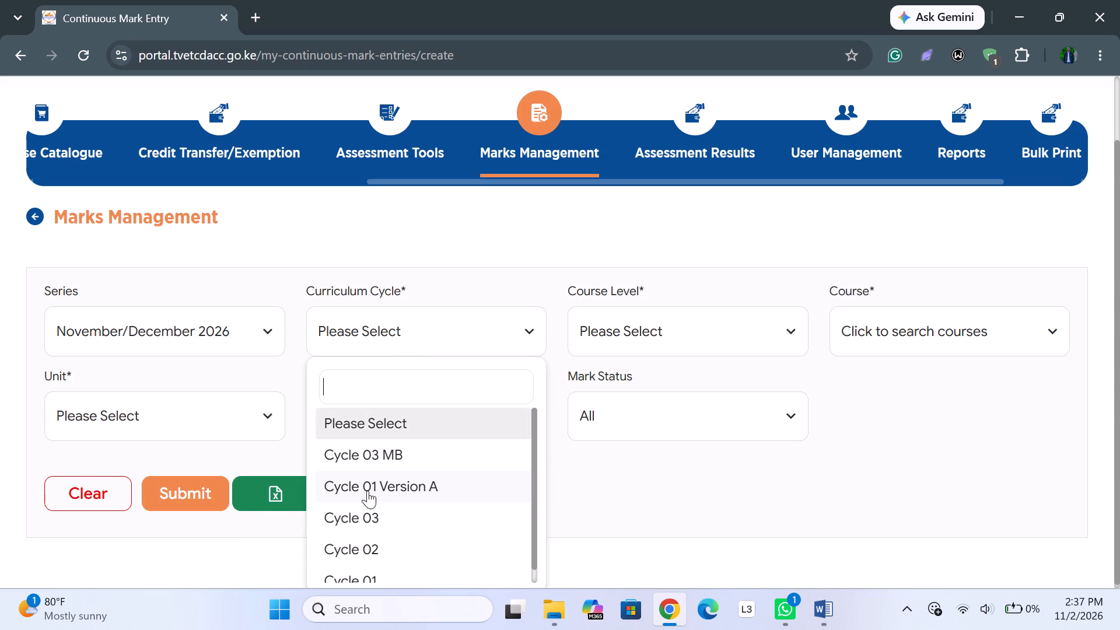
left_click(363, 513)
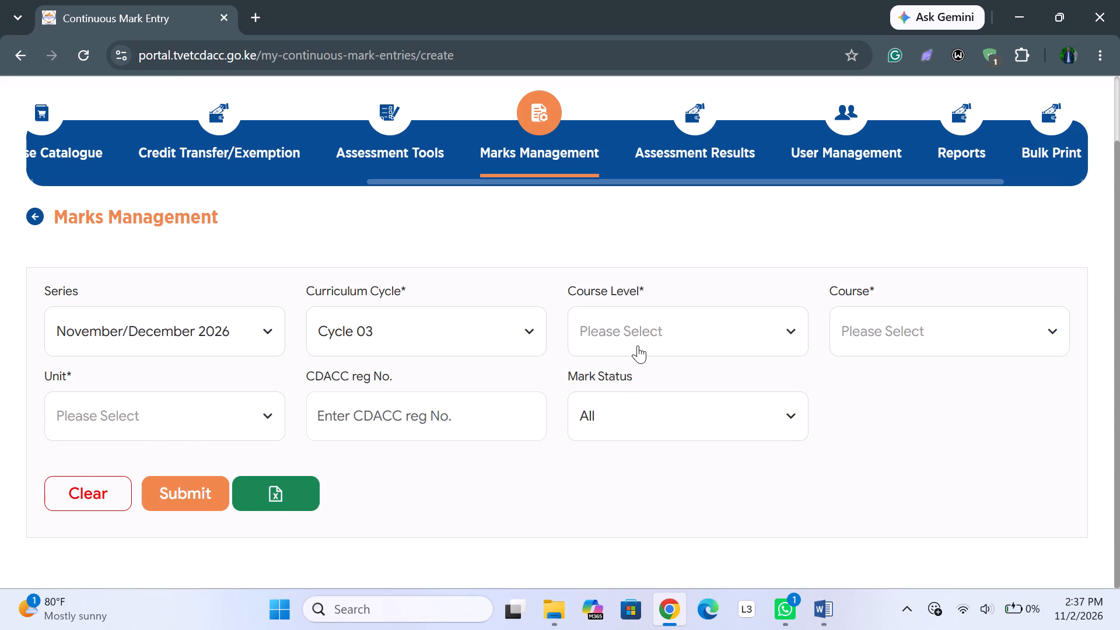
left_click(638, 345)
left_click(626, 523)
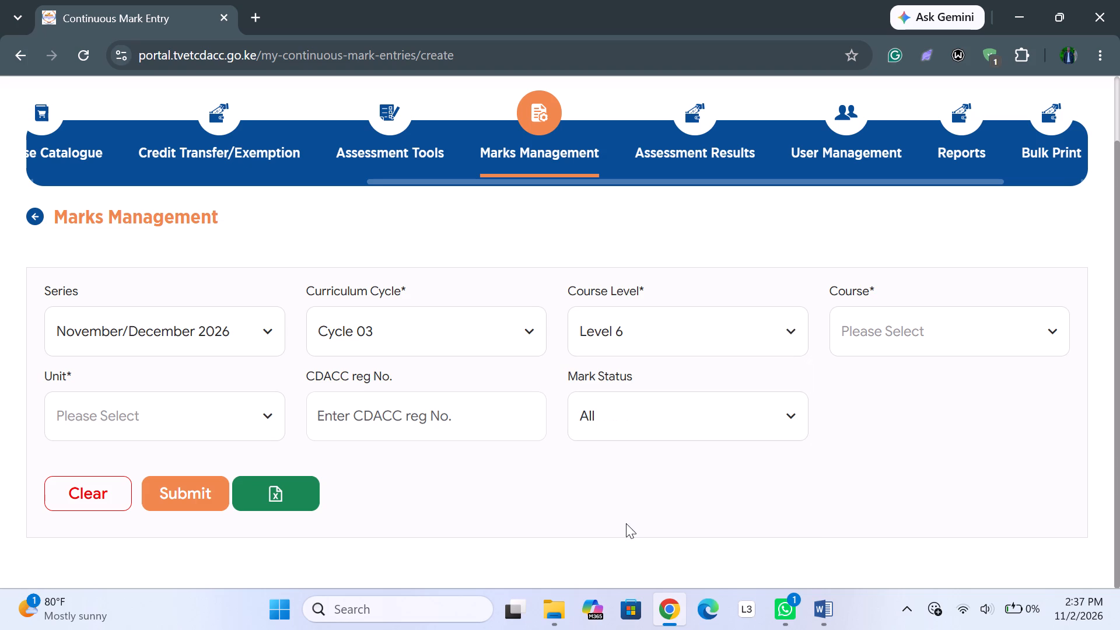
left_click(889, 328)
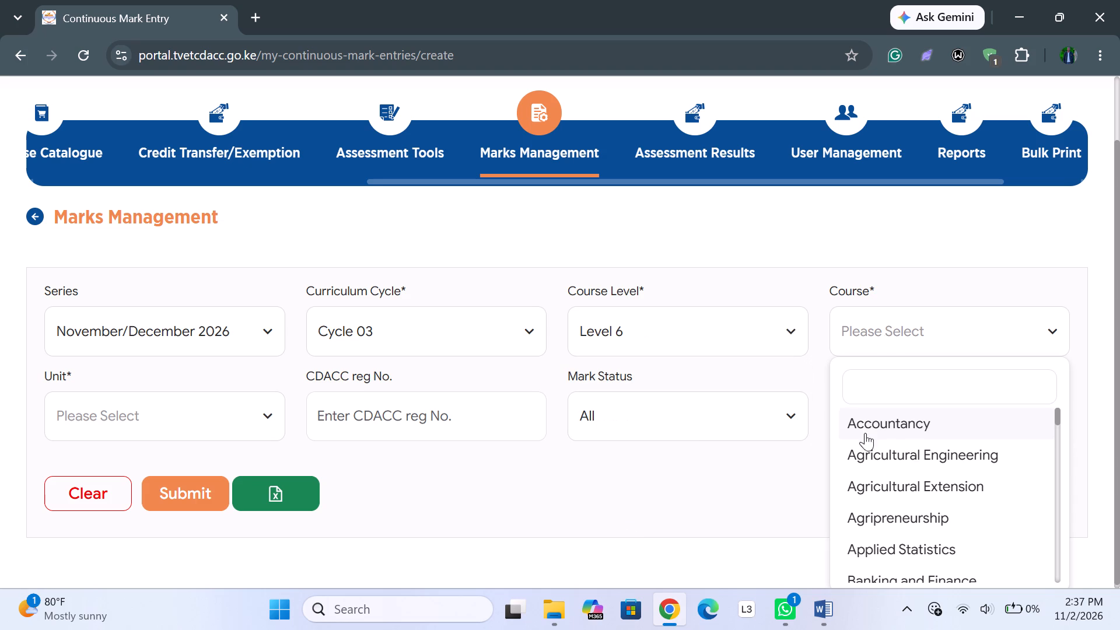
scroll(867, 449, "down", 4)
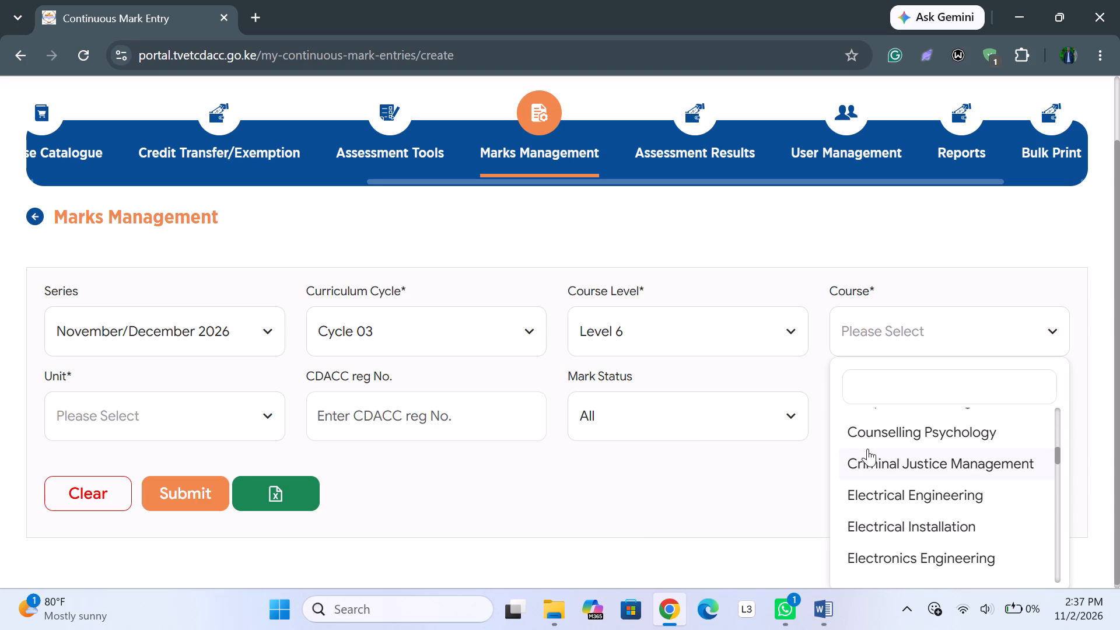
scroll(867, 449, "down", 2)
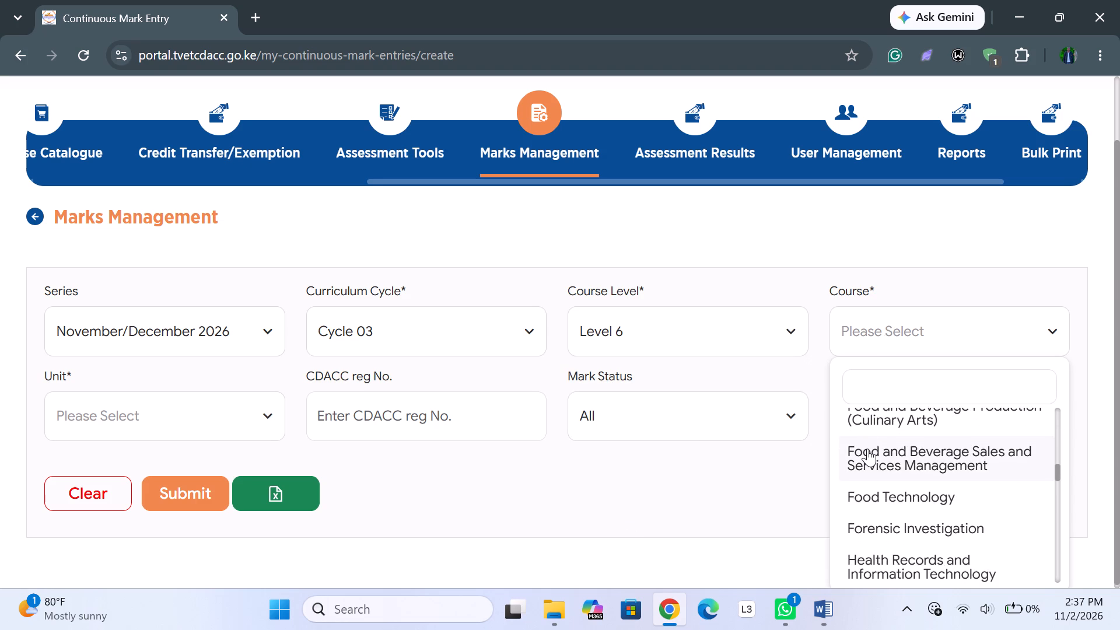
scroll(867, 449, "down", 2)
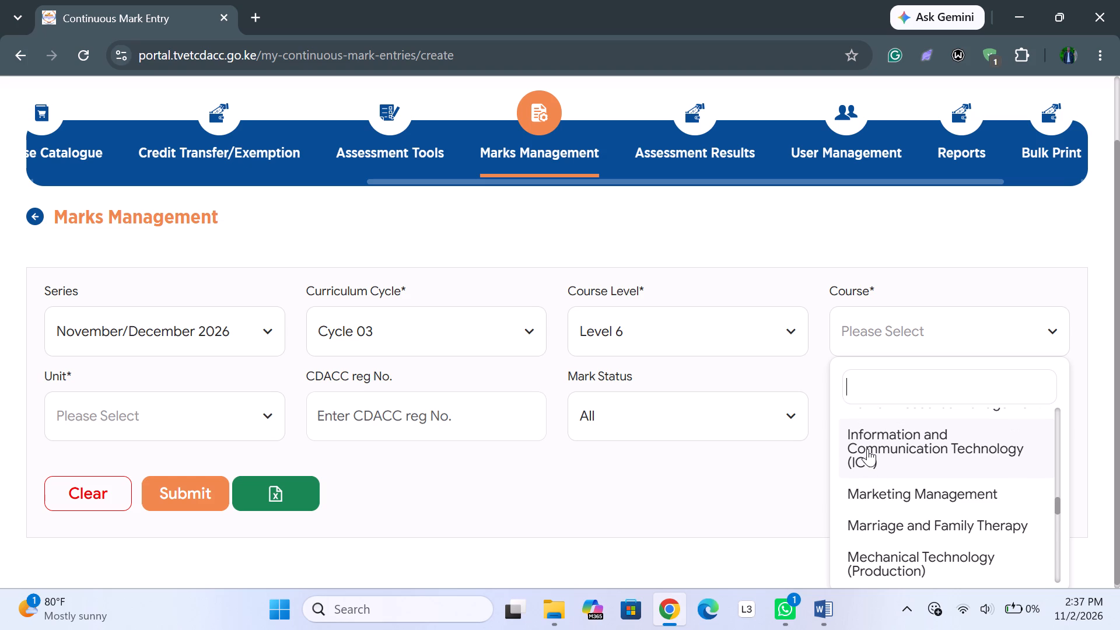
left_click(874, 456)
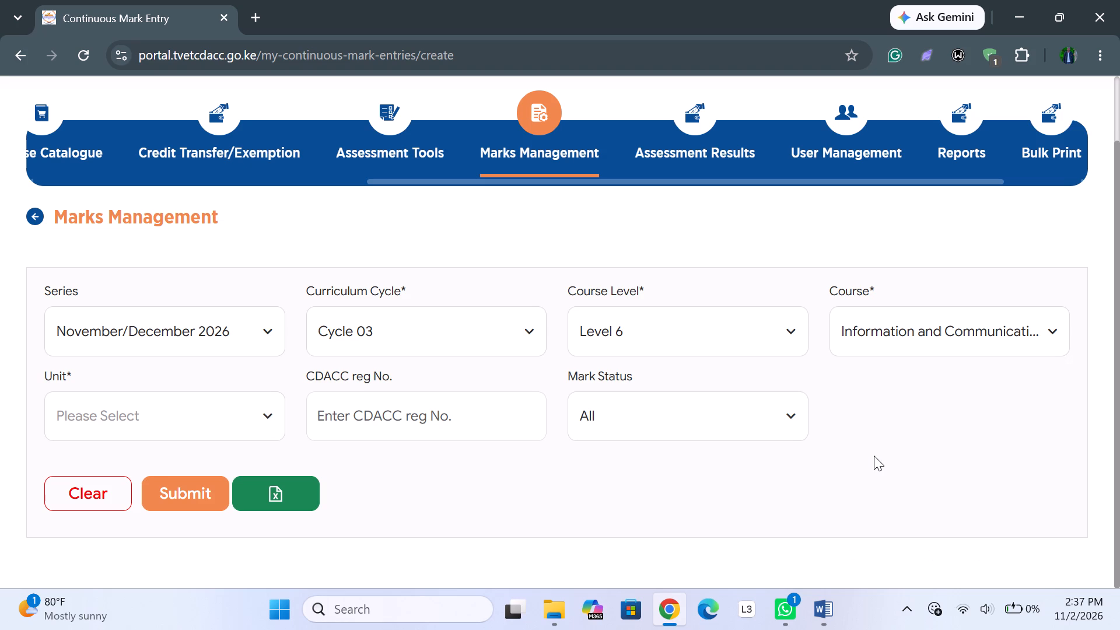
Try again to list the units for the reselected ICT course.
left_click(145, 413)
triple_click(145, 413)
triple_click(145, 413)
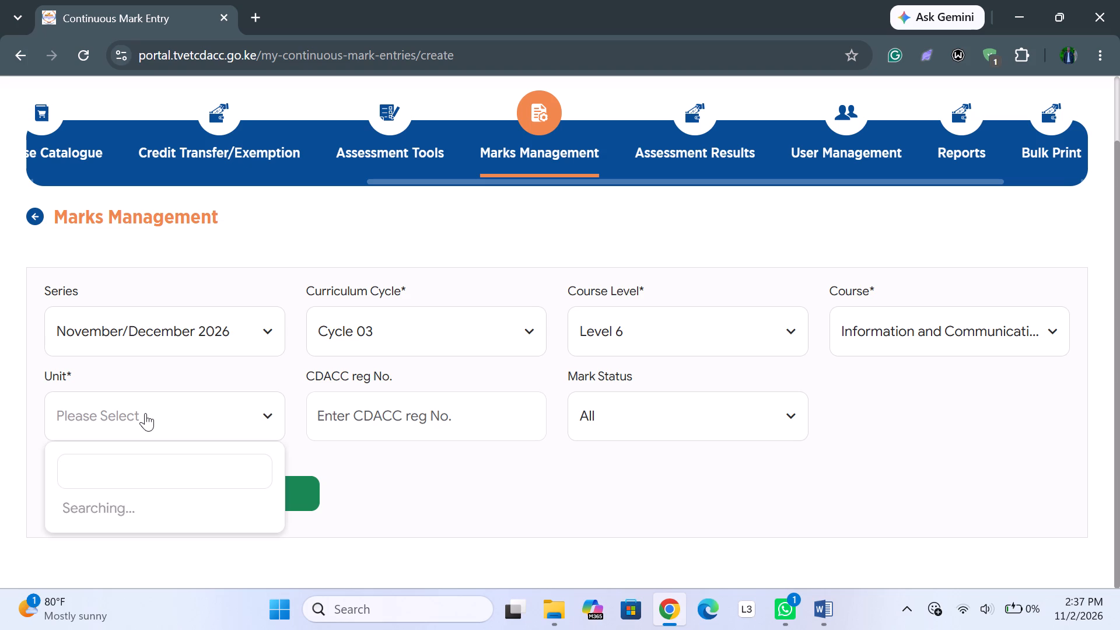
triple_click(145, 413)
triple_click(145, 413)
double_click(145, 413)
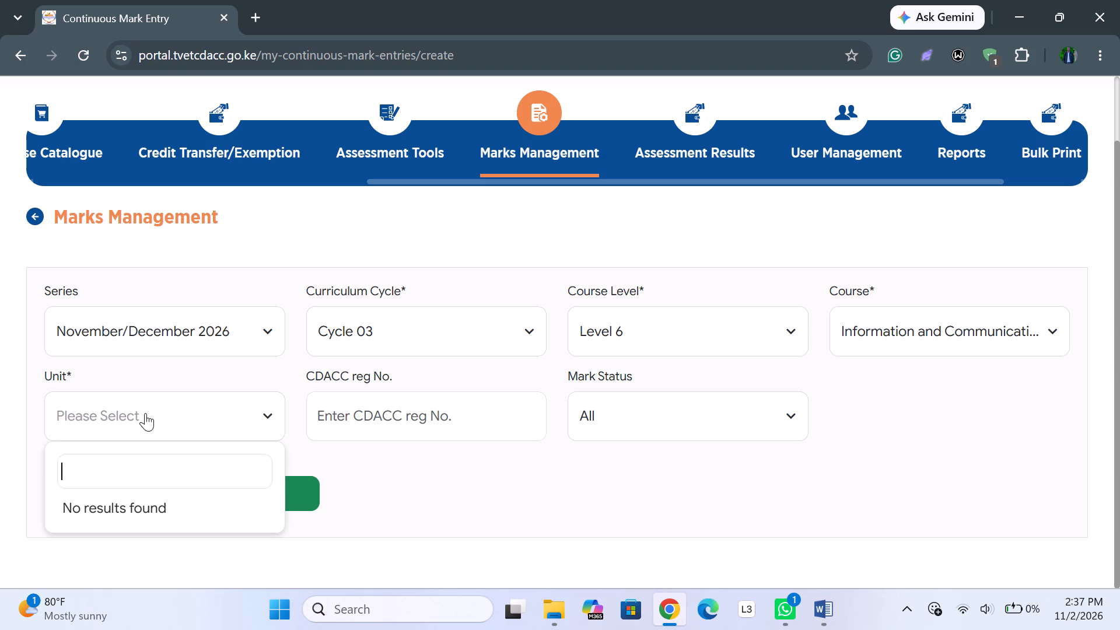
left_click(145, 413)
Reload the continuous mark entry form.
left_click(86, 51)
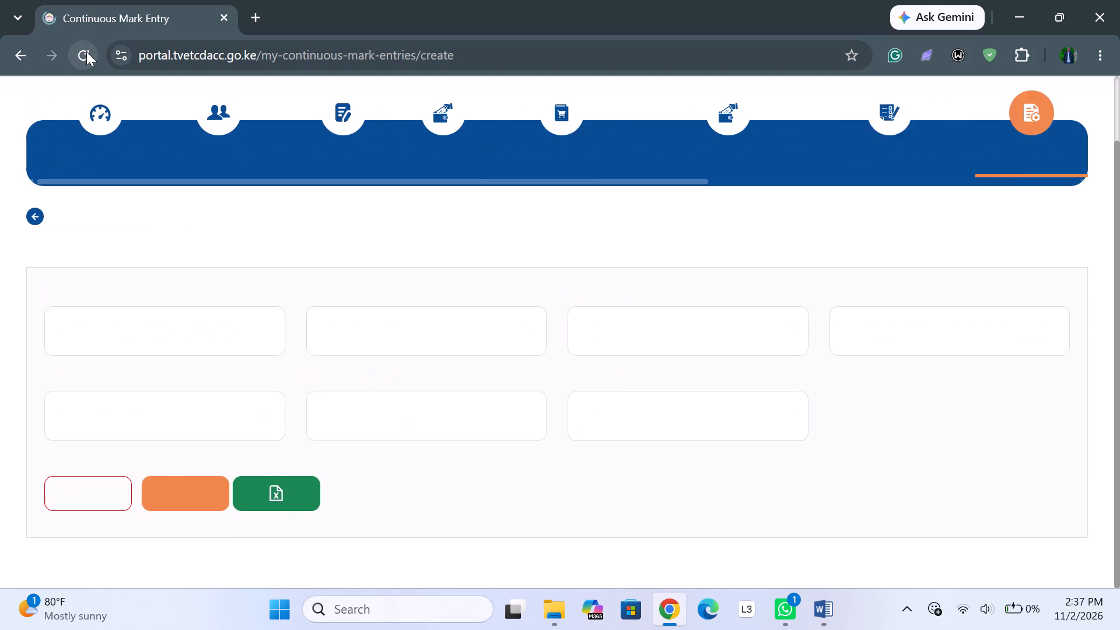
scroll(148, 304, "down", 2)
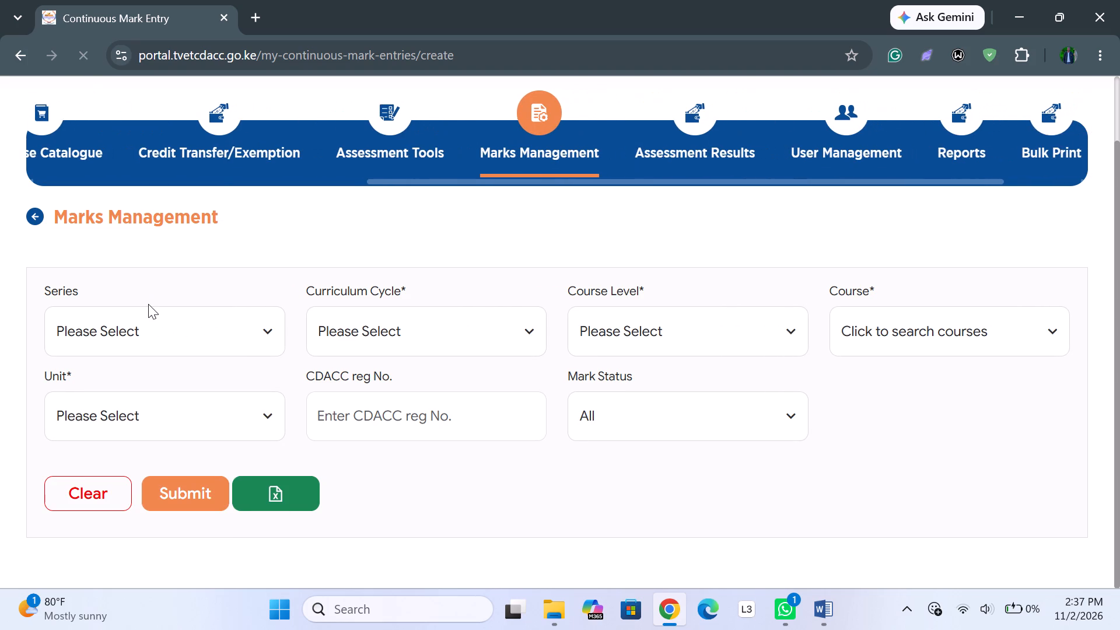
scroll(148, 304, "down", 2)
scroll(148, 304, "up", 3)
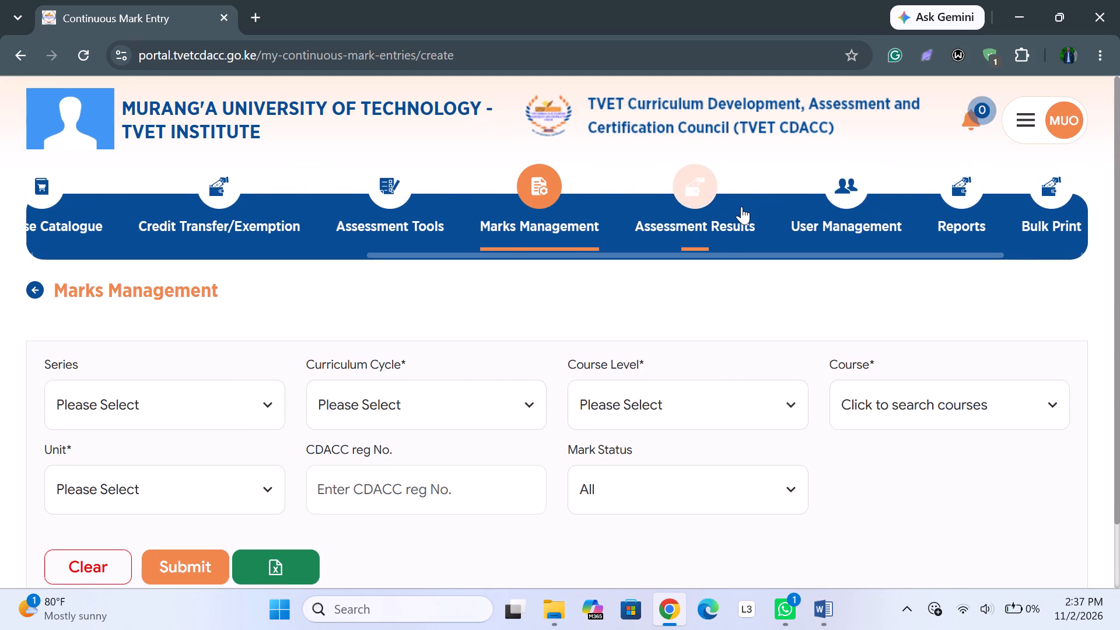
Open the Bulk Print page and look through the list of print requests.
scroll(745, 203, "left", 2)
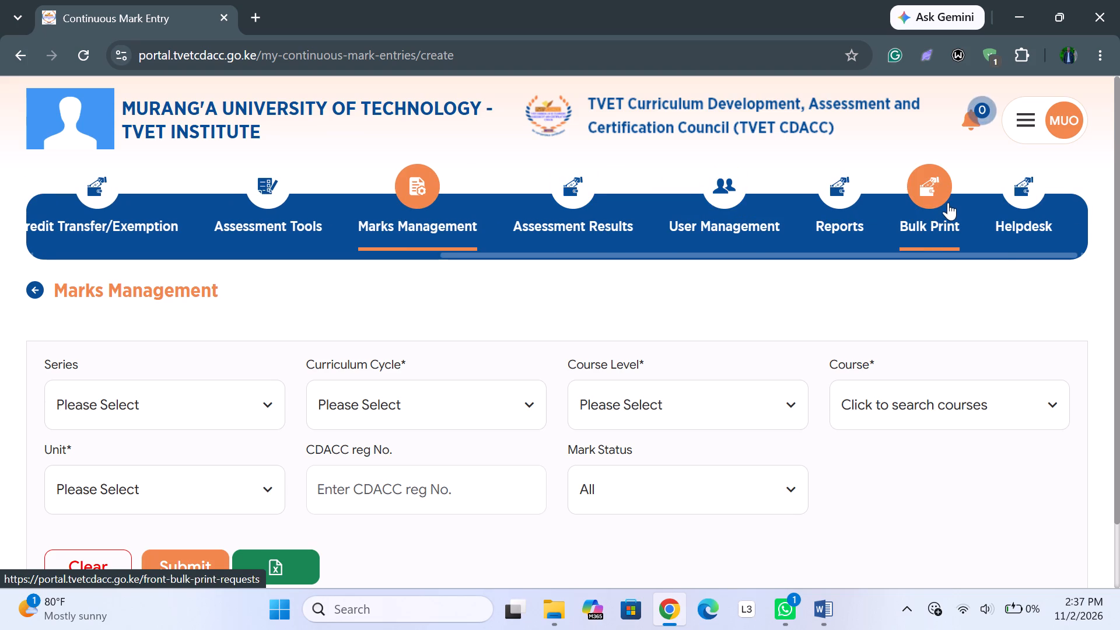
left_click(939, 208)
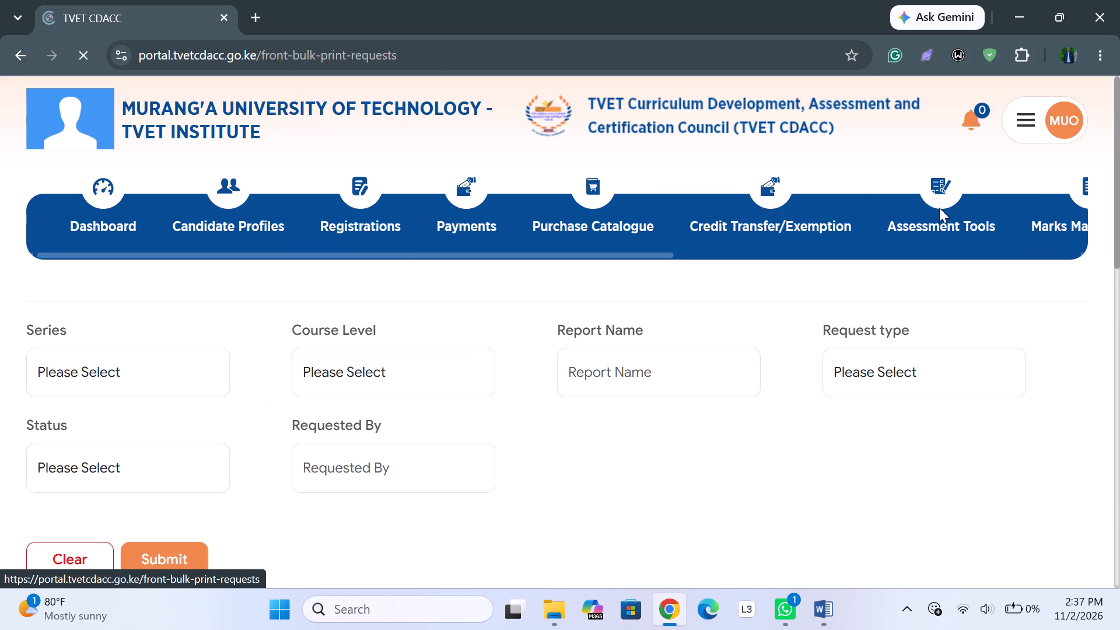
scroll(674, 349, "down", 1)
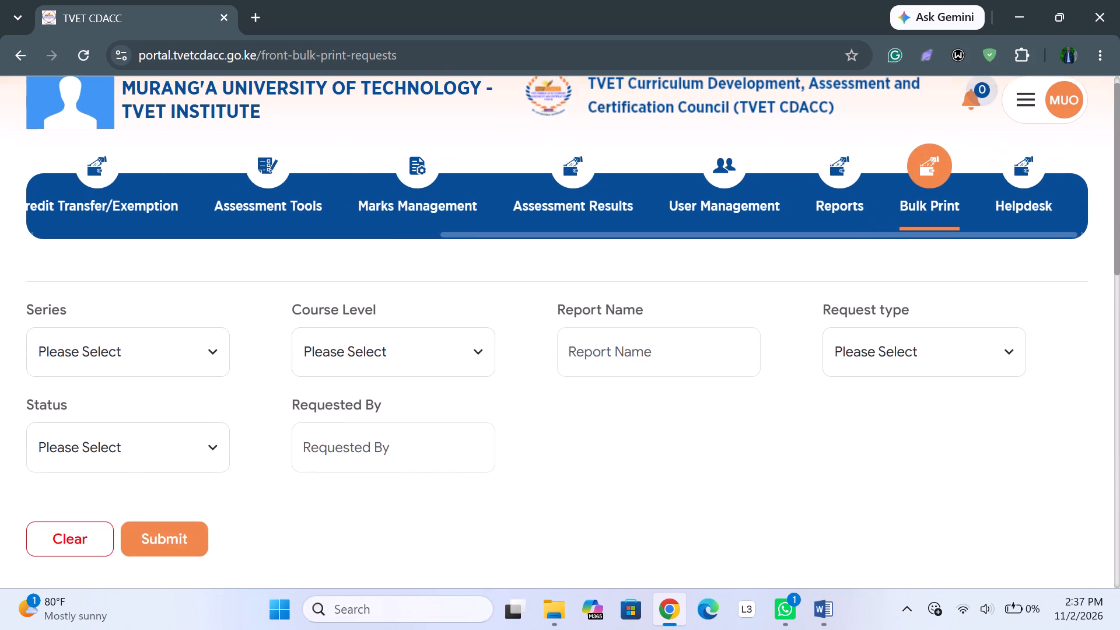
scroll(674, 349, "down", 3)
scroll(674, 349, "up", 1)
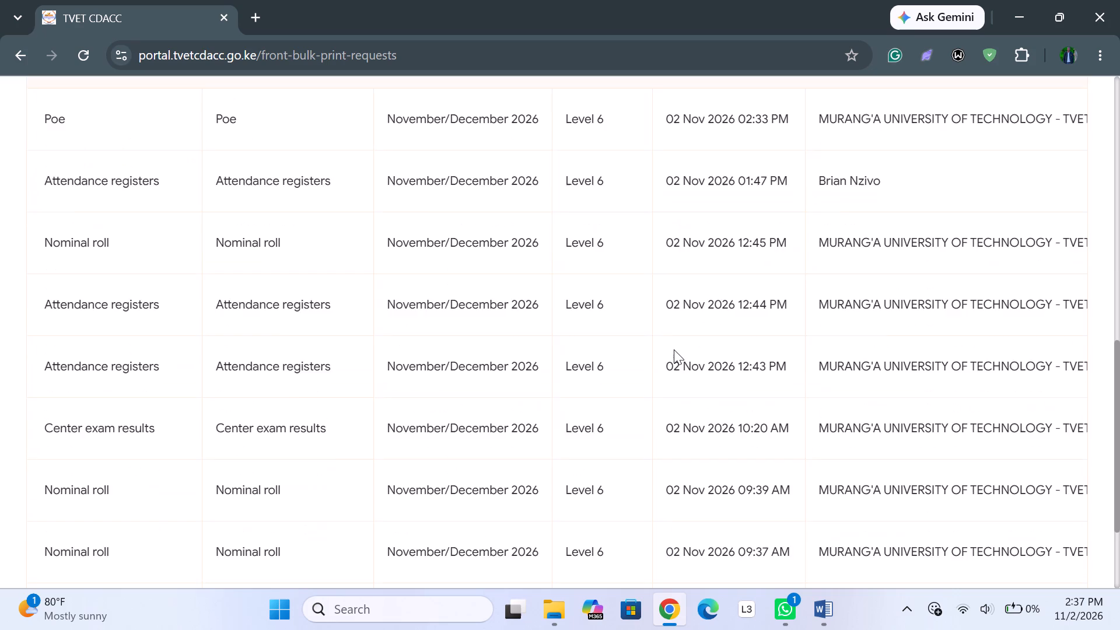
scroll(674, 349, "up", 1)
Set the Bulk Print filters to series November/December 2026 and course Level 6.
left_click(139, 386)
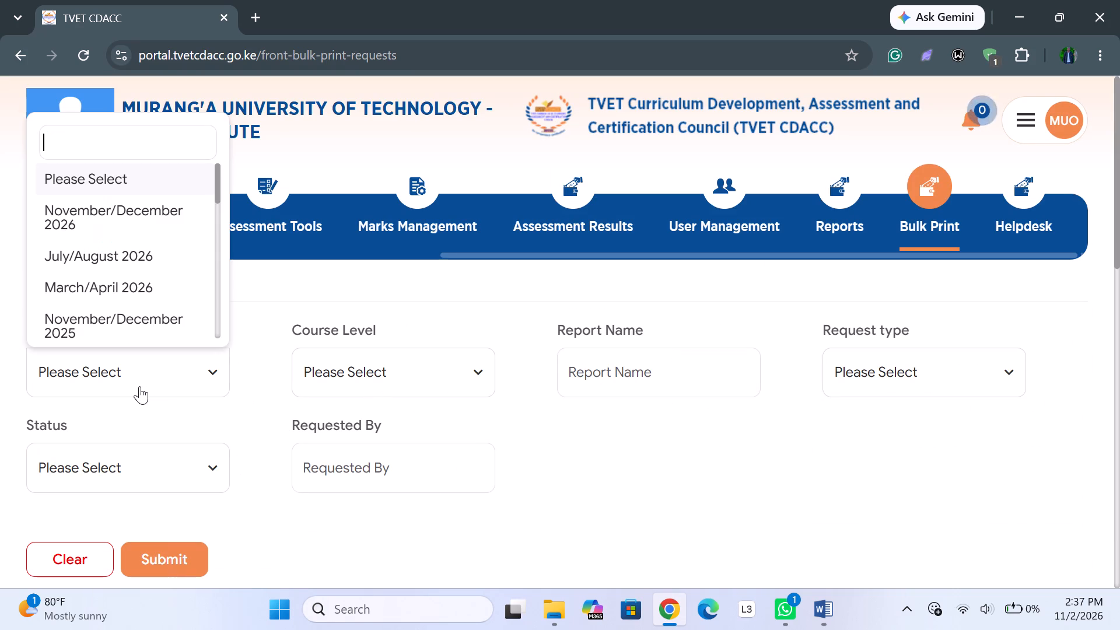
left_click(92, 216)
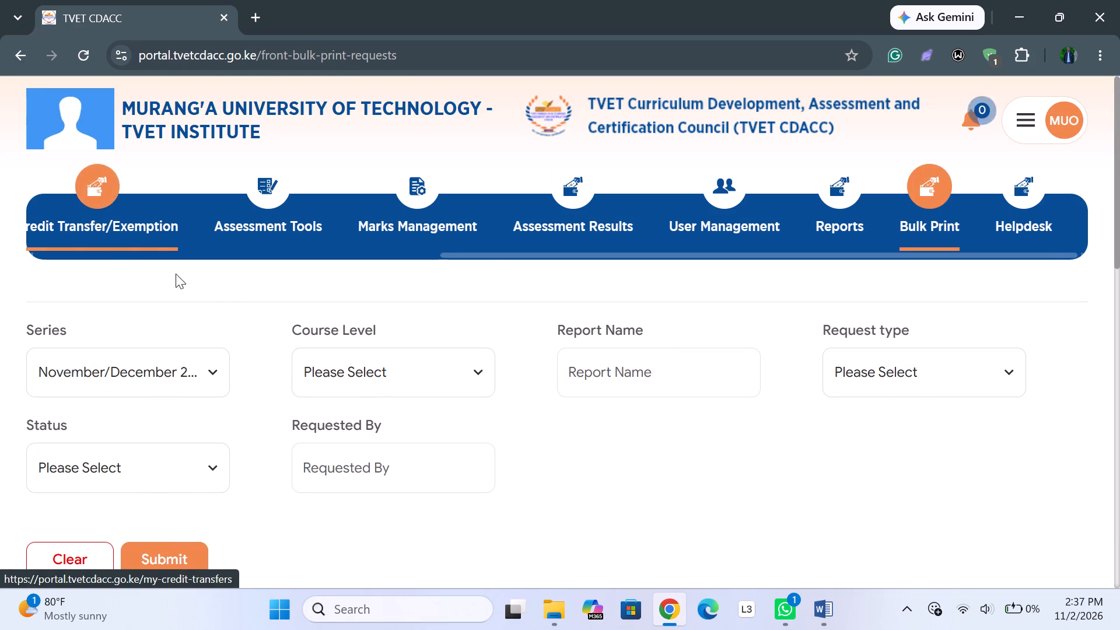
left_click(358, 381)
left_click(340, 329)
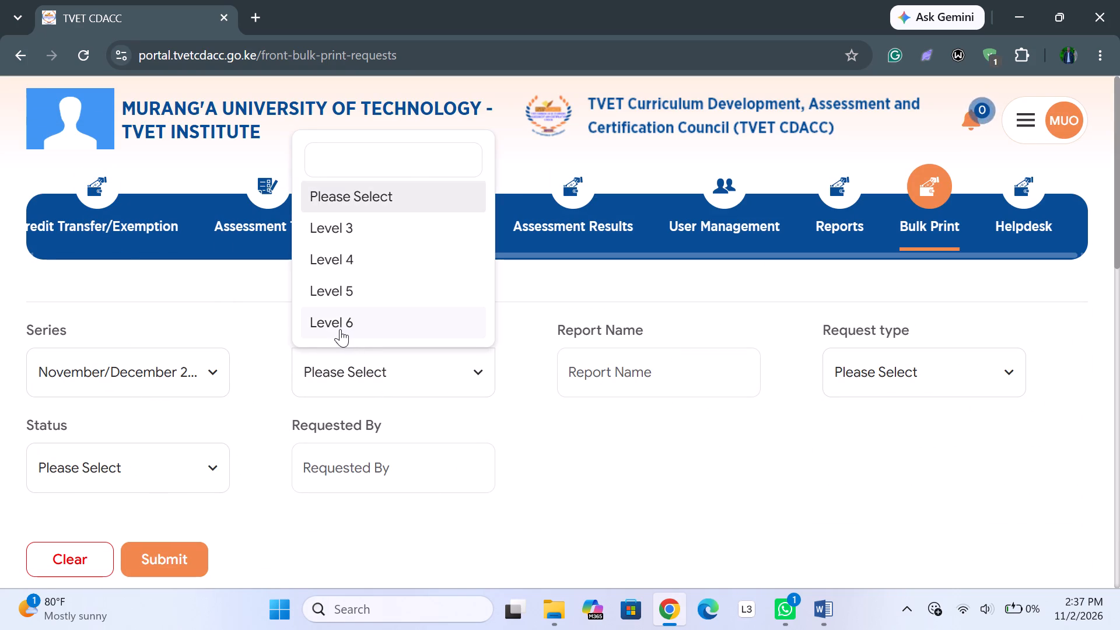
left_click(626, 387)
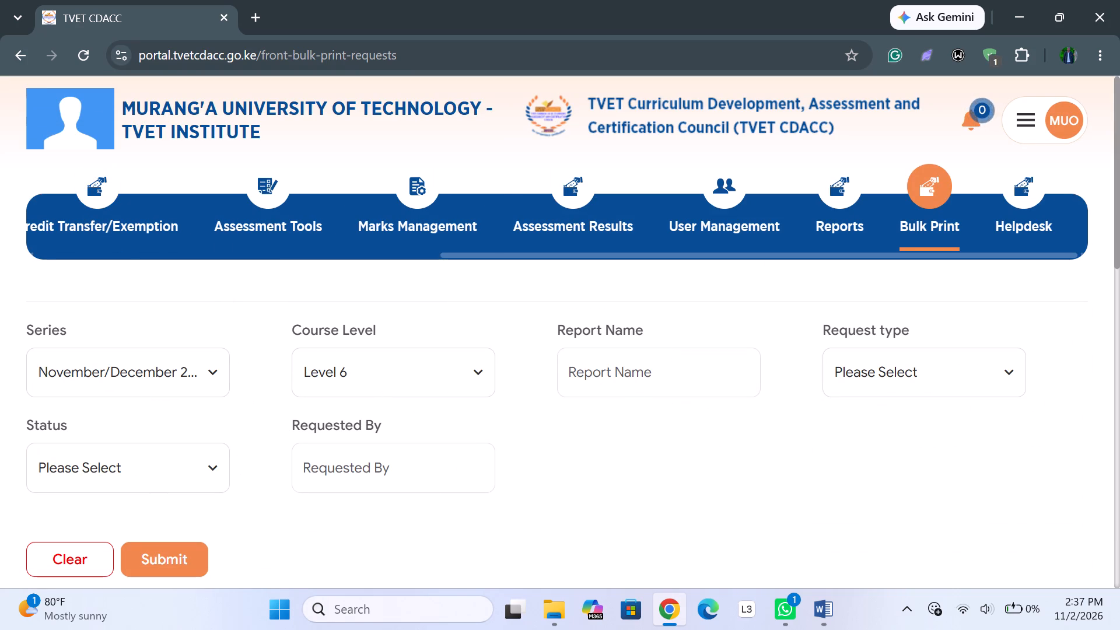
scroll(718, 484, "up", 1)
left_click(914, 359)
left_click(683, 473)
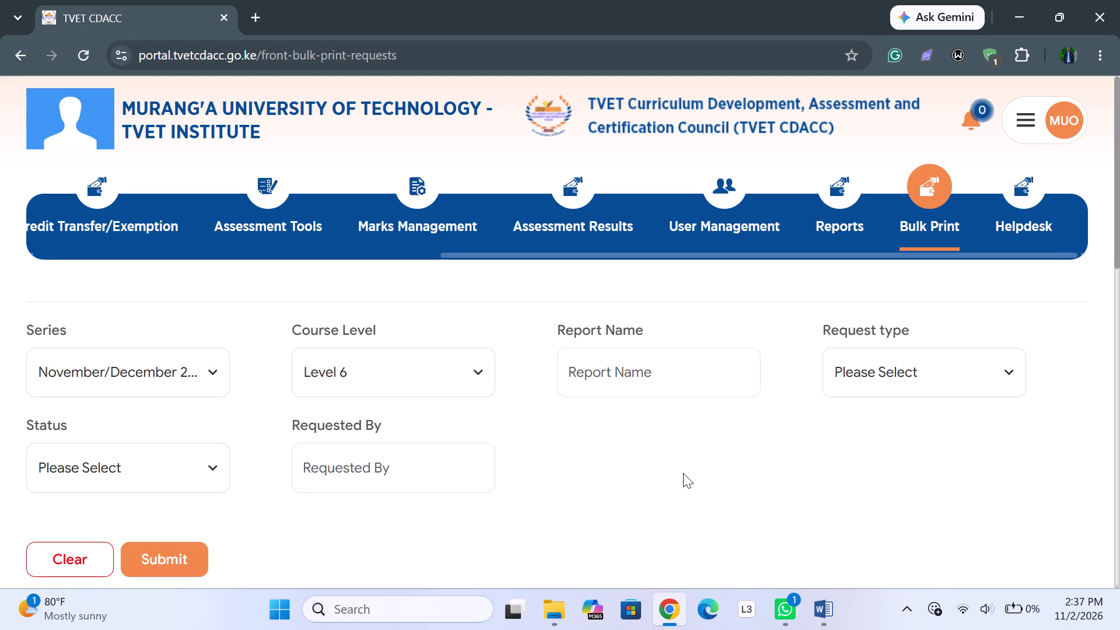
Open the Reports page and look over its report request form.
left_click(850, 228)
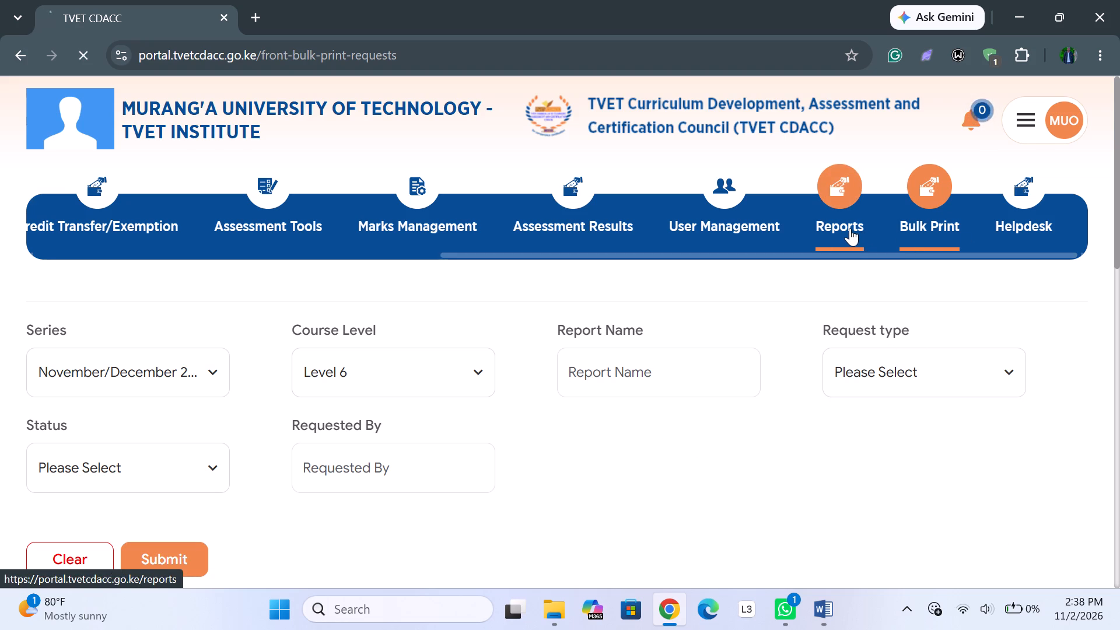
scroll(585, 390, "down", 1)
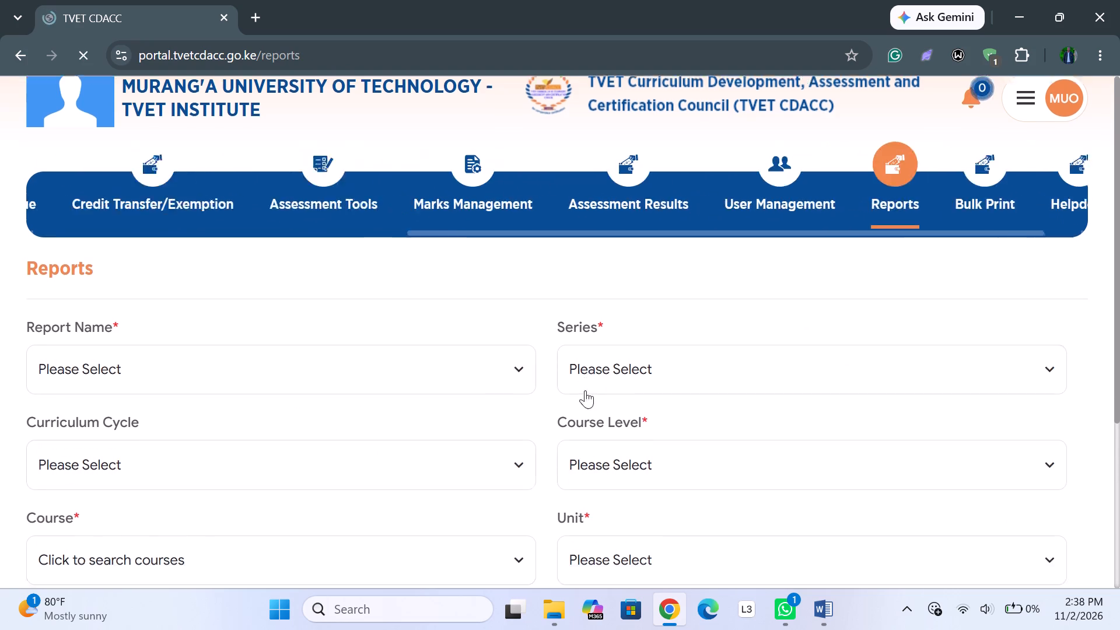
scroll(585, 390, "down", 1)
scroll(585, 390, "up", 2)
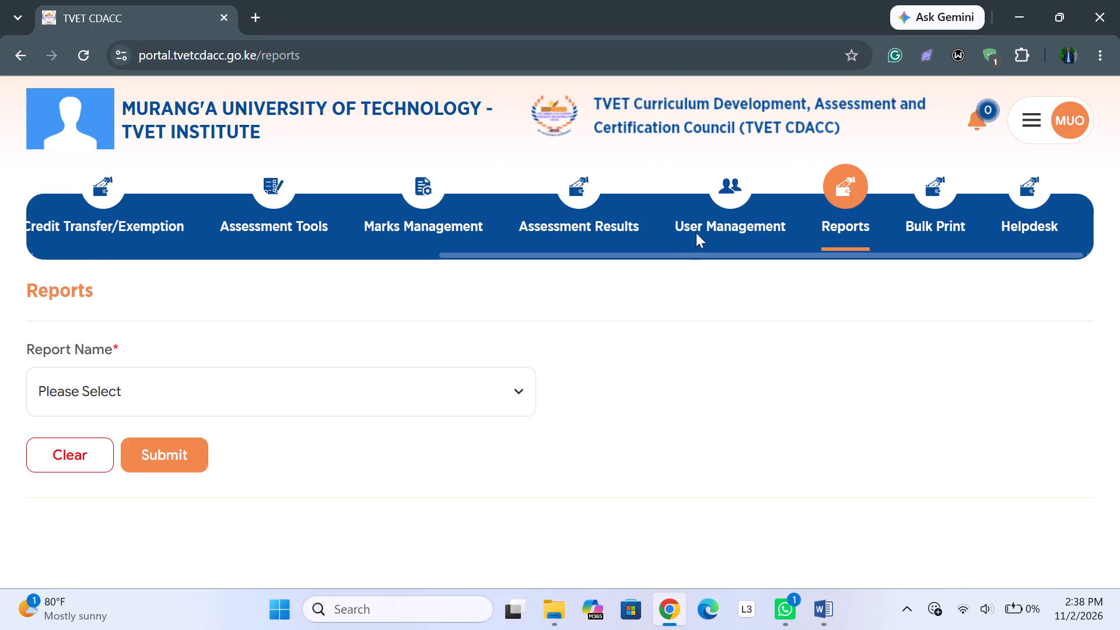
Open User Management and look over the staff list.
left_click(707, 230)
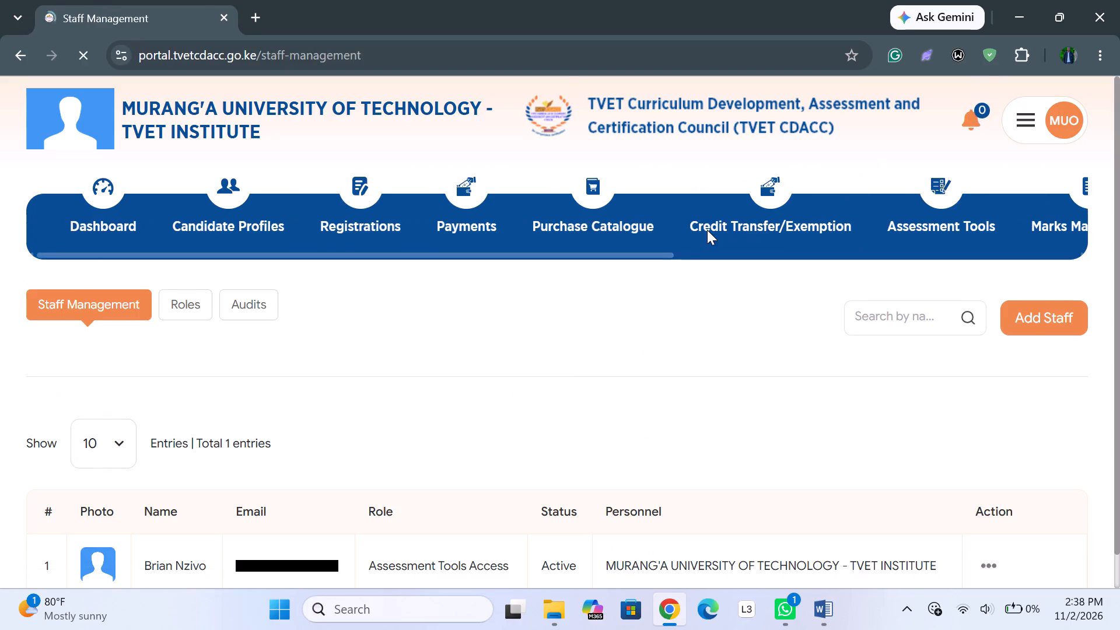
scroll(555, 383, "down", 2)
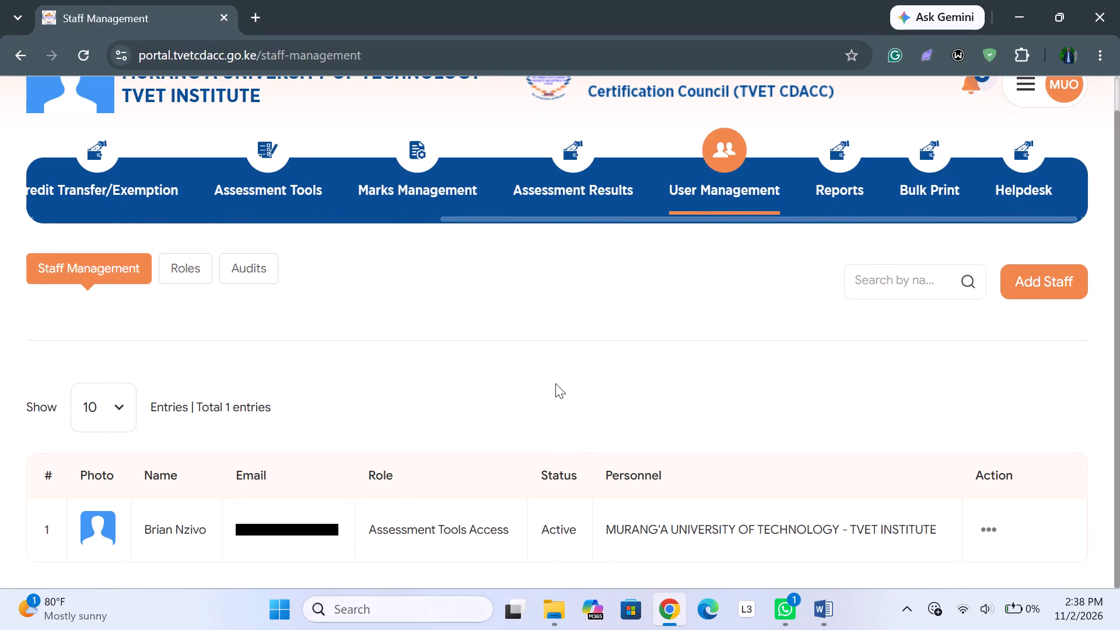
scroll(555, 383, "up", 1)
Open Assessment Results and look through the first page of candidate results.
left_click(543, 228)
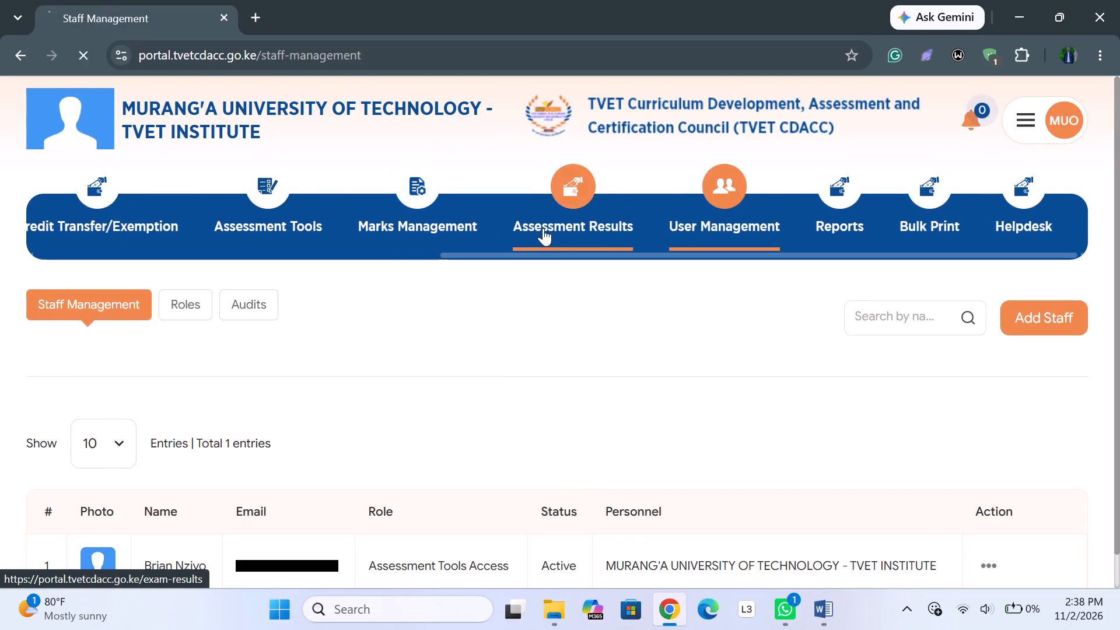
scroll(547, 419, "down", 1)
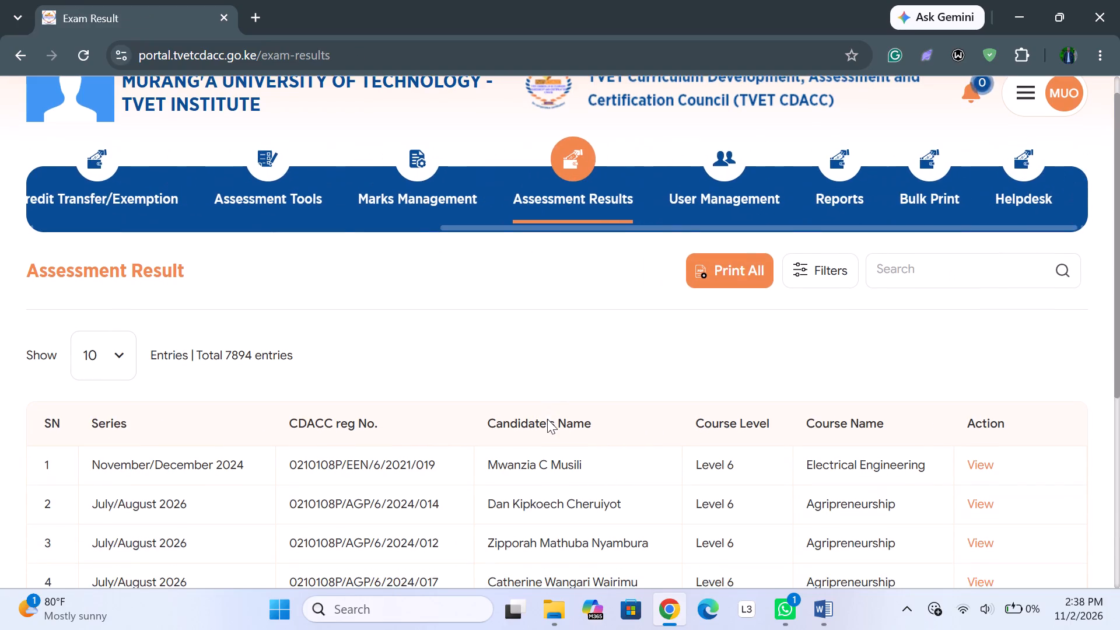
scroll(547, 419, "down", 1)
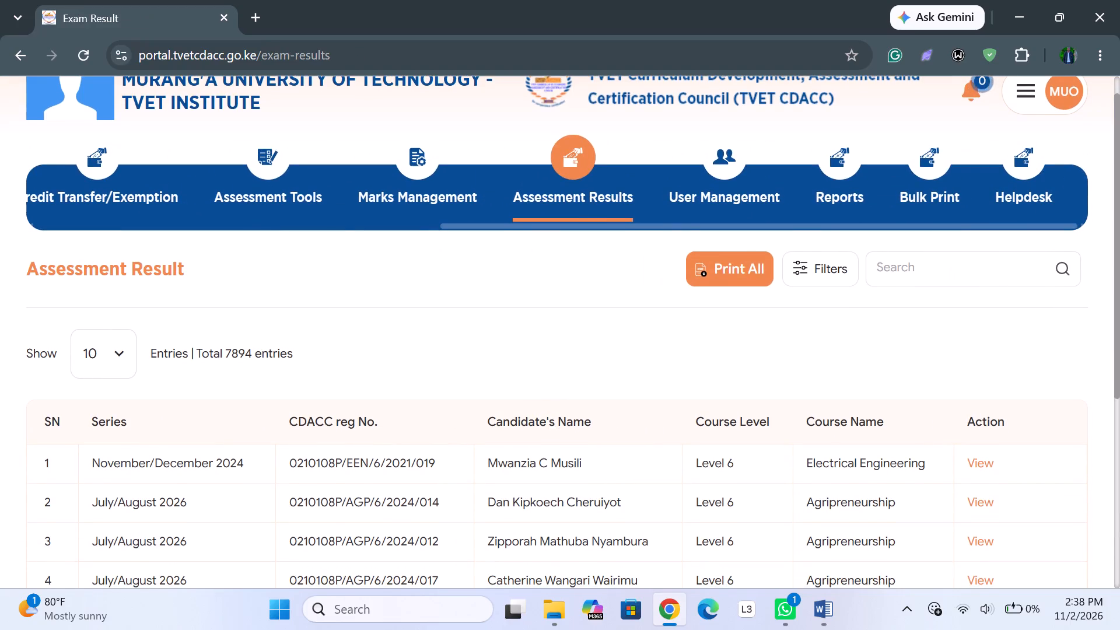
scroll(547, 419, "down", 2)
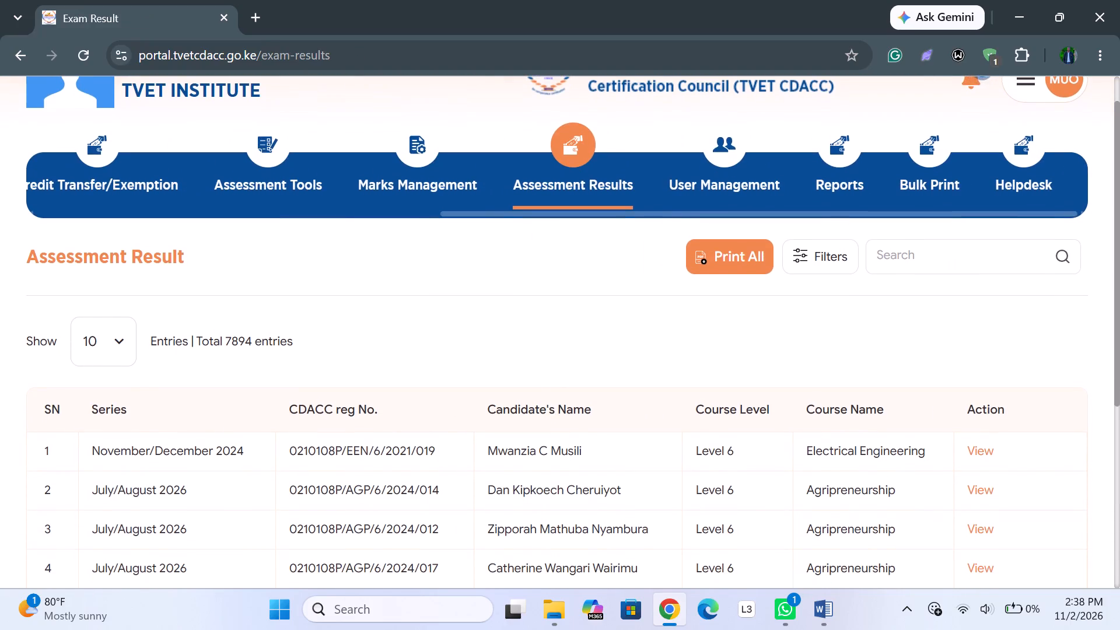
scroll(547, 419, "down", 1)
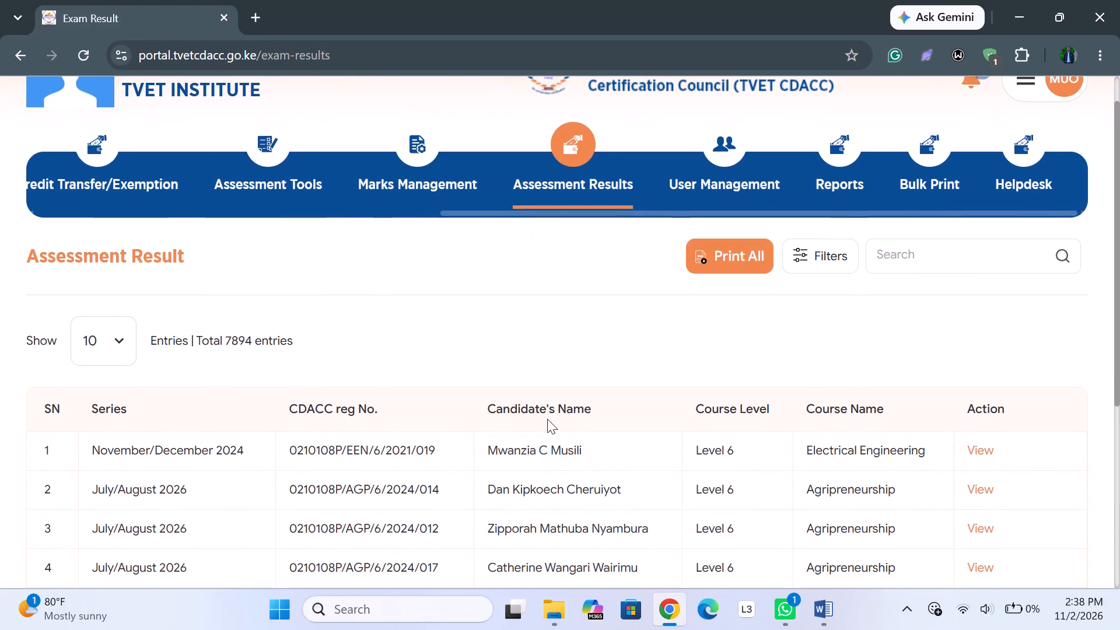
scroll(547, 419, "down", 2)
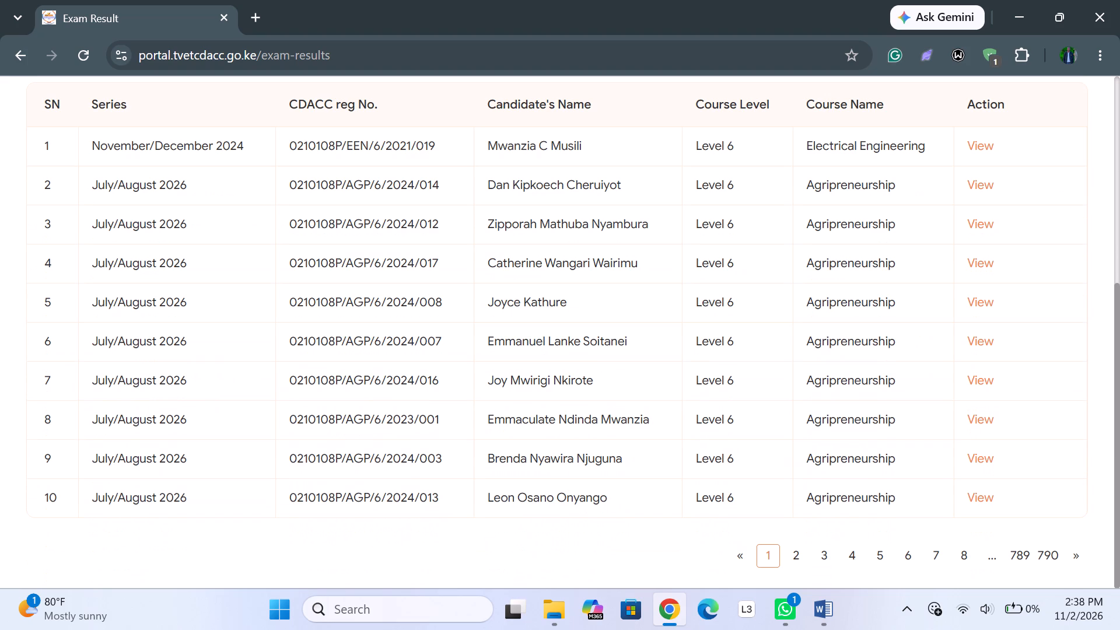
scroll(547, 419, "down", 1)
scroll(547, 419, "up", 2)
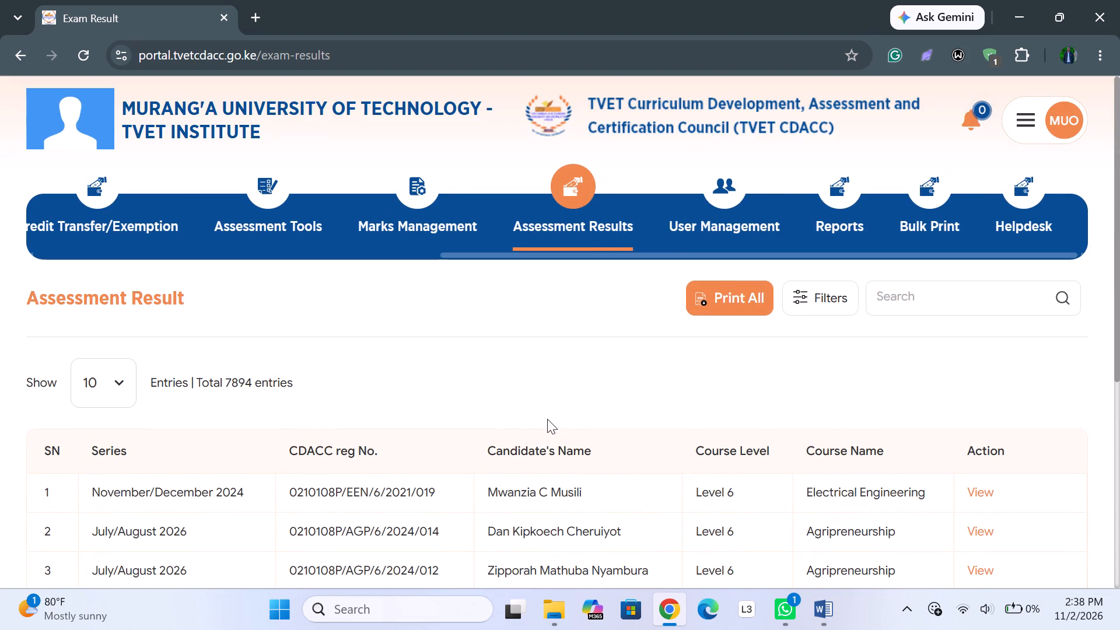
Open the Practical Tools section of Assessment Tools.
left_click(272, 229)
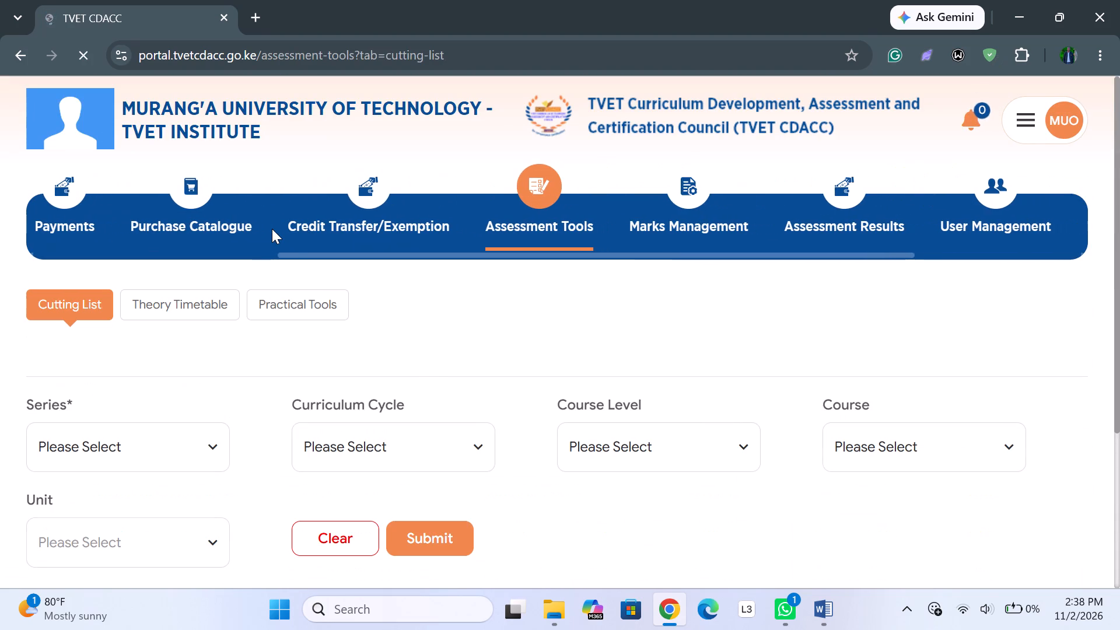
scroll(430, 373, "down", 2)
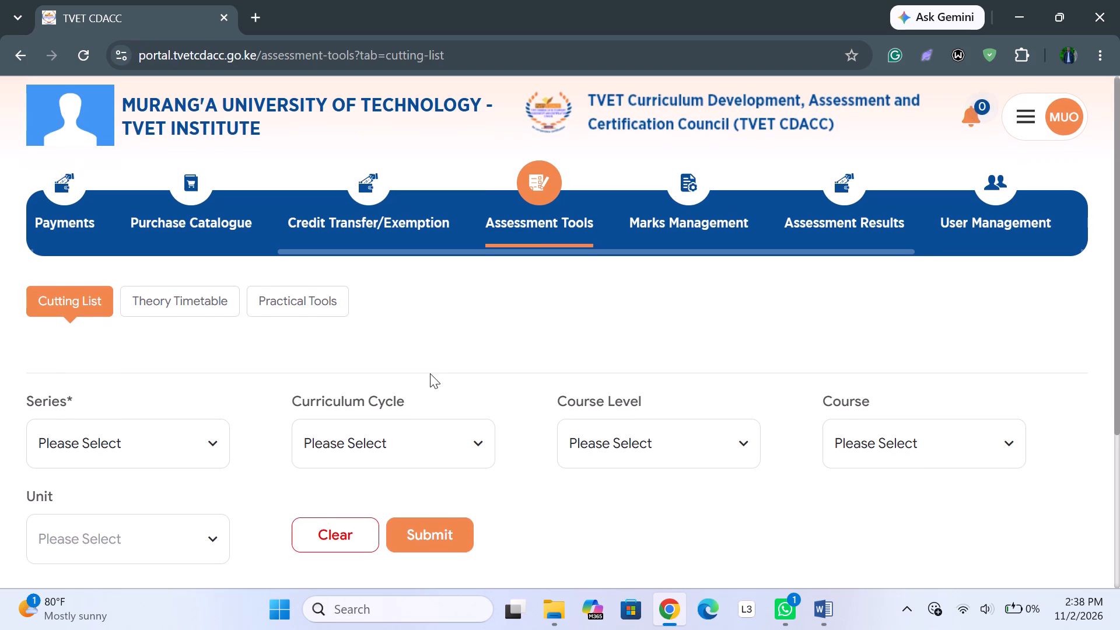
scroll(430, 373, "down", 1)
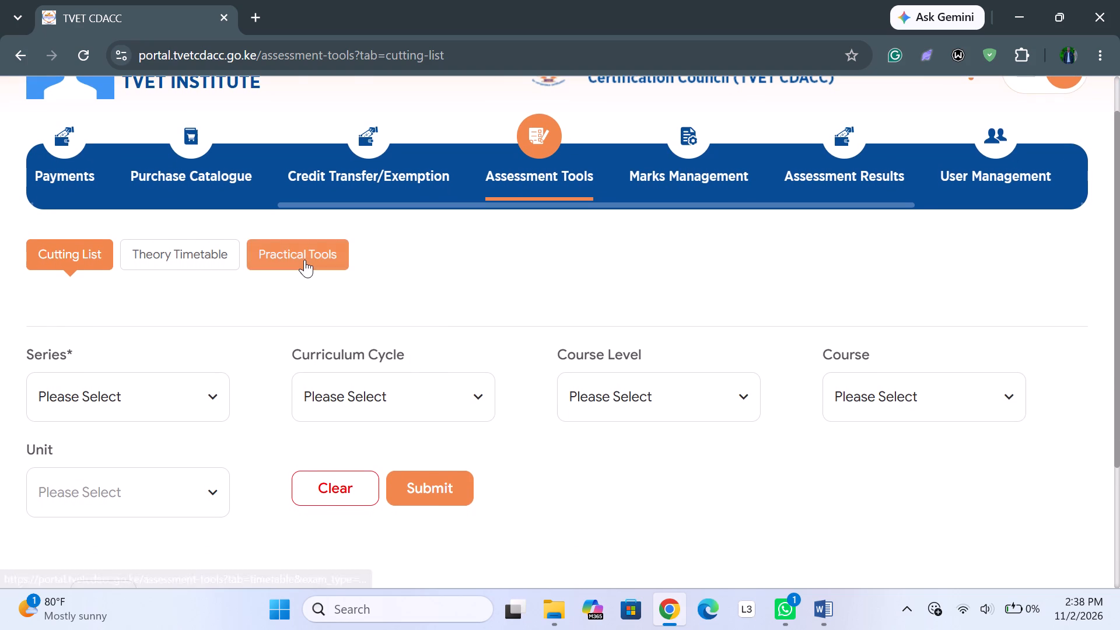
left_click(304, 260)
scroll(309, 354, "down", 1)
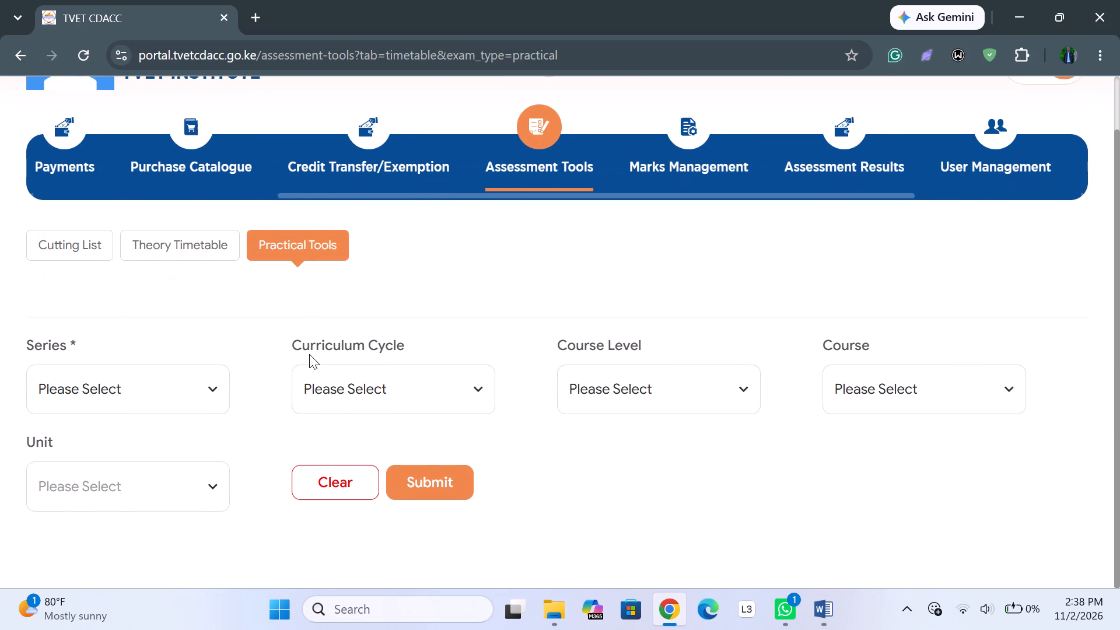
Set the practical tools filters to series November/December 2026, curriculum cycle Cycle 03, Level 6 and course Information and Communication Technology (ICT).
left_click(194, 386)
left_click(138, 513)
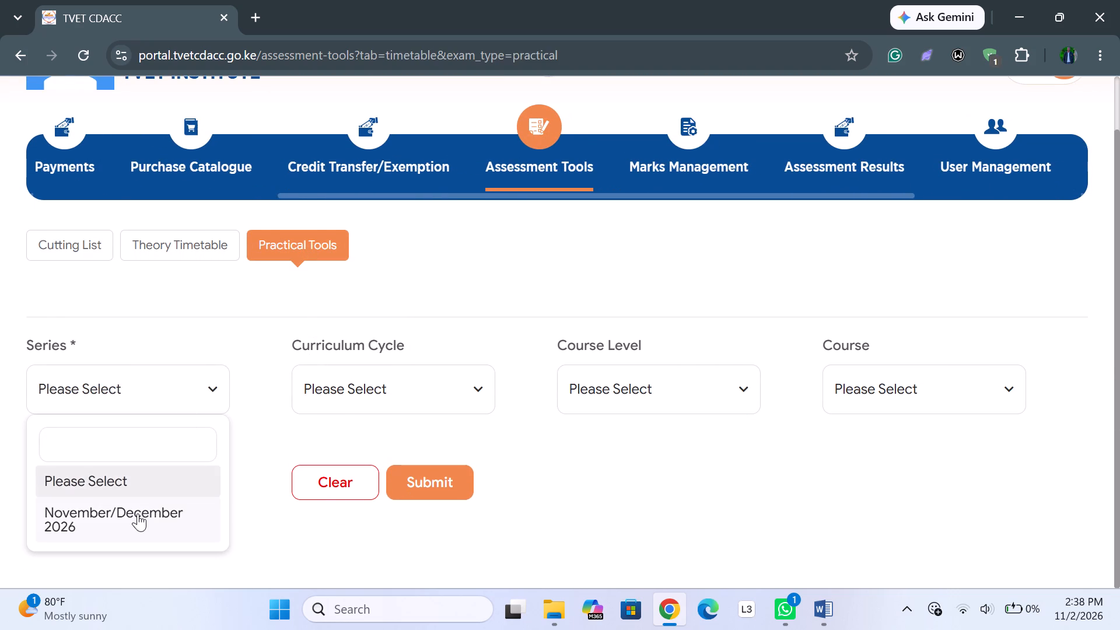
left_click(381, 407)
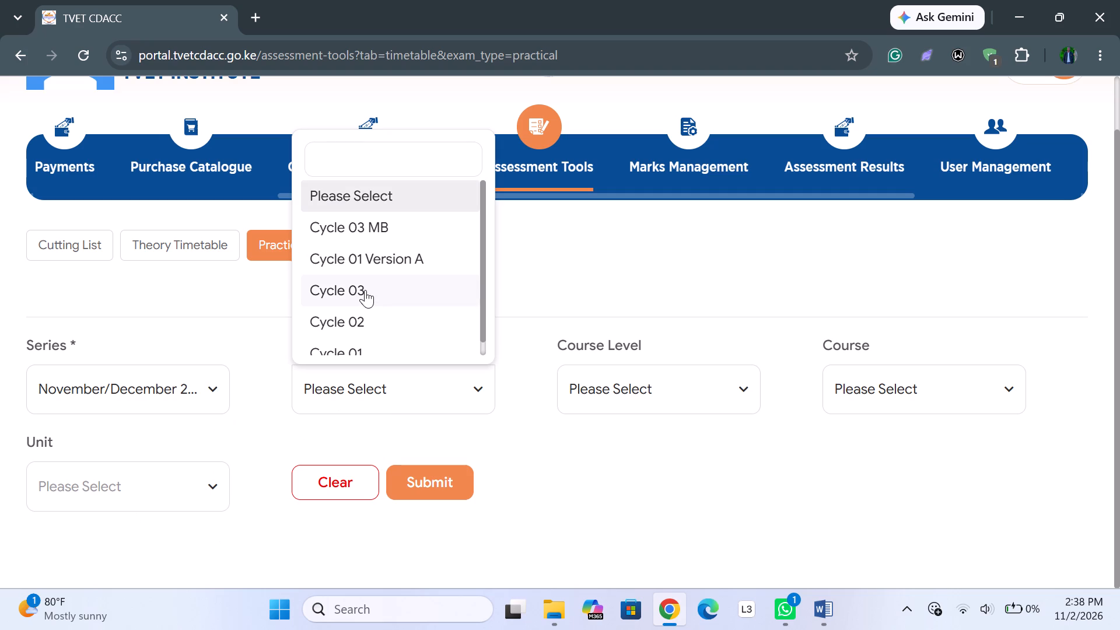
left_click(365, 290)
left_click(612, 395)
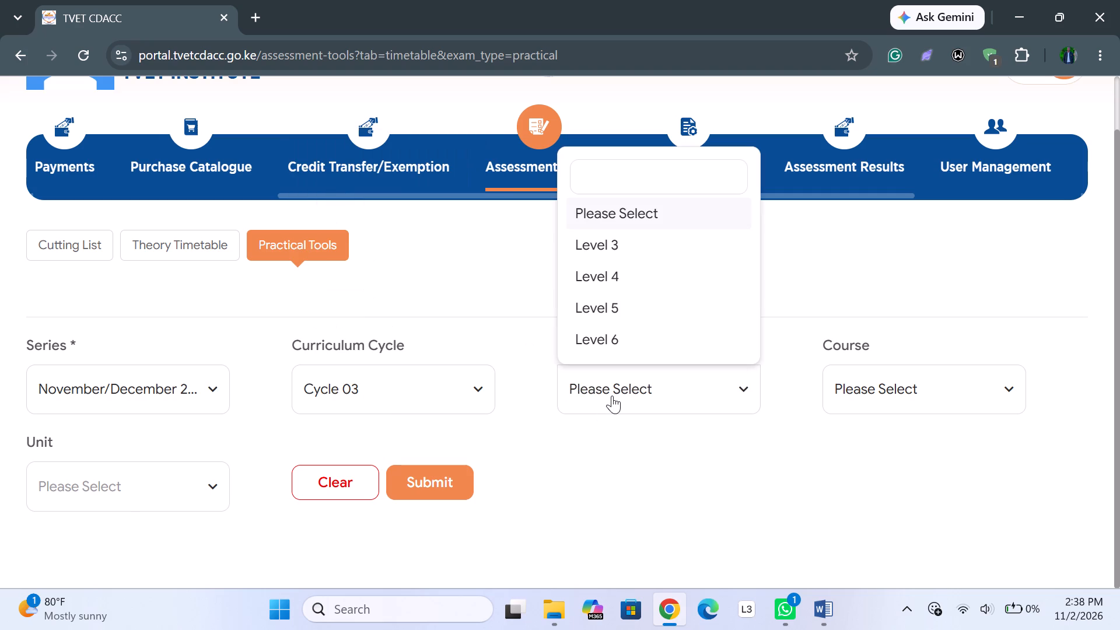
left_click(591, 345)
left_click(835, 391)
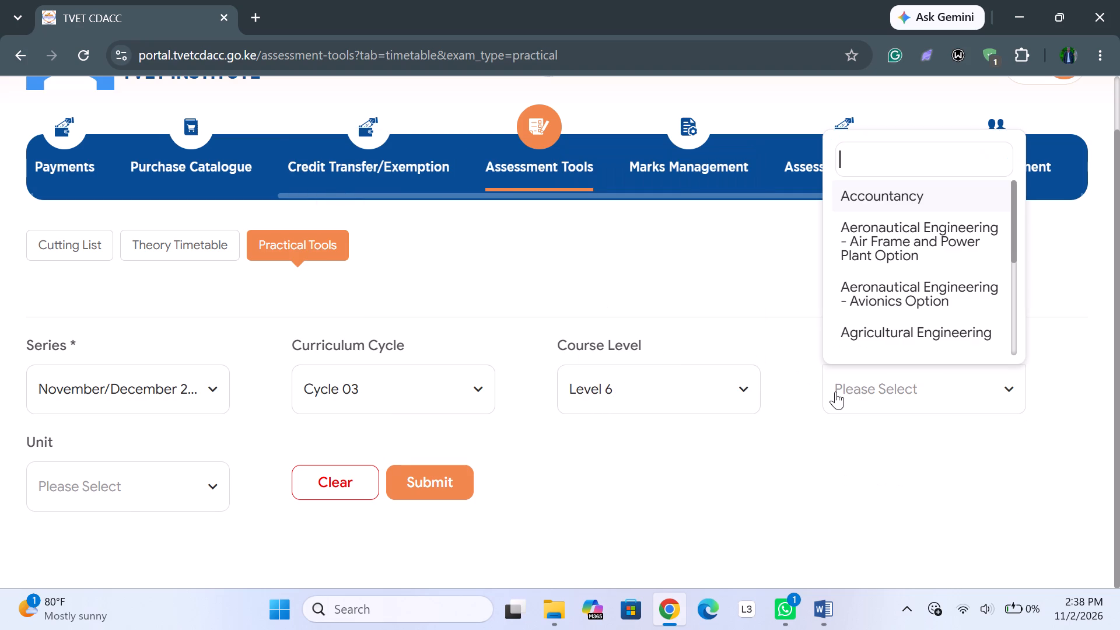
type("ic")
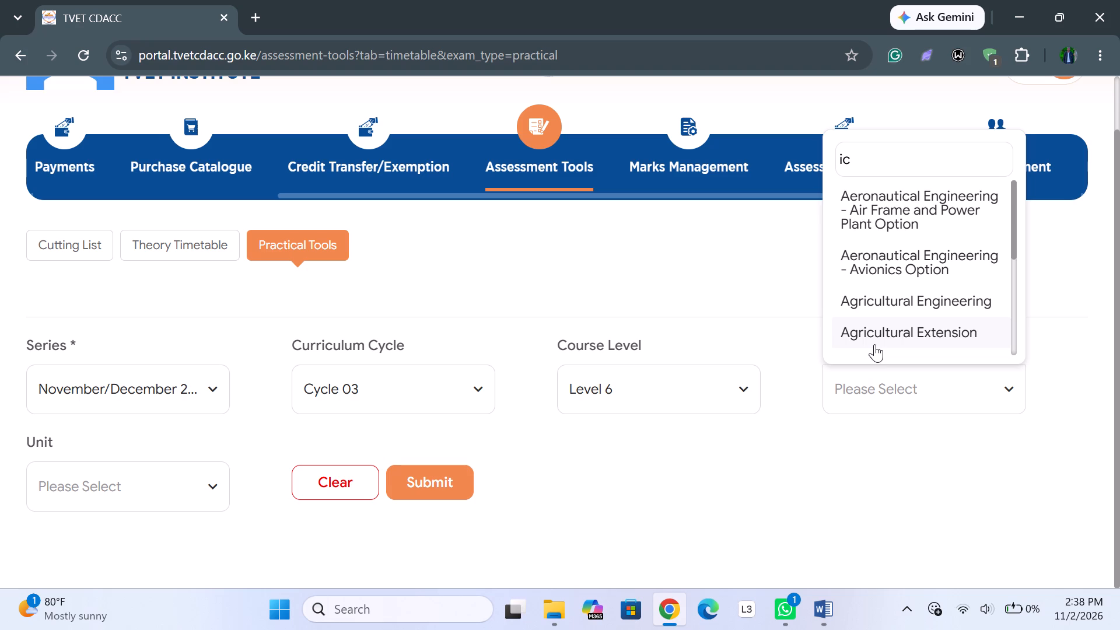
key("t")
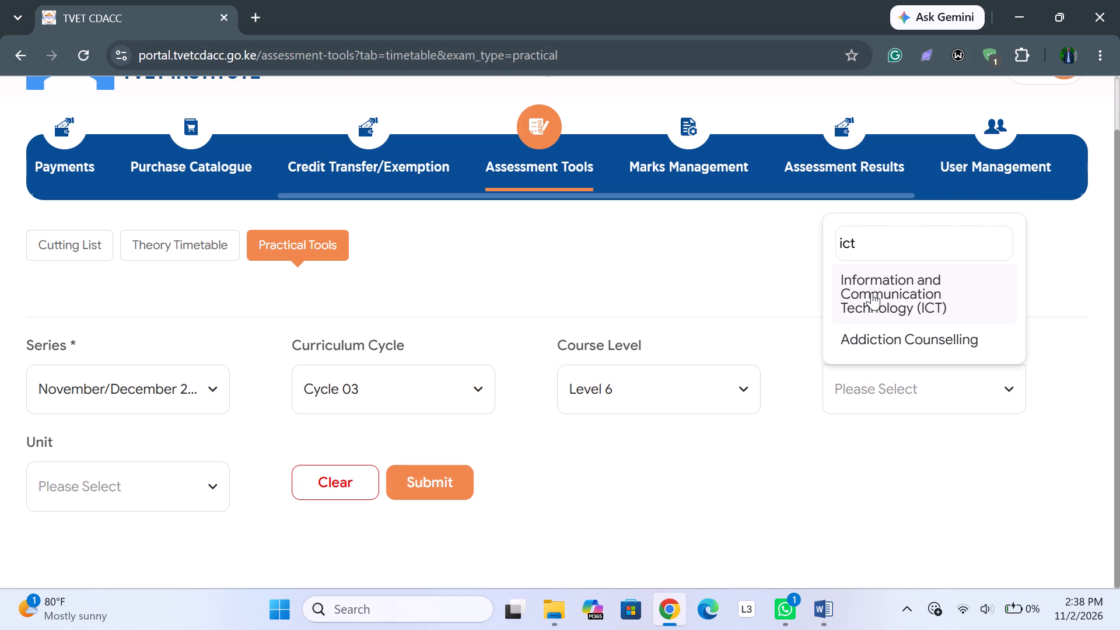
left_click(871, 292)
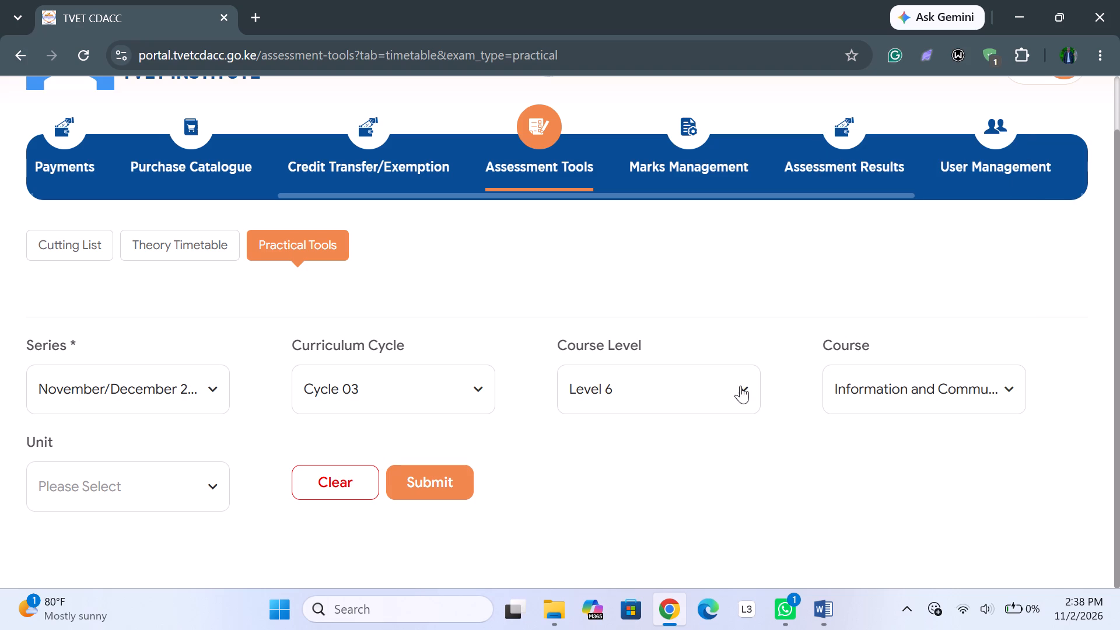
Check which units are offered for the ICT Level 6 course under Cycle 03.
left_click(110, 491)
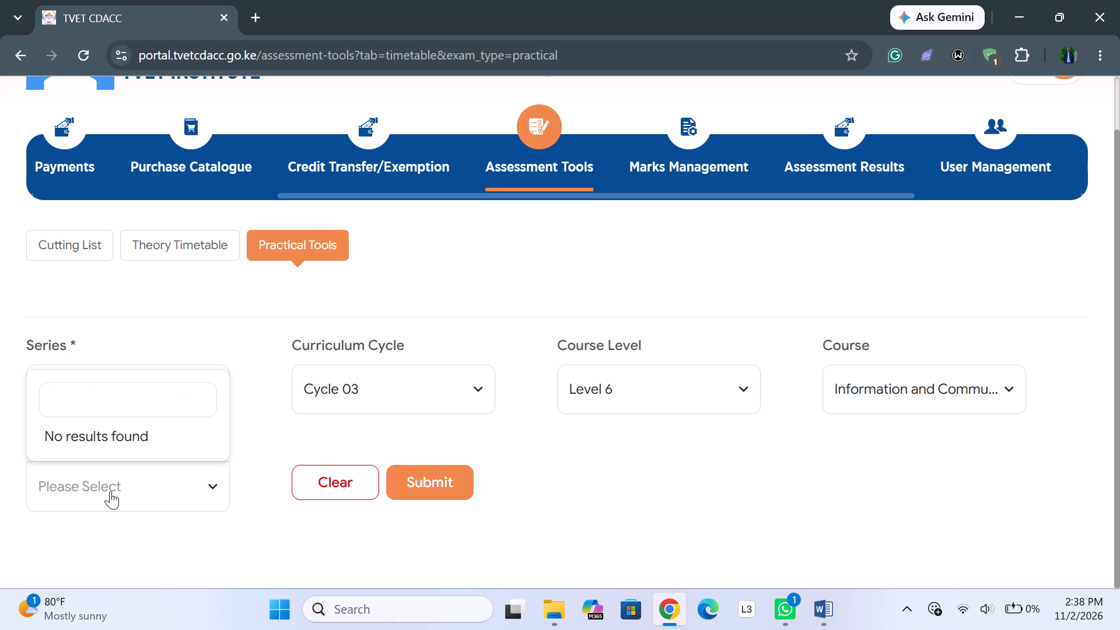
left_click(110, 491)
left_click(110, 491)
left_click(110, 491)
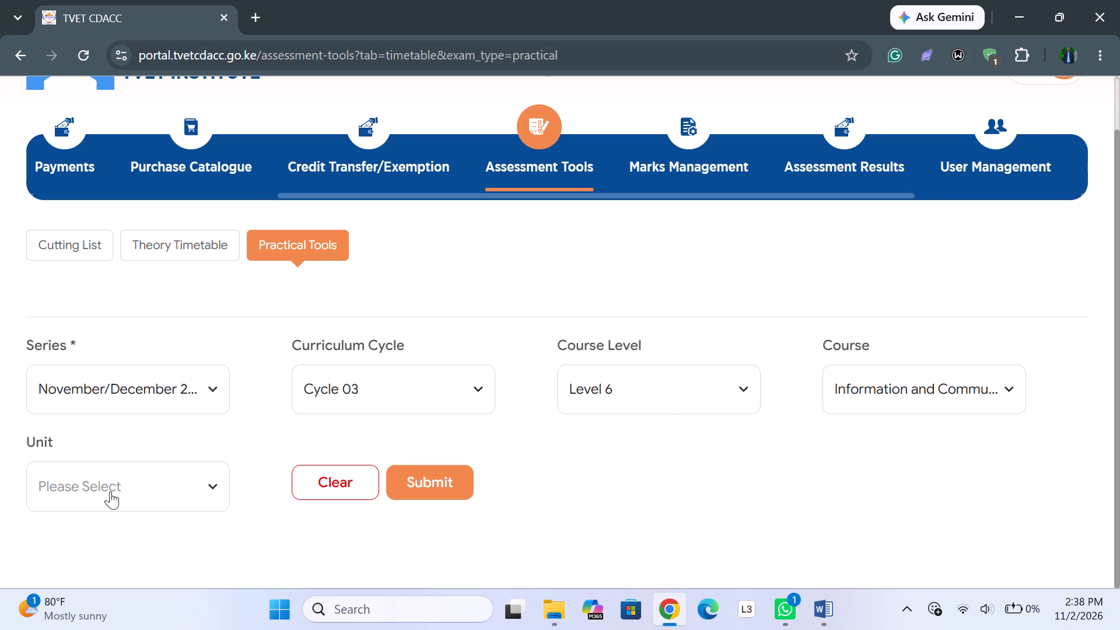
left_click(110, 491)
left_click(110, 491)
left_click(110, 491)
left_click(110, 491)
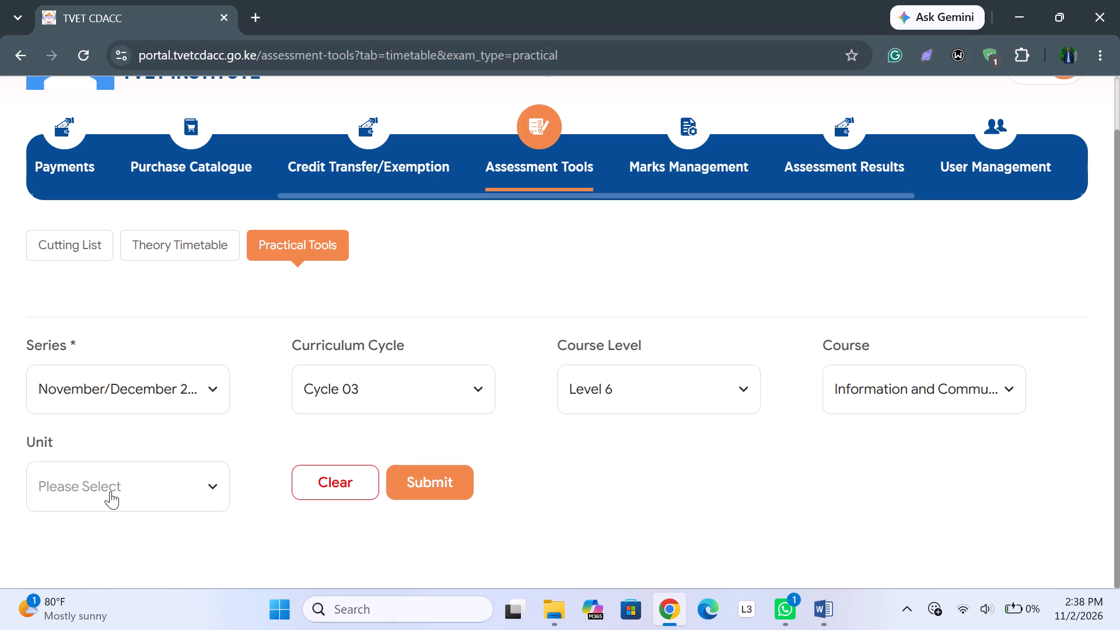
left_click(110, 491)
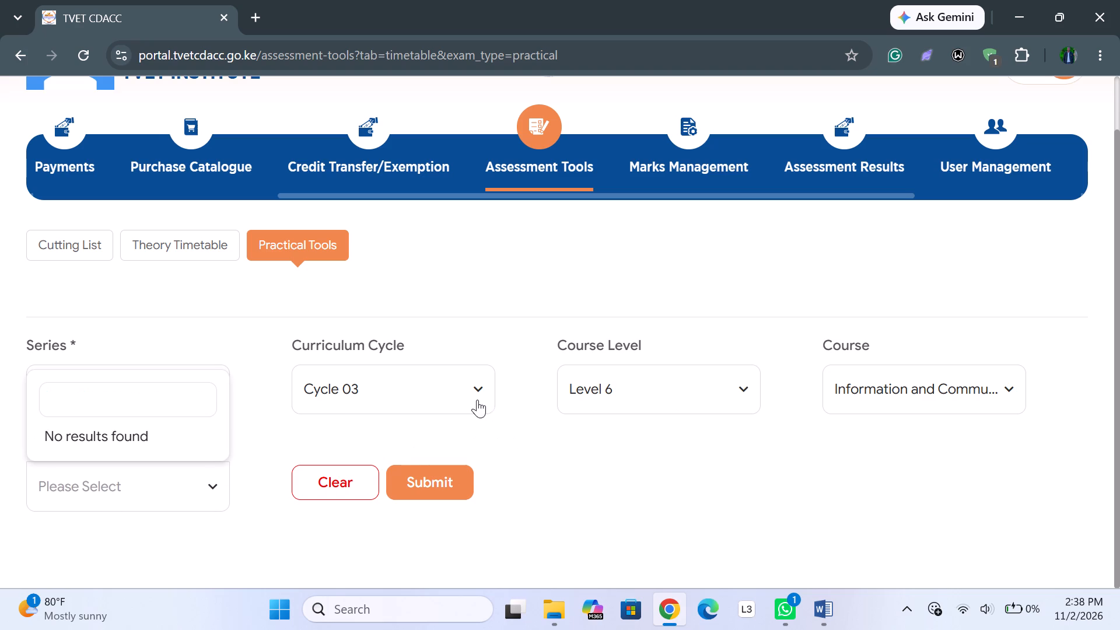
Set the curriculum cycle filter to Cycle 03 MB.
left_click(477, 400)
left_click(372, 465)
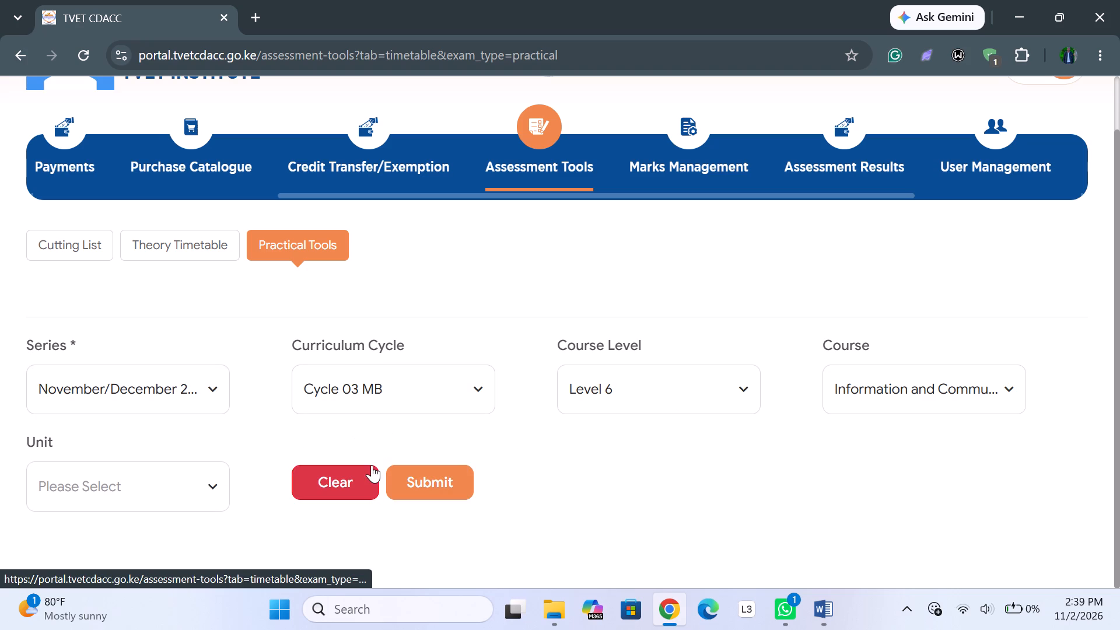
Look through the unit choices, select the unit Manage Computerized Database System, and submit the practical tools query.
left_click(153, 487)
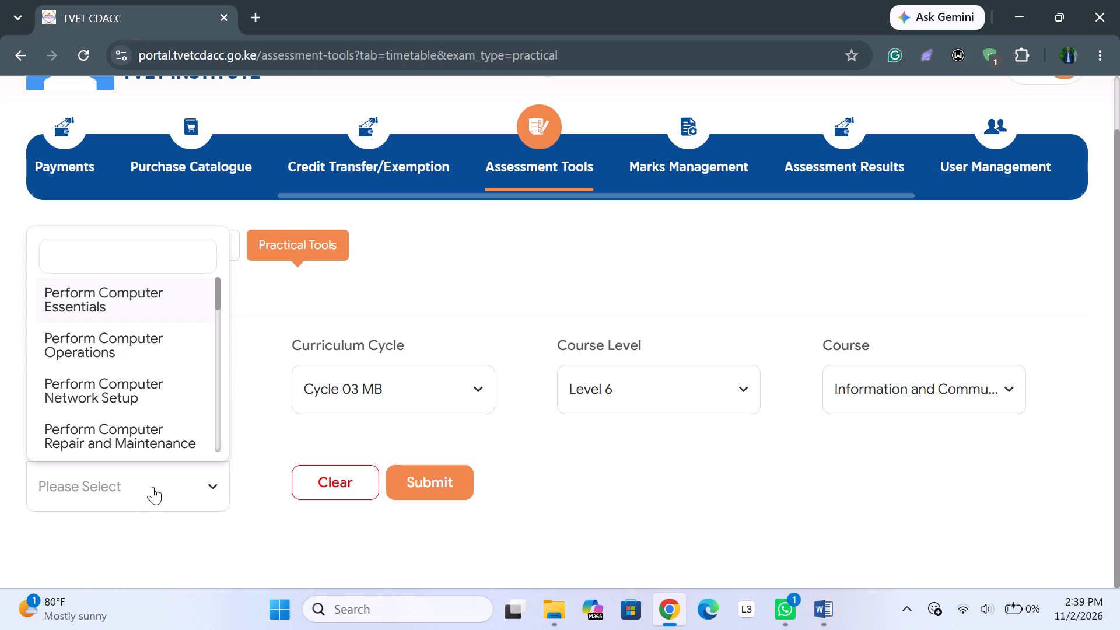
scroll(138, 386, "down", 2)
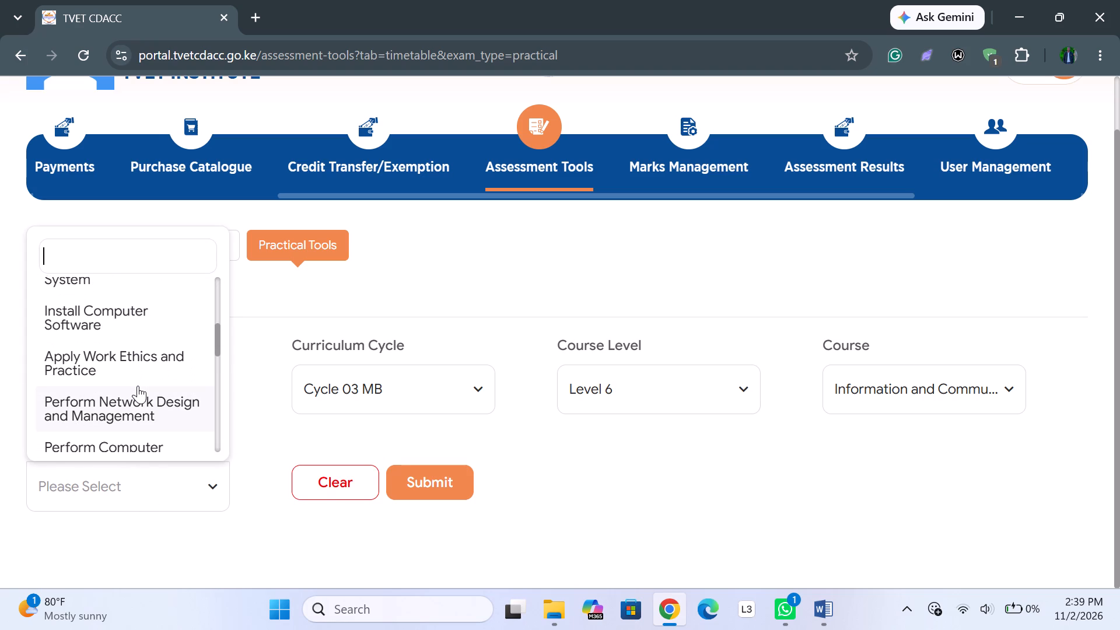
scroll(138, 386, "down", 2)
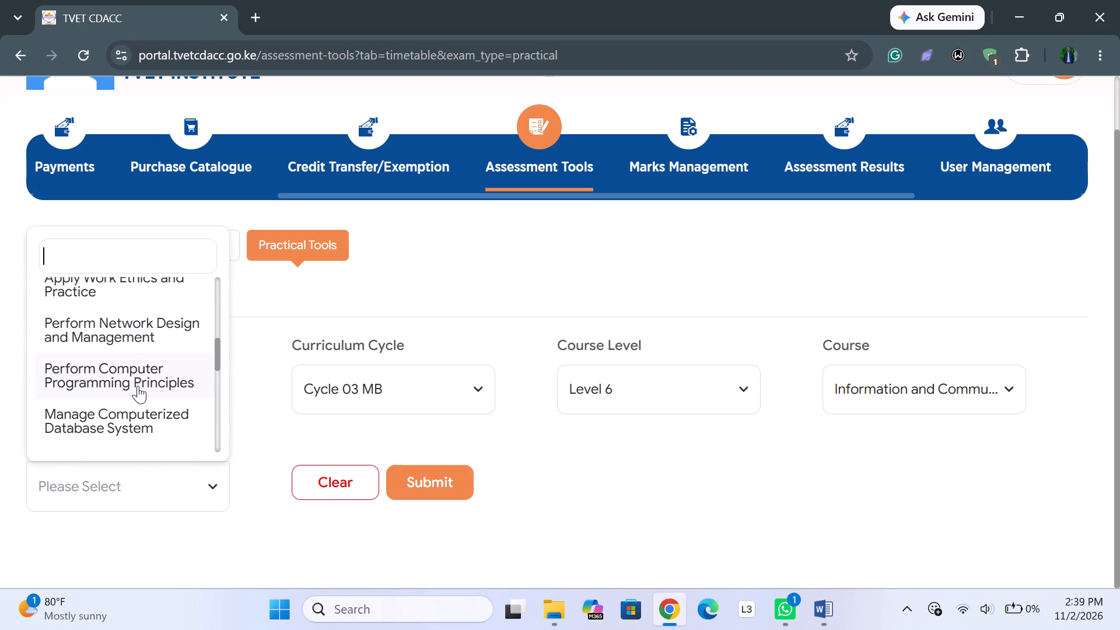
scroll(138, 386, "down", 2)
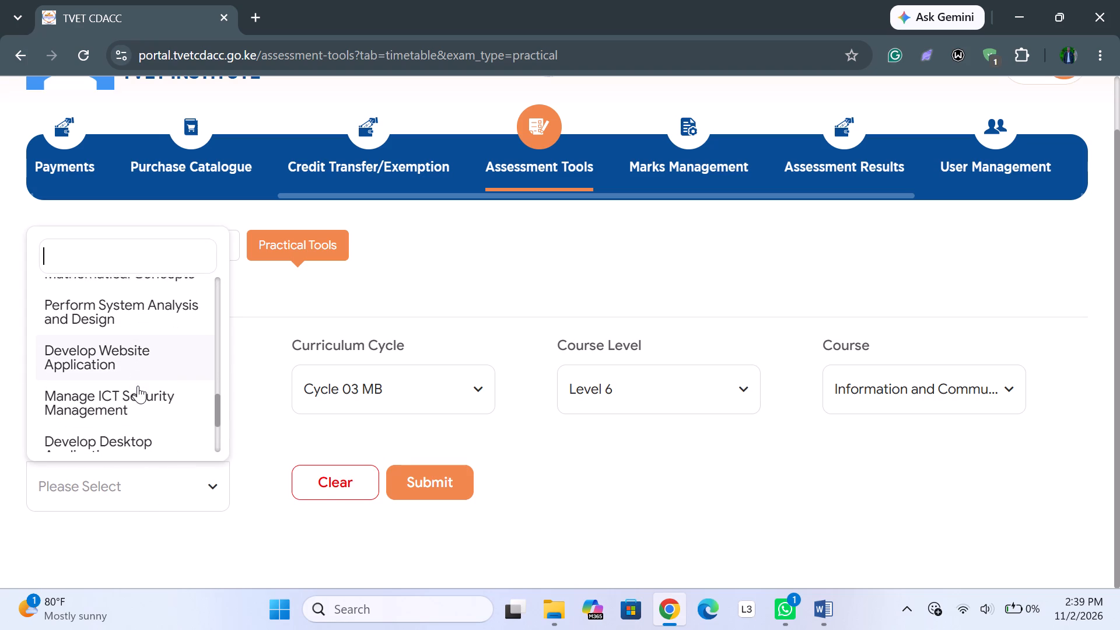
scroll(138, 386, "down", 1)
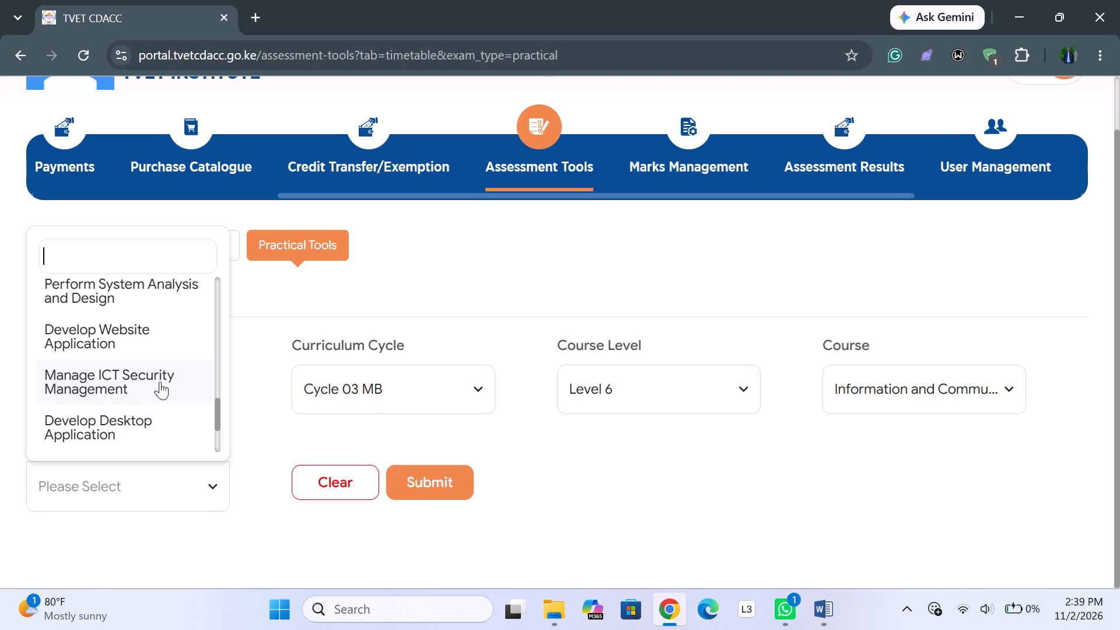
scroll(160, 381, "down", 1)
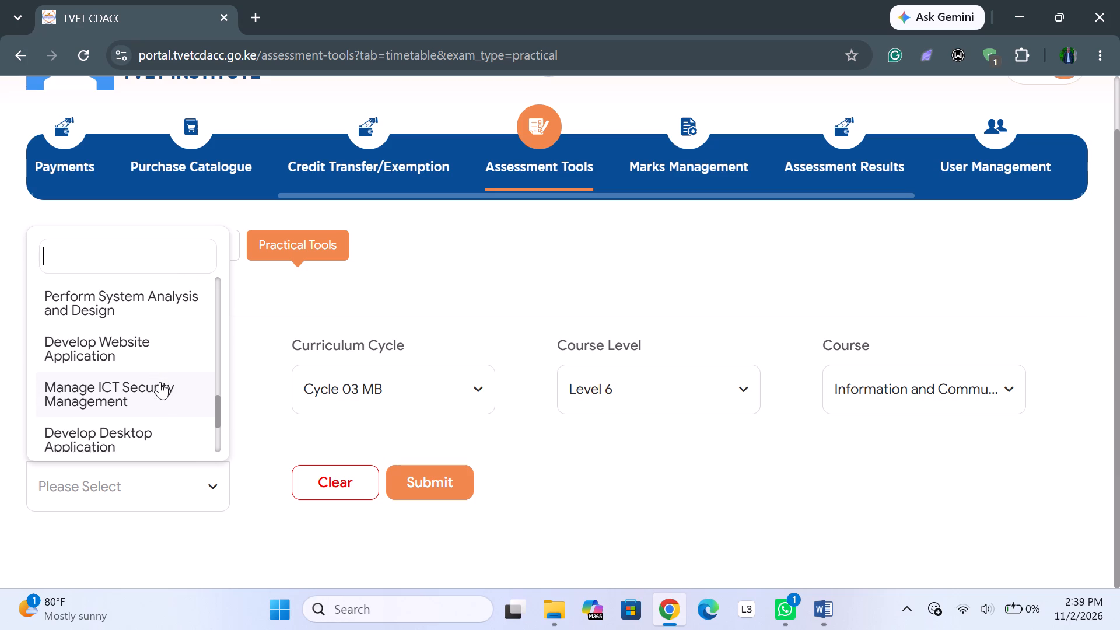
scroll(160, 381, "down", 2)
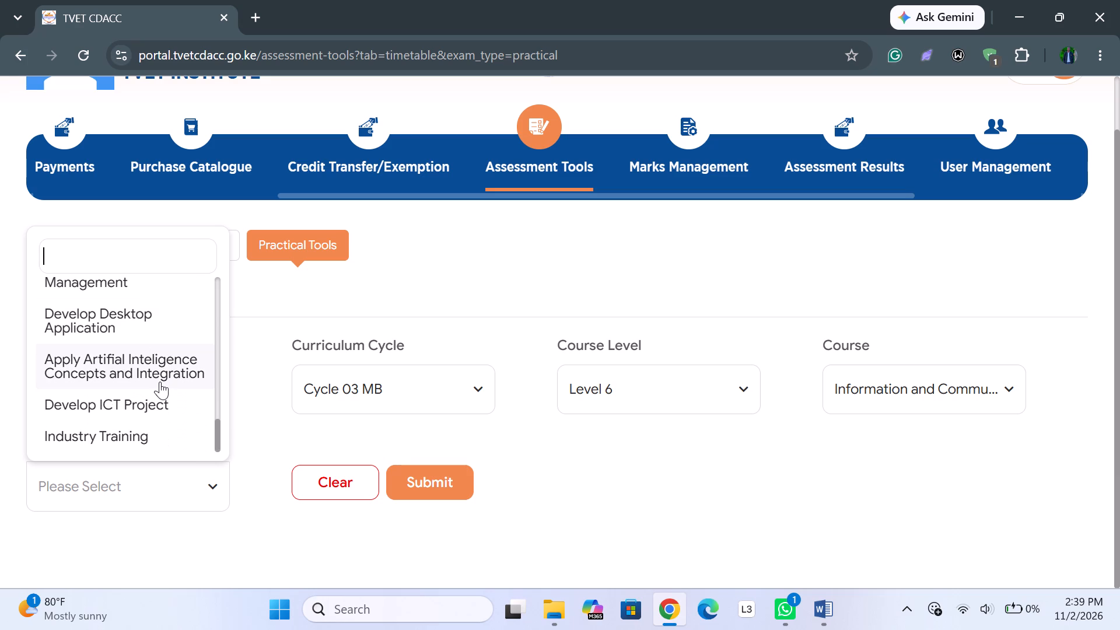
key("c")
key("o")
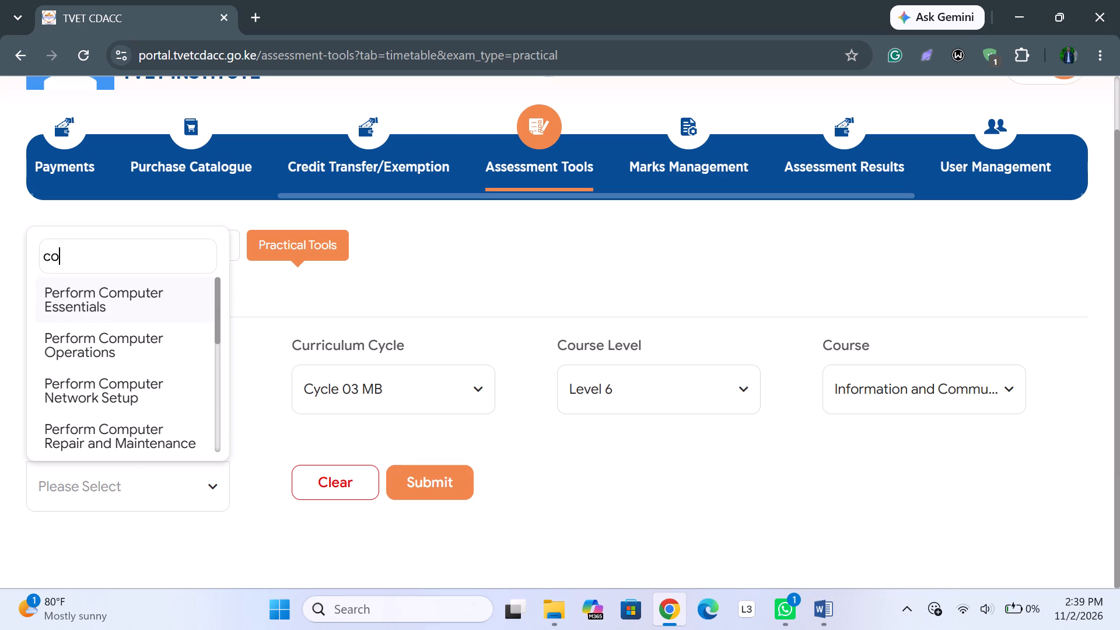
type("mp")
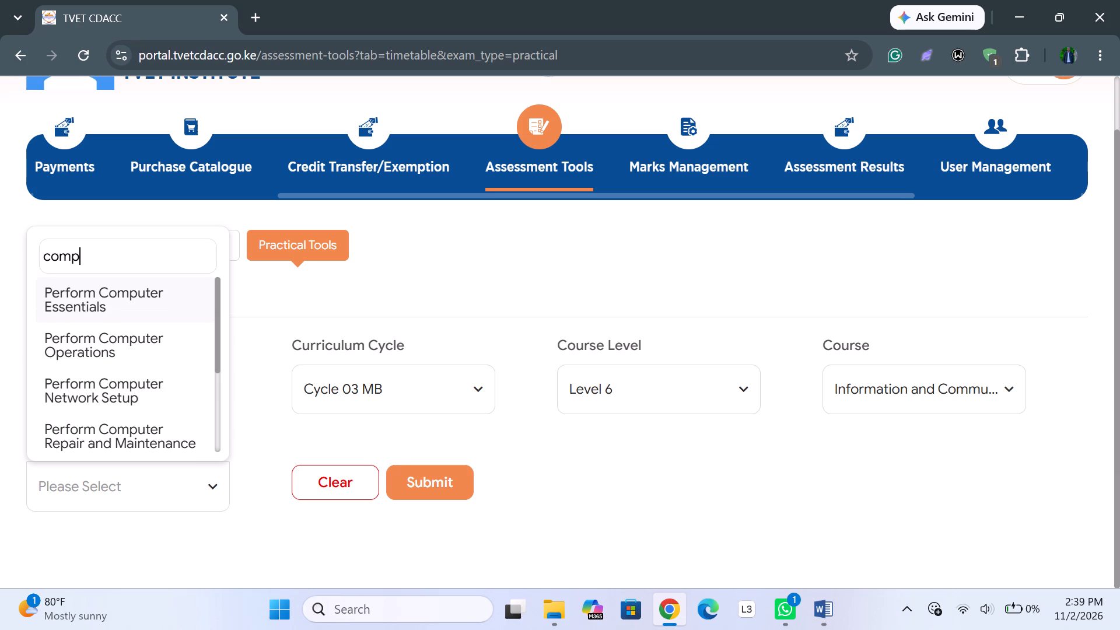
type("uter")
key("i")
left_click(122, 435)
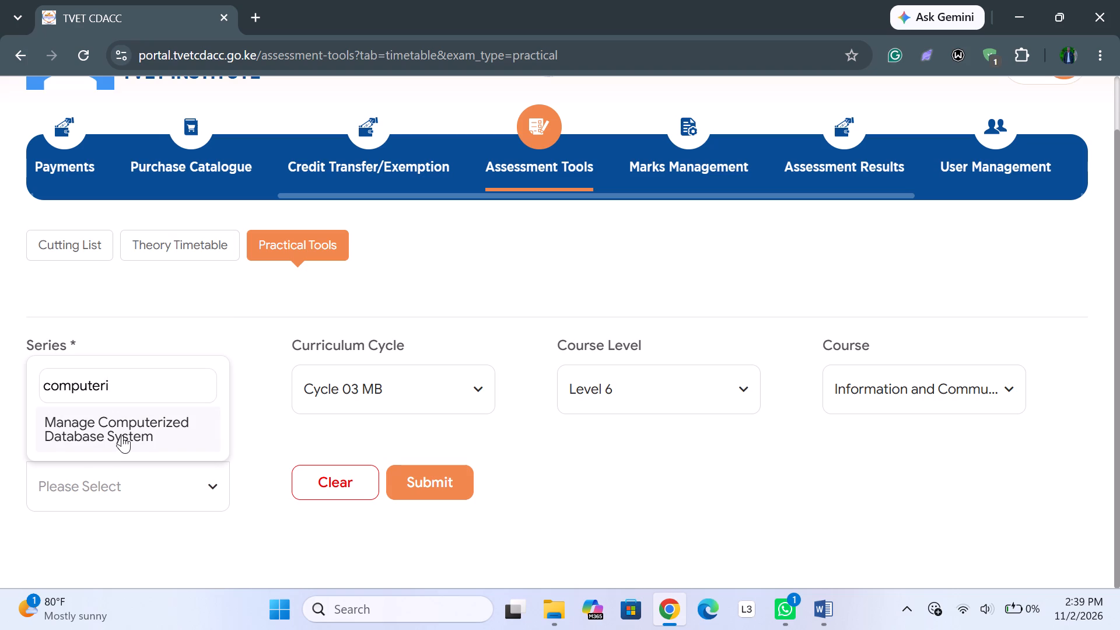
left_click(405, 488)
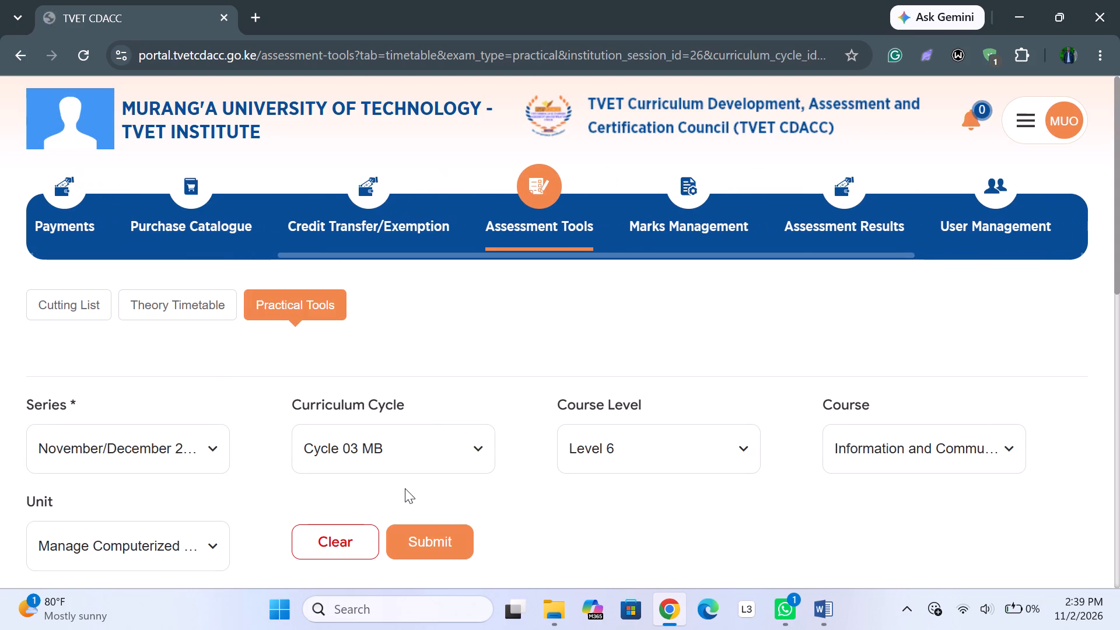
Look over the general instructions and the practical assessment table for the submitted unit, and return to the filters.
scroll(480, 474, "down", 2)
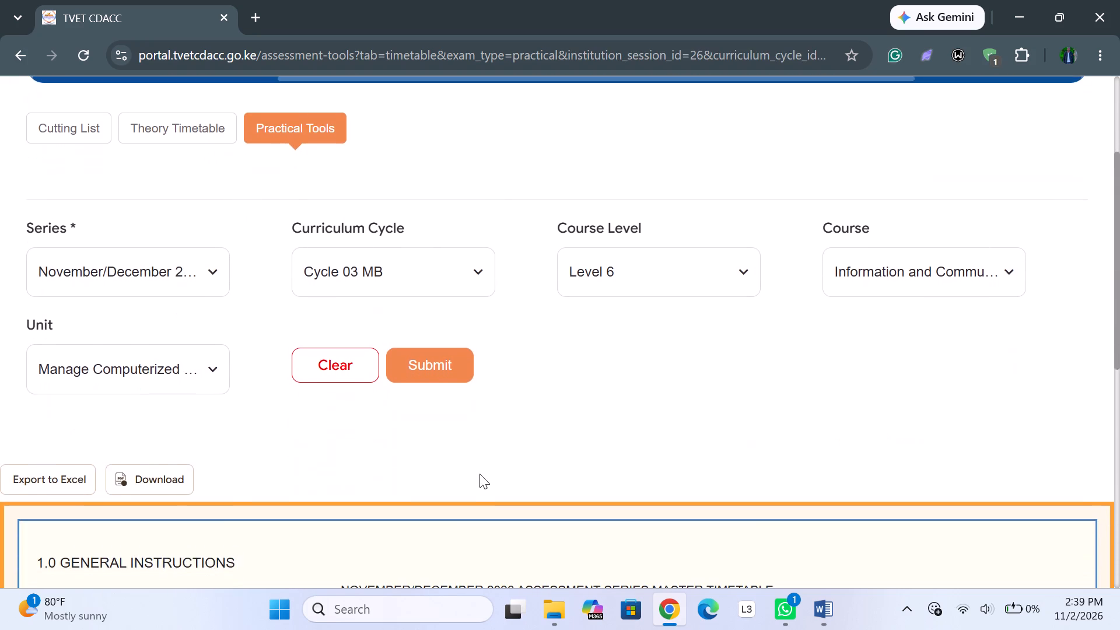
scroll(480, 474, "down", 2)
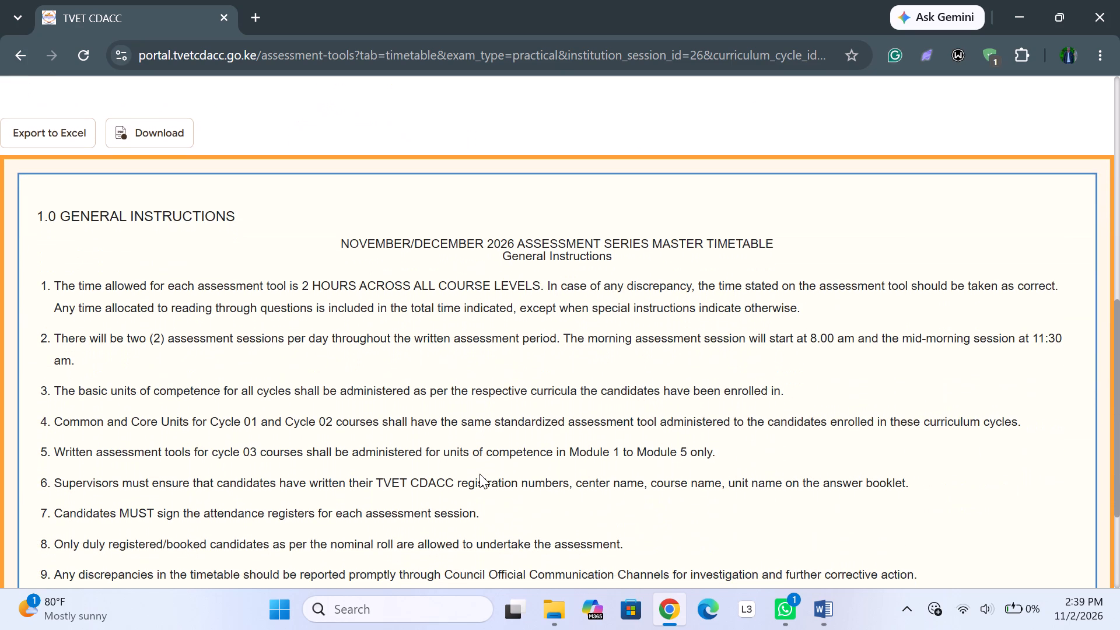
scroll(480, 474, "down", 1)
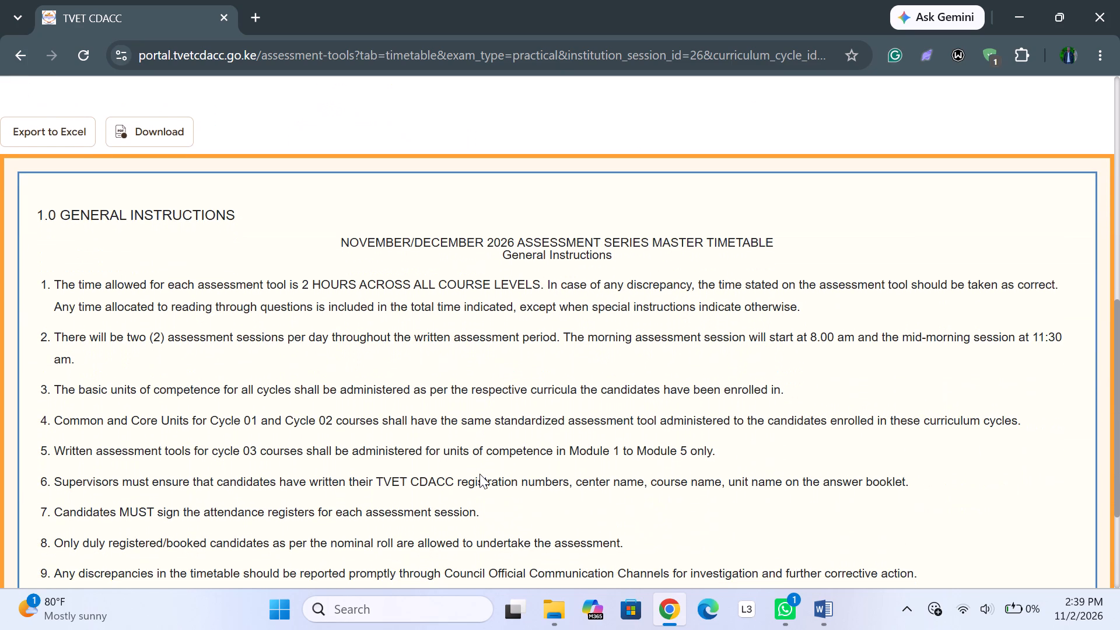
scroll(480, 474, "down", 2)
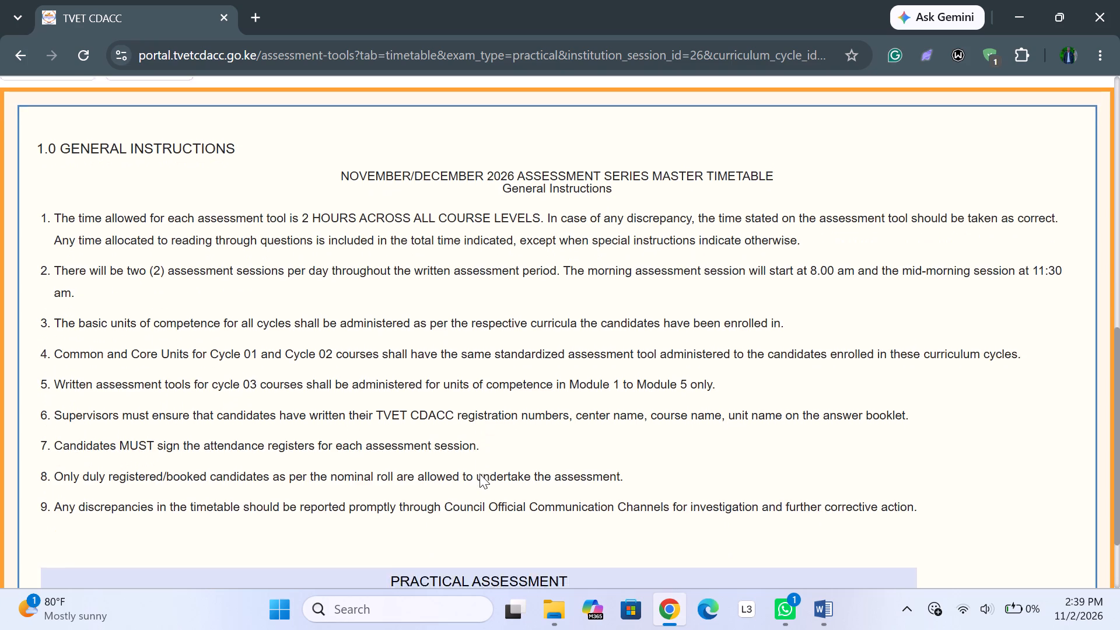
scroll(480, 474, "down", 3)
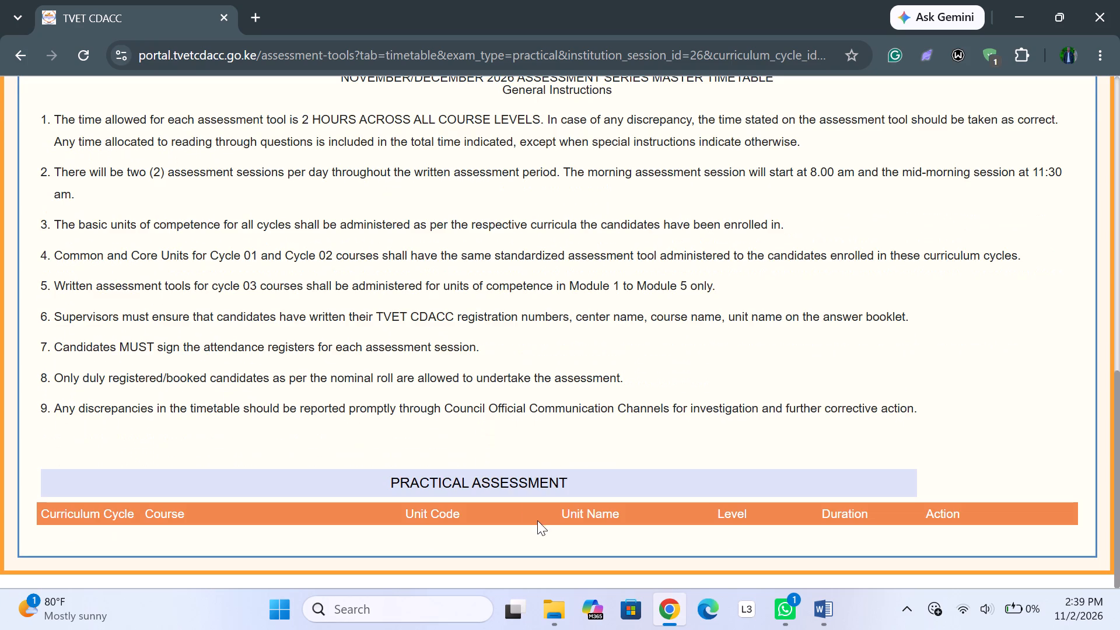
scroll(501, 510, "down", 3)
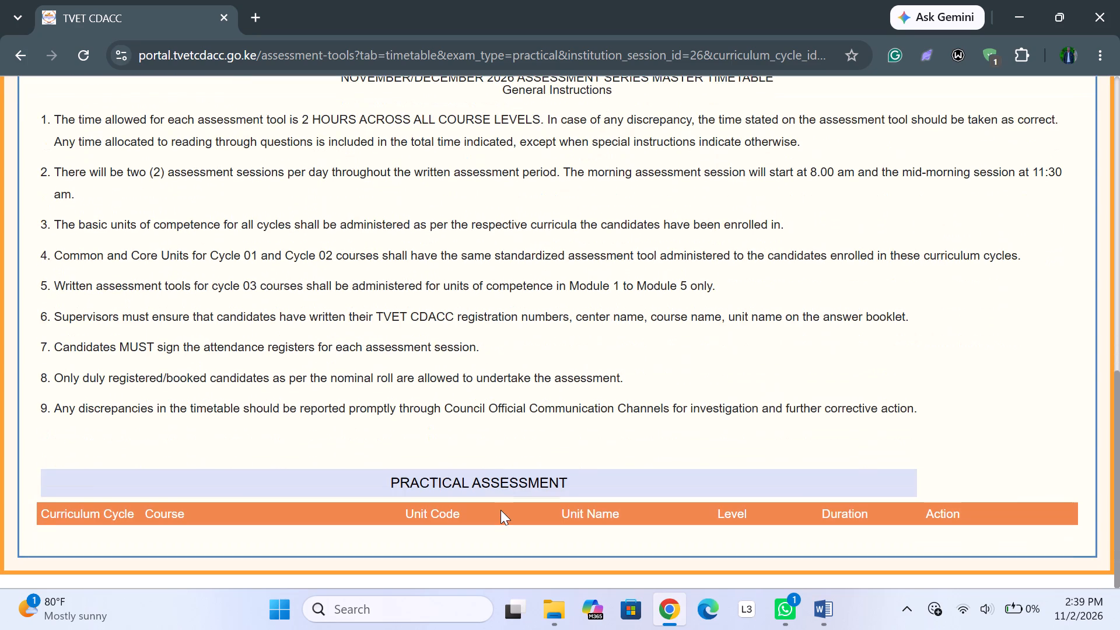
scroll(501, 510, "down", 3)
scroll(664, 446, "up", 1)
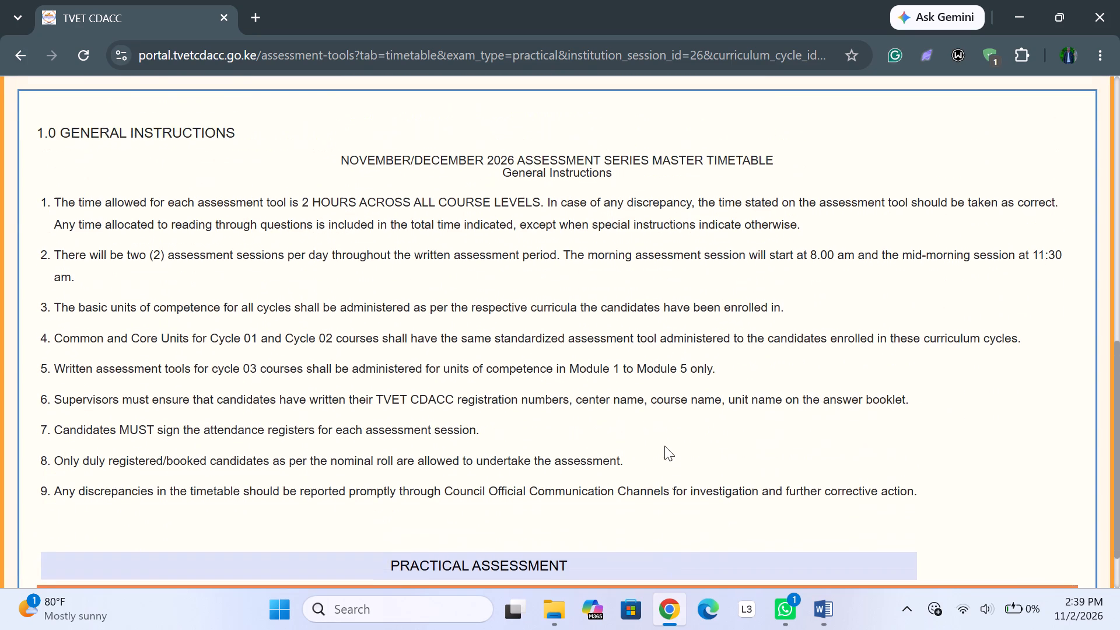
scroll(664, 446, "up", 2)
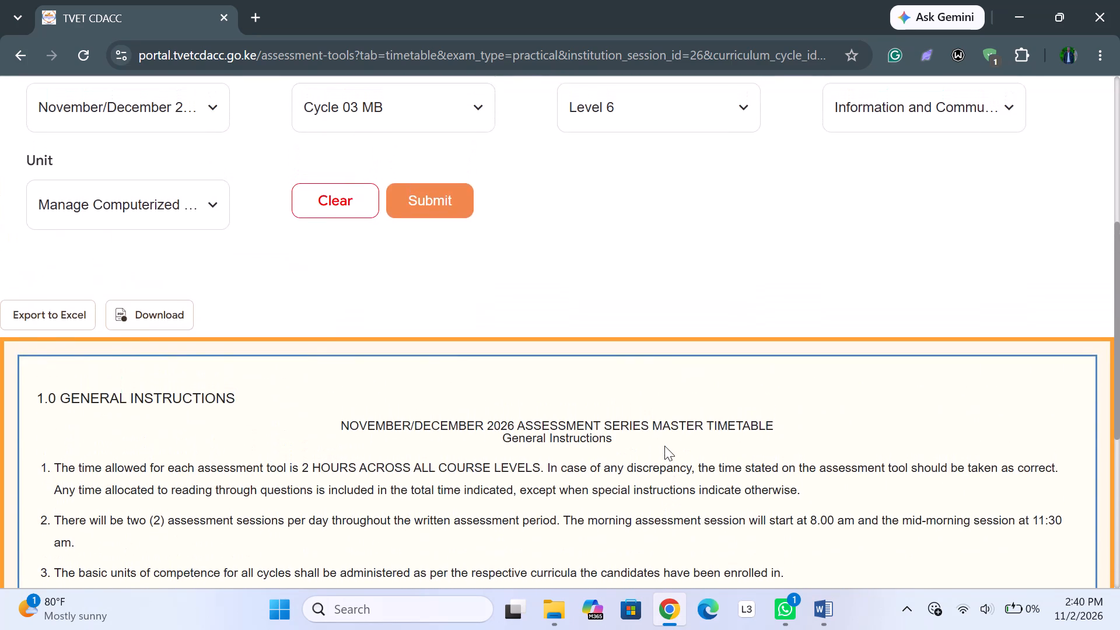
scroll(664, 446, "up", 2)
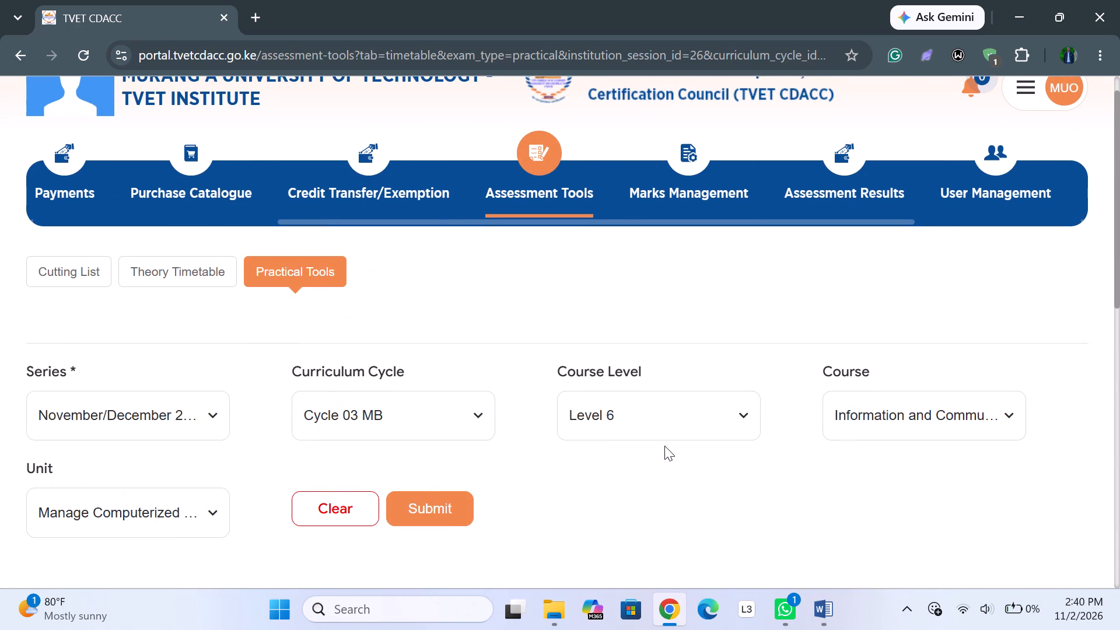
scroll(664, 446, "up", 4)
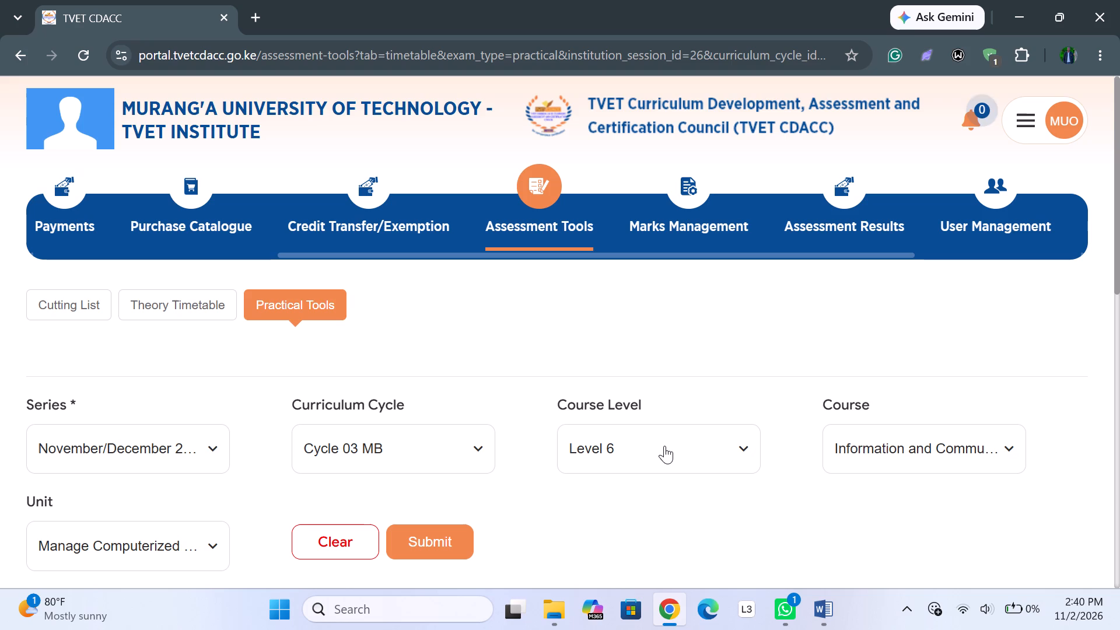
scroll(664, 446, "up", 2)
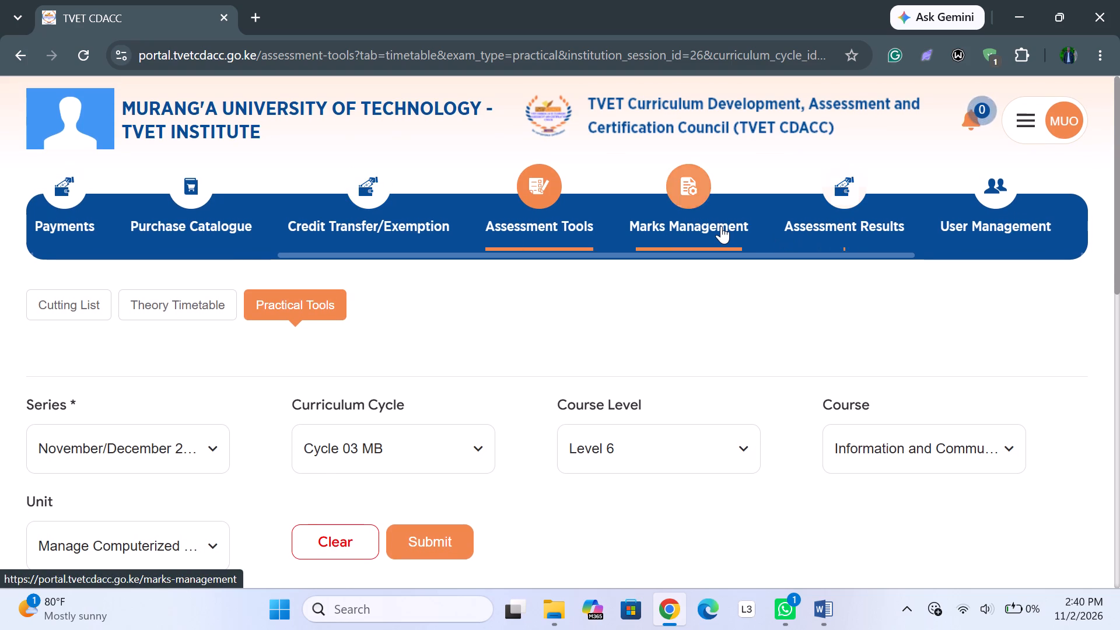
Open the form for entering continuous marks in Marks Management.
left_click(721, 226)
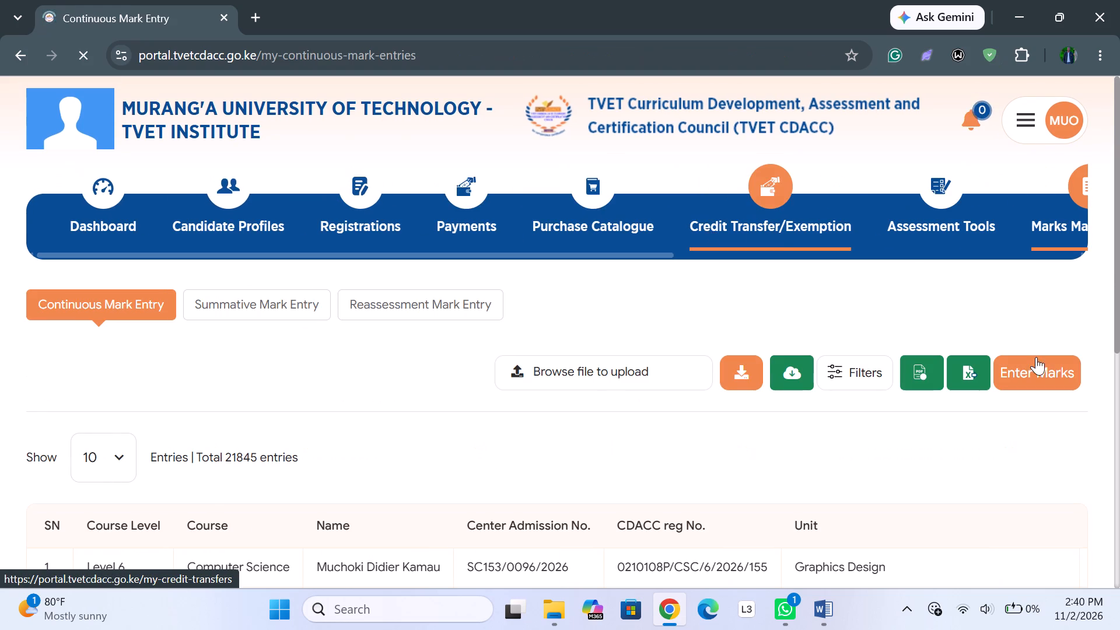
left_click(1039, 361)
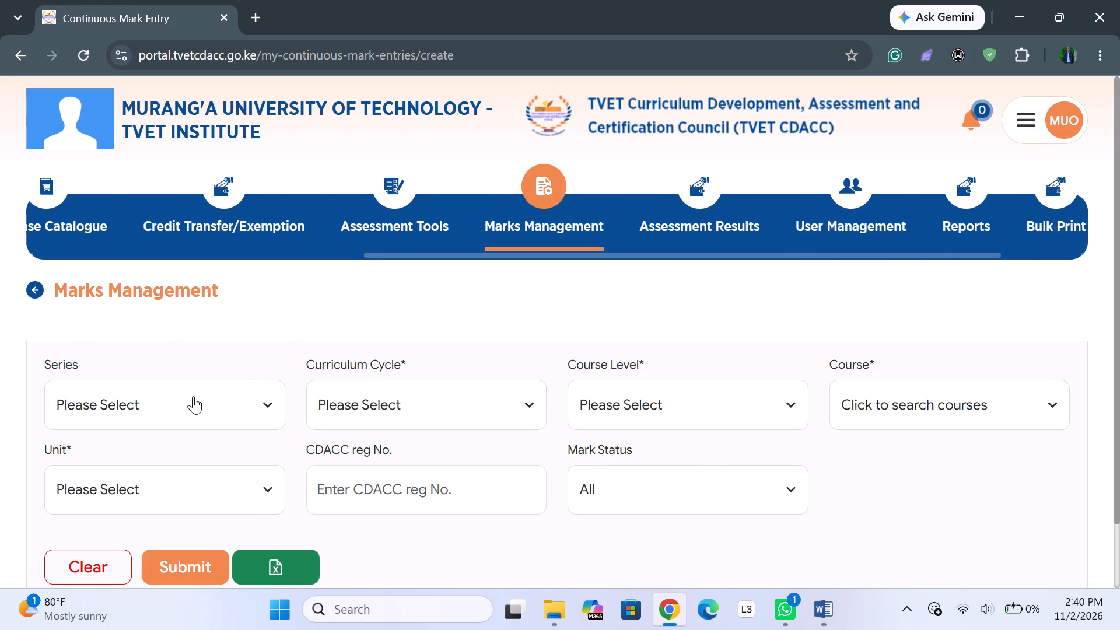
Set the marks filters to November/December 2026, Cycle 03 MB, Level 6 and Information and Communication Technology (ICT).
left_click(191, 396)
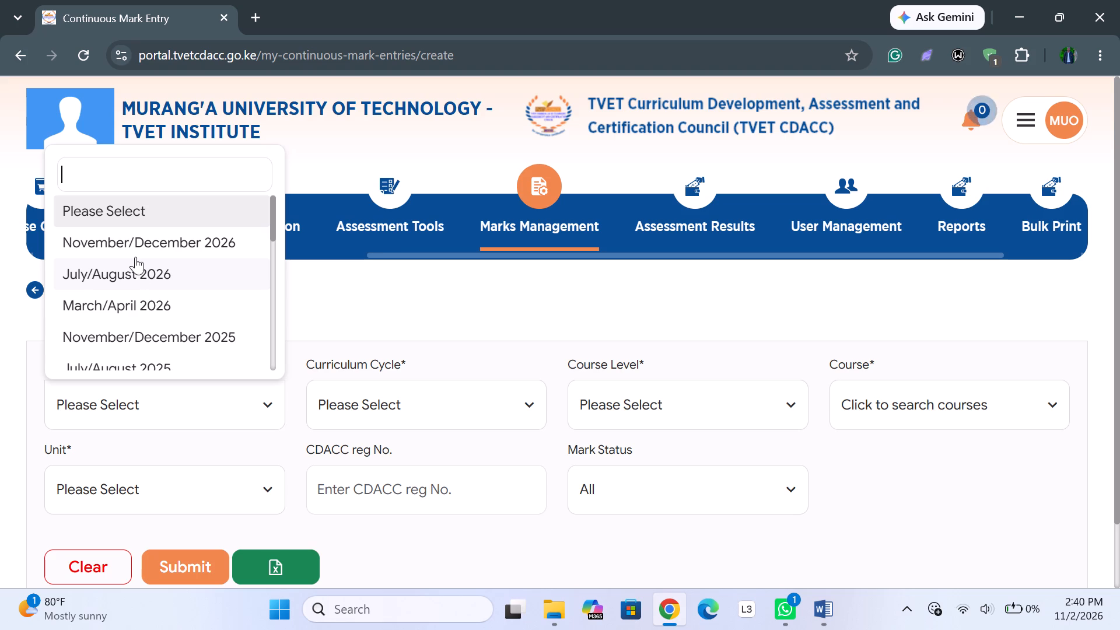
left_click(135, 244)
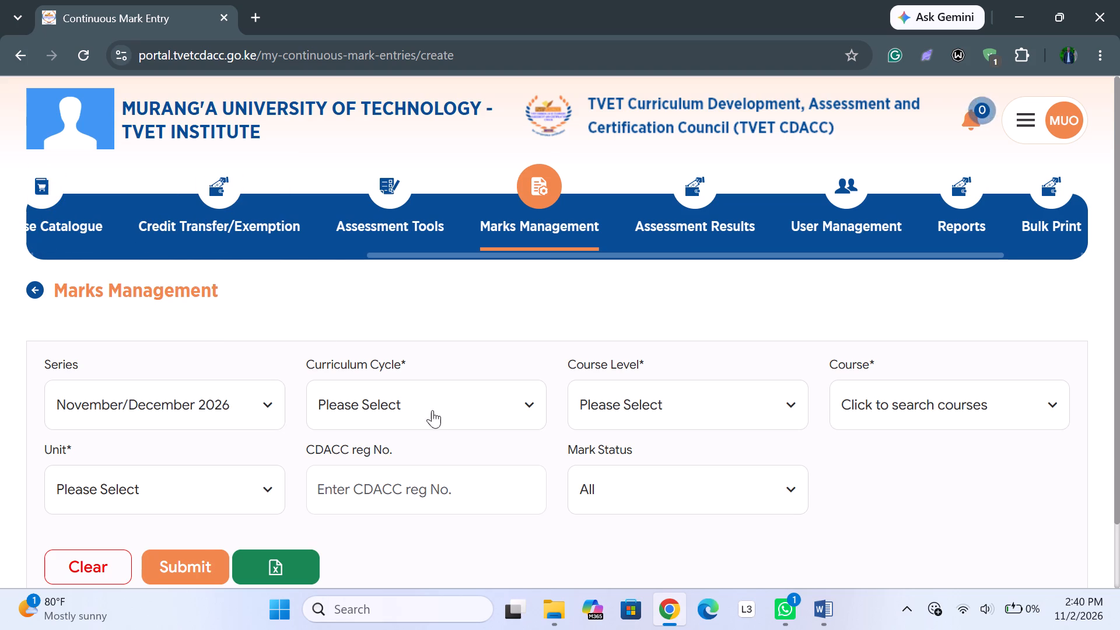
left_click(459, 418)
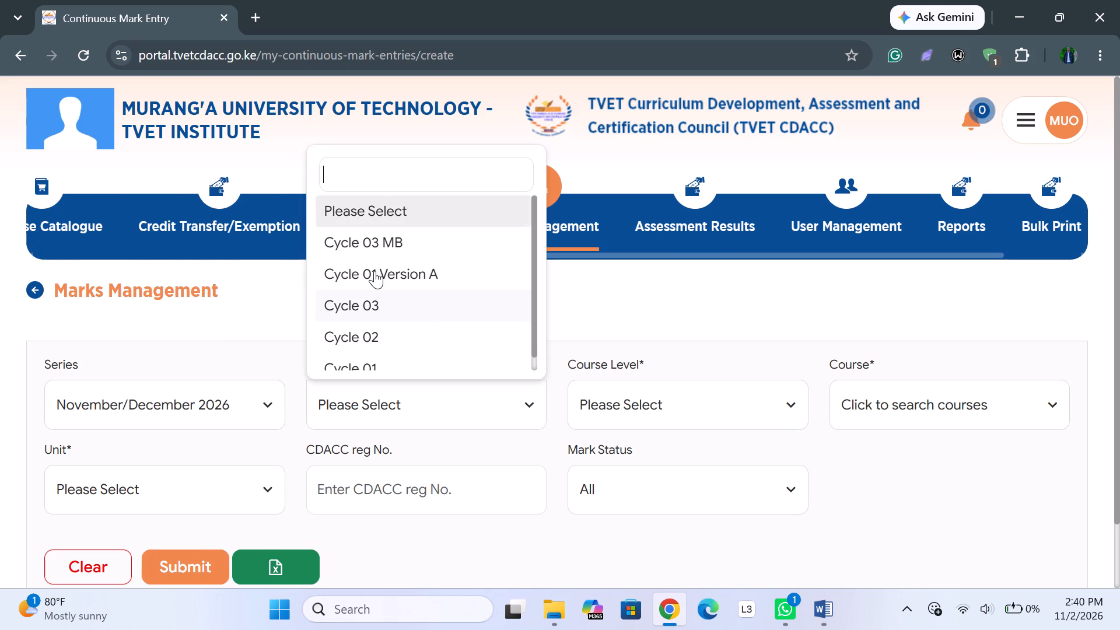
left_click(365, 253)
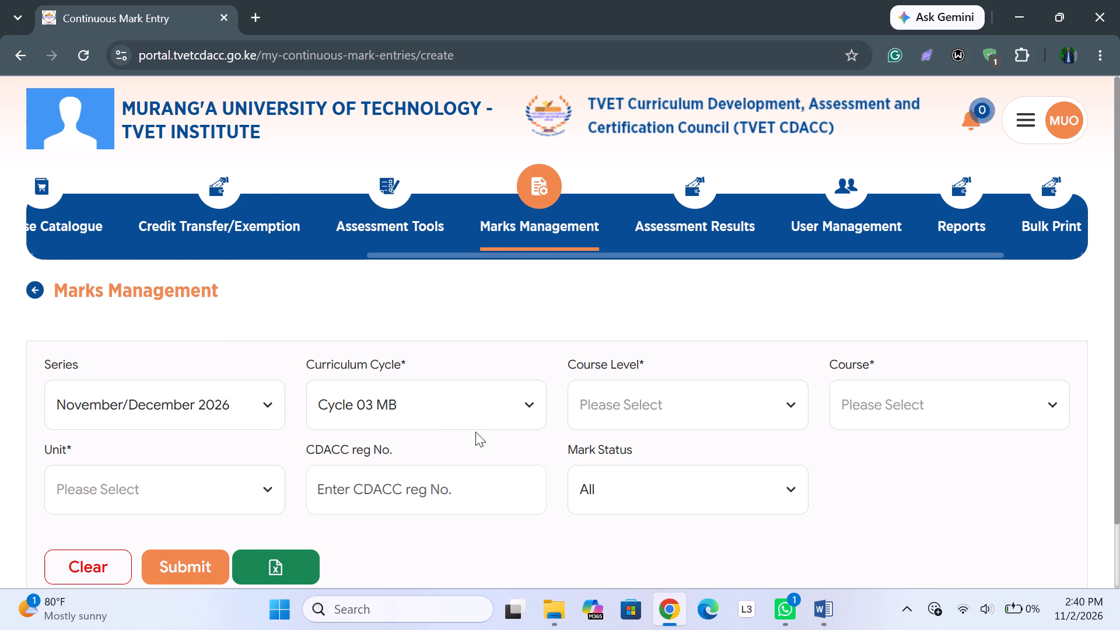
left_click(623, 414)
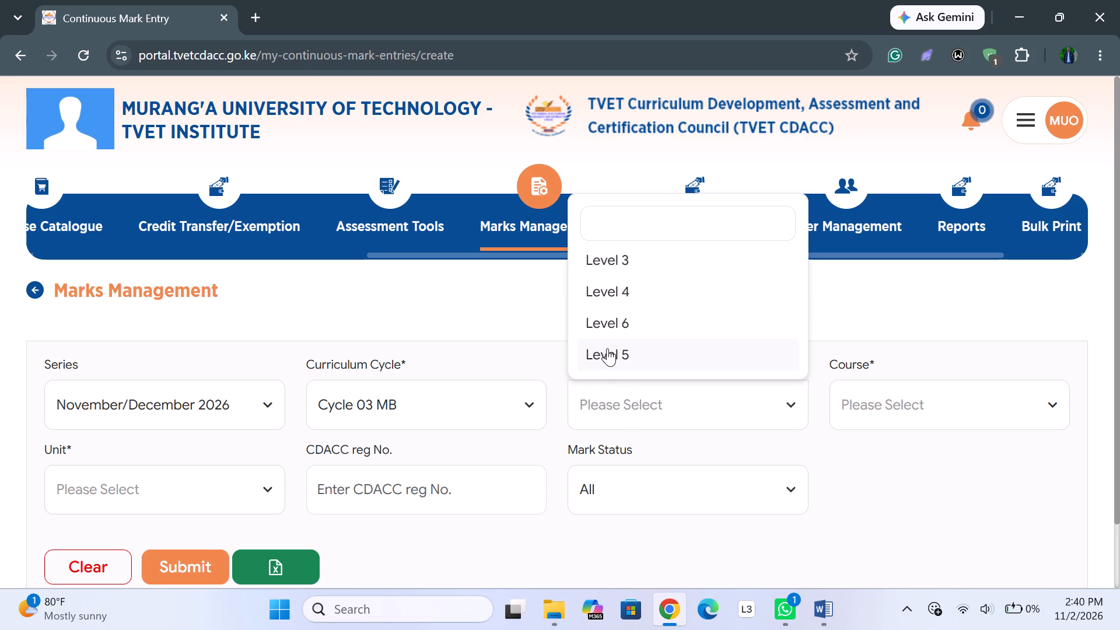
left_click(605, 325)
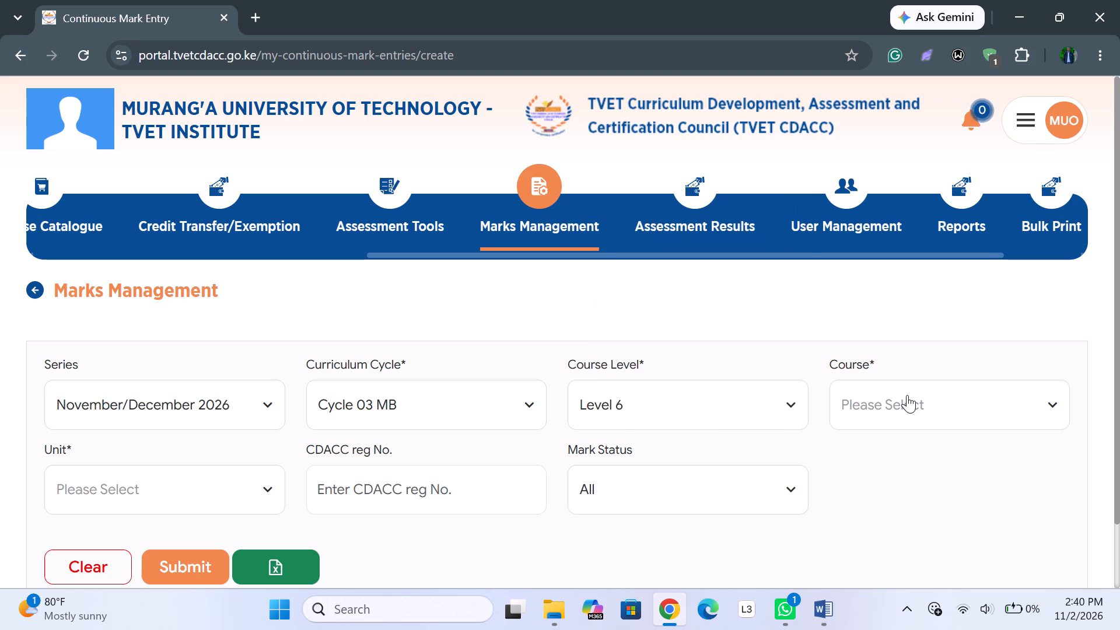
left_click(907, 395)
type("ict")
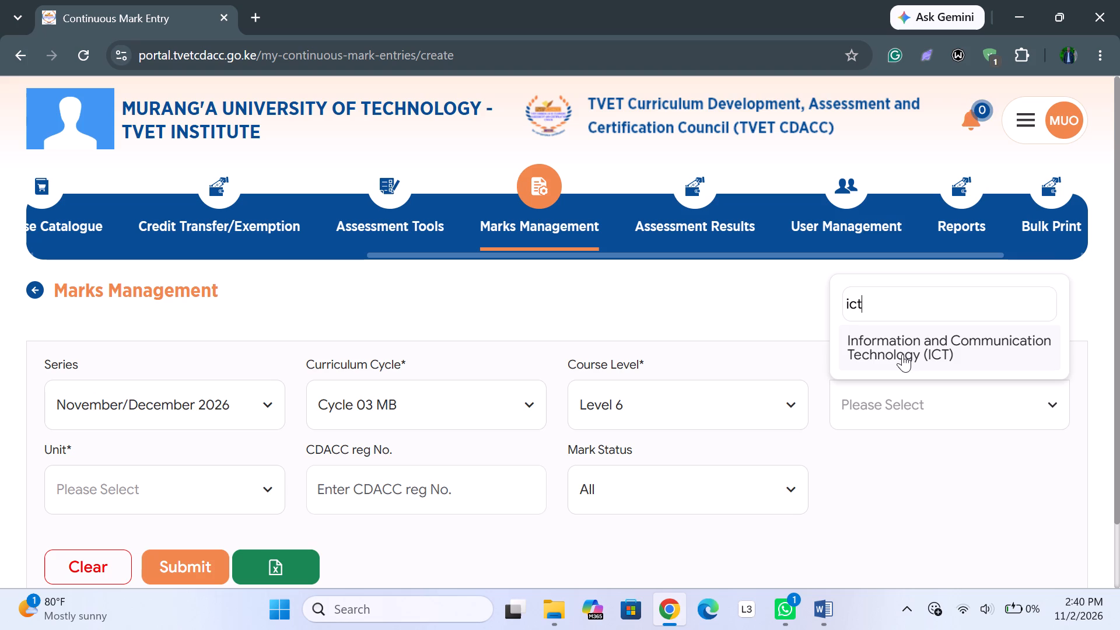
left_click(902, 354)
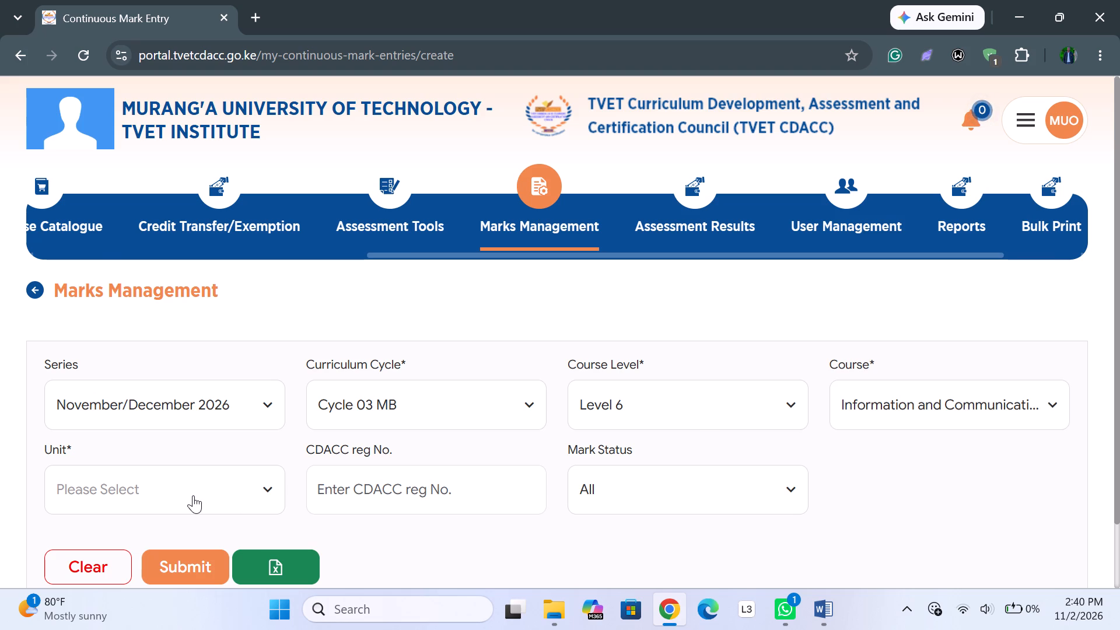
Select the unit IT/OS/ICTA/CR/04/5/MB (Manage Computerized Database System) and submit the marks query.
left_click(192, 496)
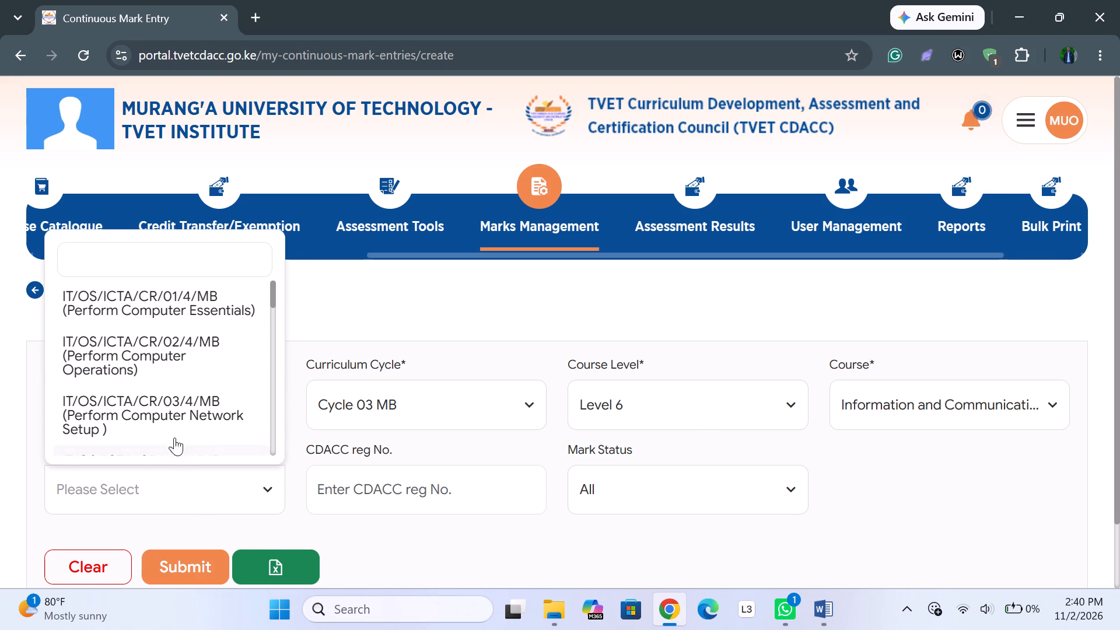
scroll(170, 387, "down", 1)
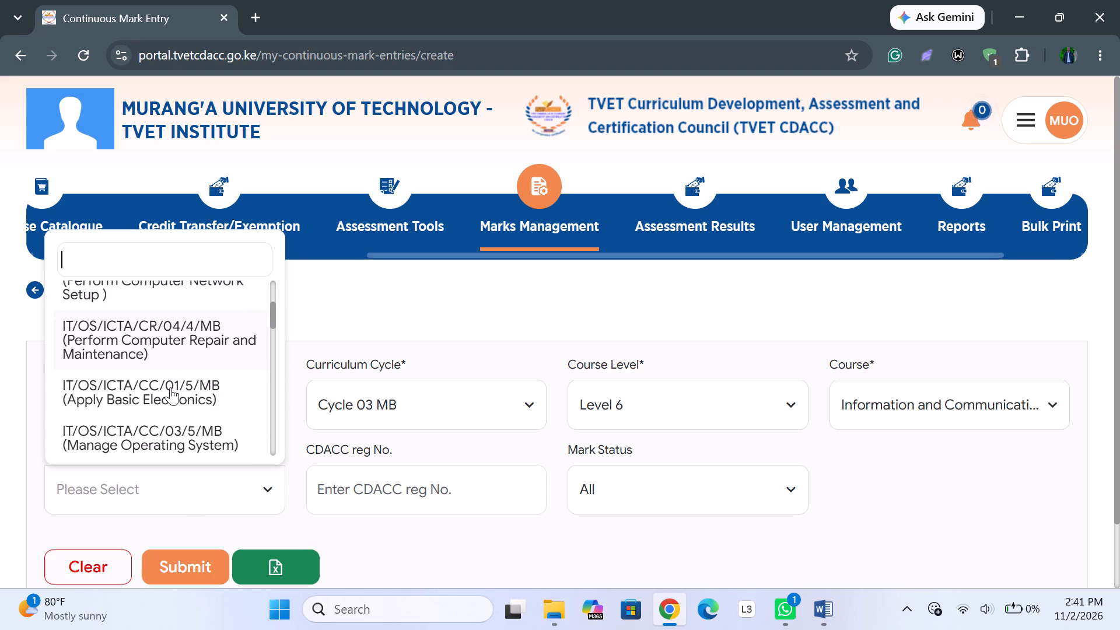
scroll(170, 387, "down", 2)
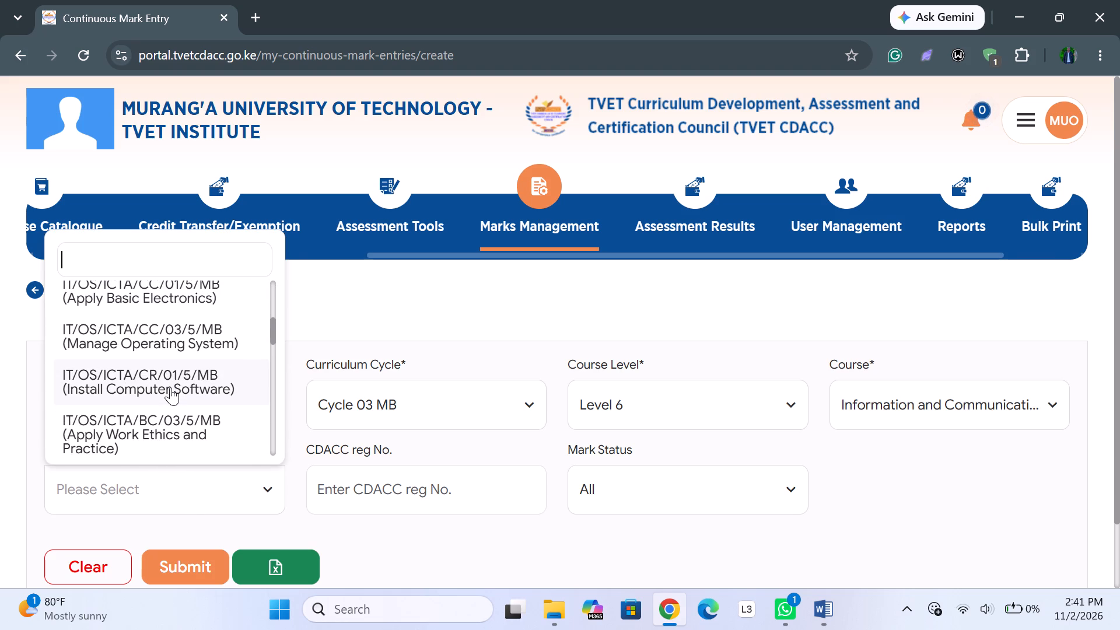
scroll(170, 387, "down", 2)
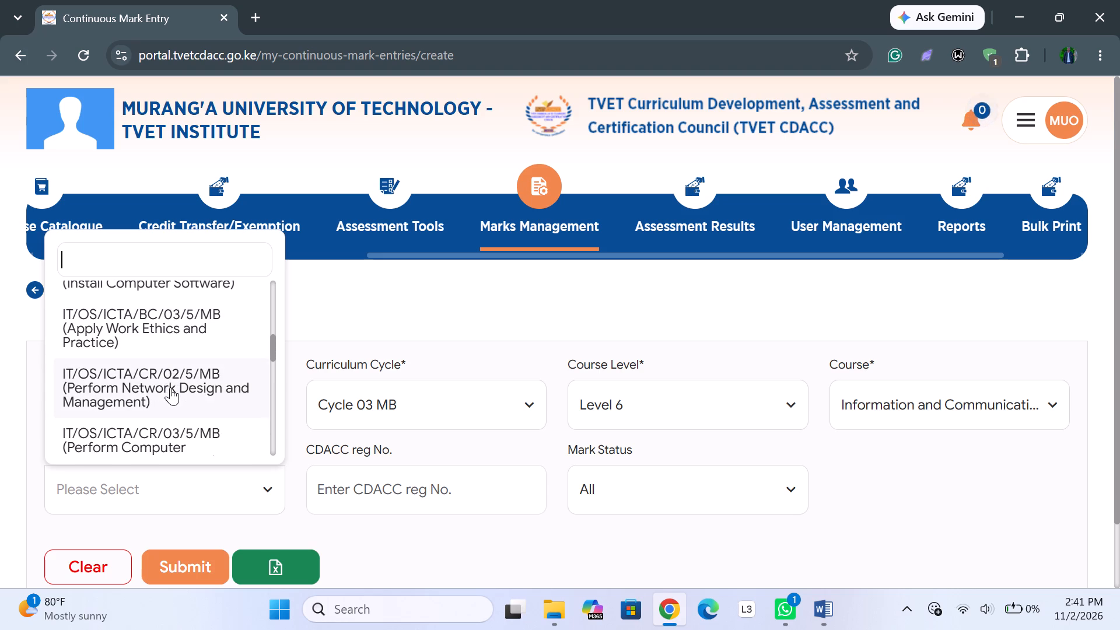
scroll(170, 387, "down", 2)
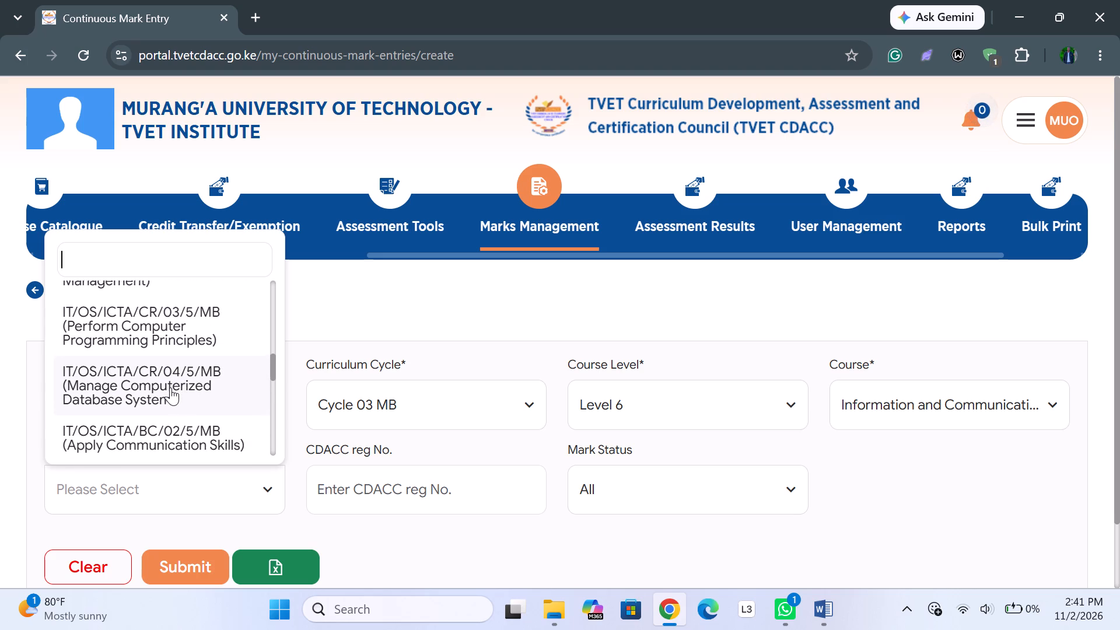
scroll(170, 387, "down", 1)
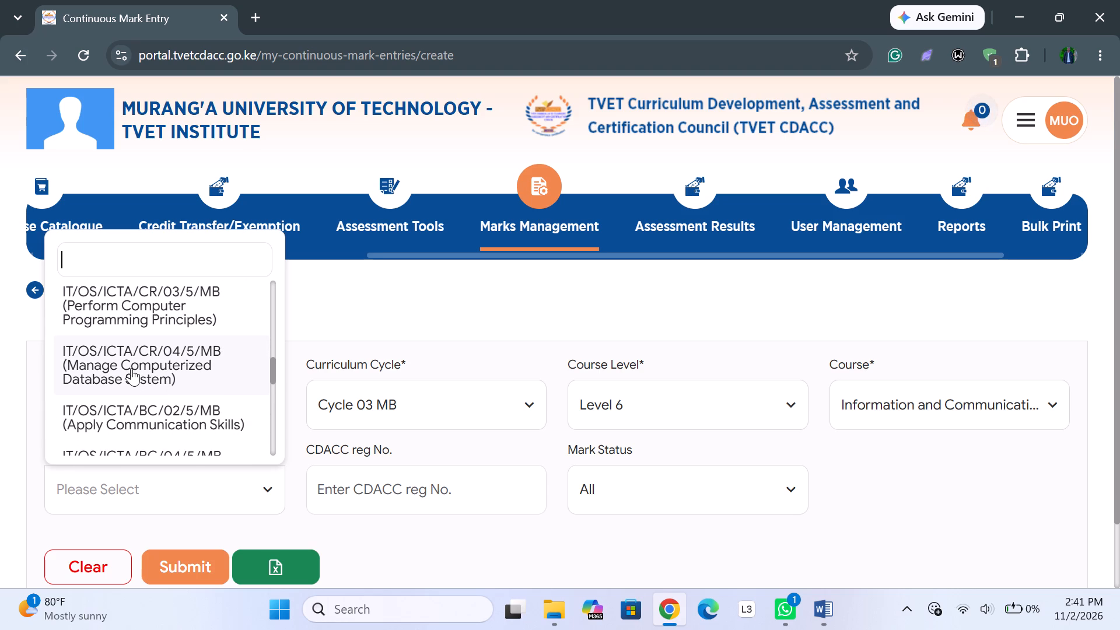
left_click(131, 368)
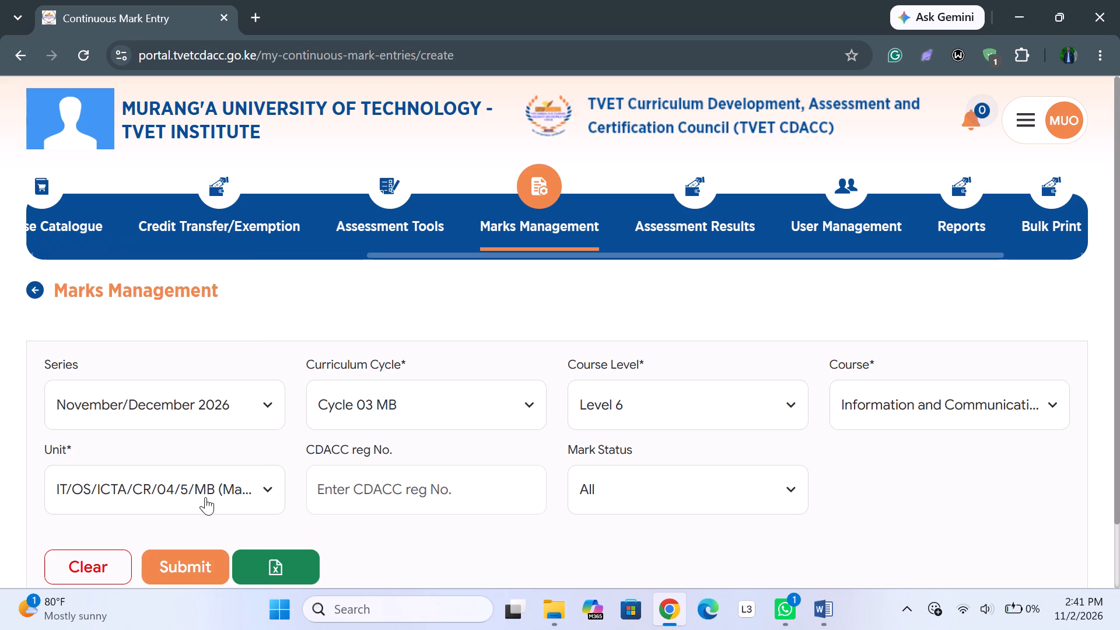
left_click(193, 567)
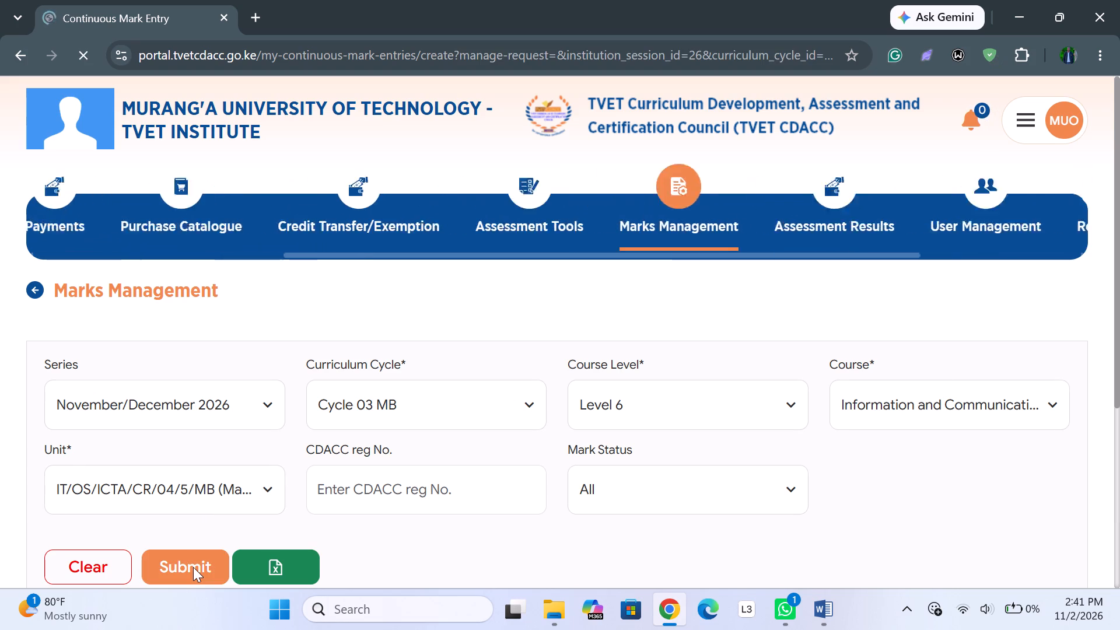
Check the candidate table for the submitted unit against the filters applied.
scroll(741, 246, "down", 3)
scroll(741, 246, "up", 1)
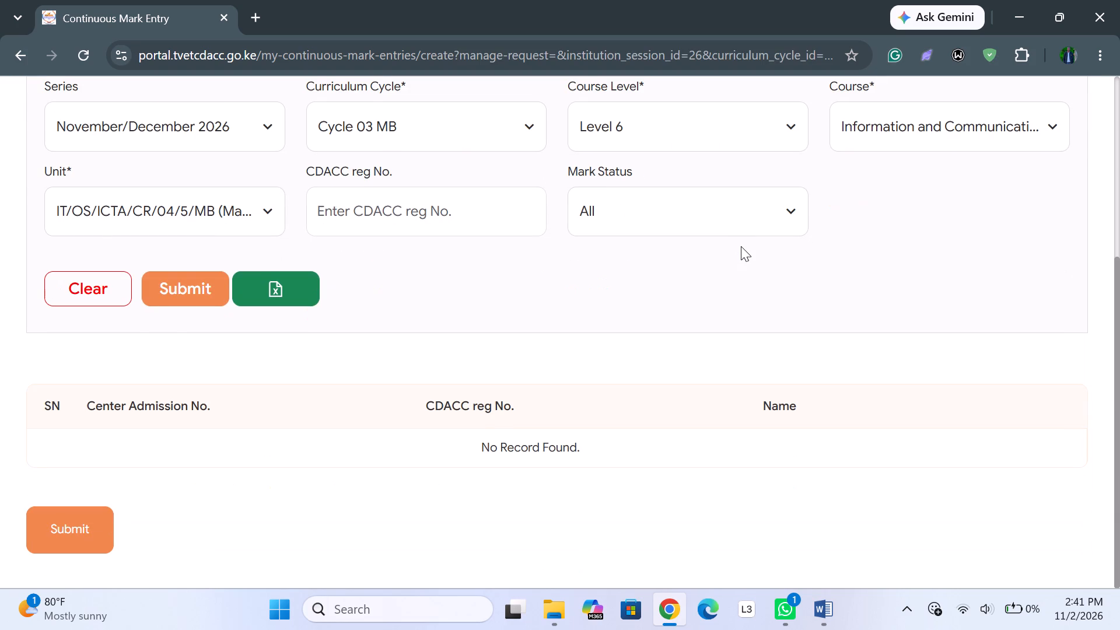
scroll(741, 246, "up", 1)
scroll(741, 246, "down", 2)
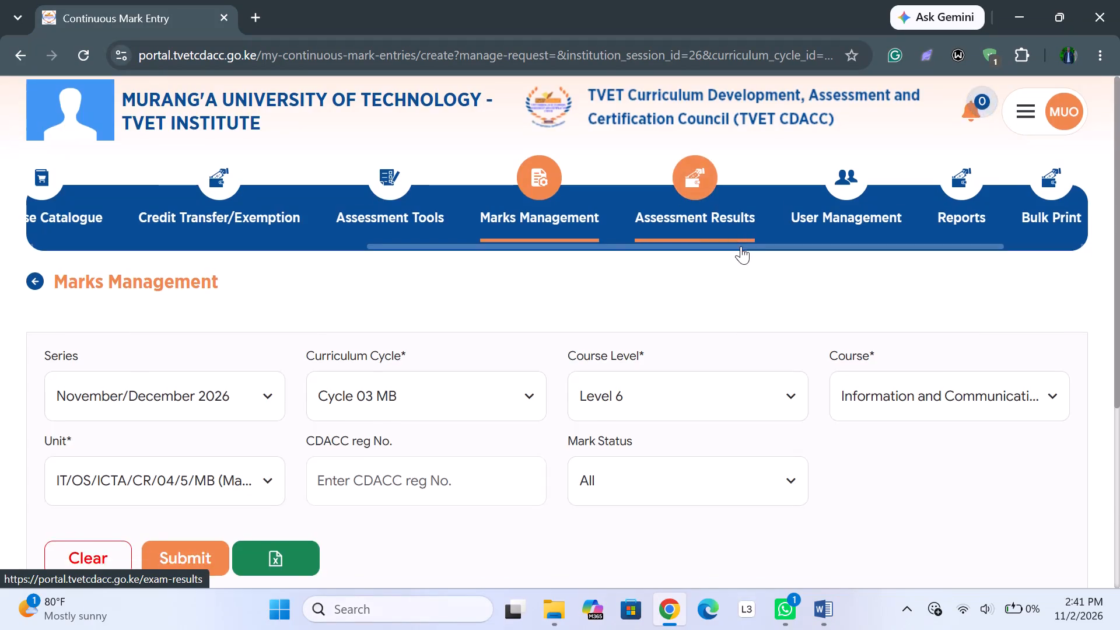
scroll(741, 246, "down", 1)
scroll(741, 246, "up", 1)
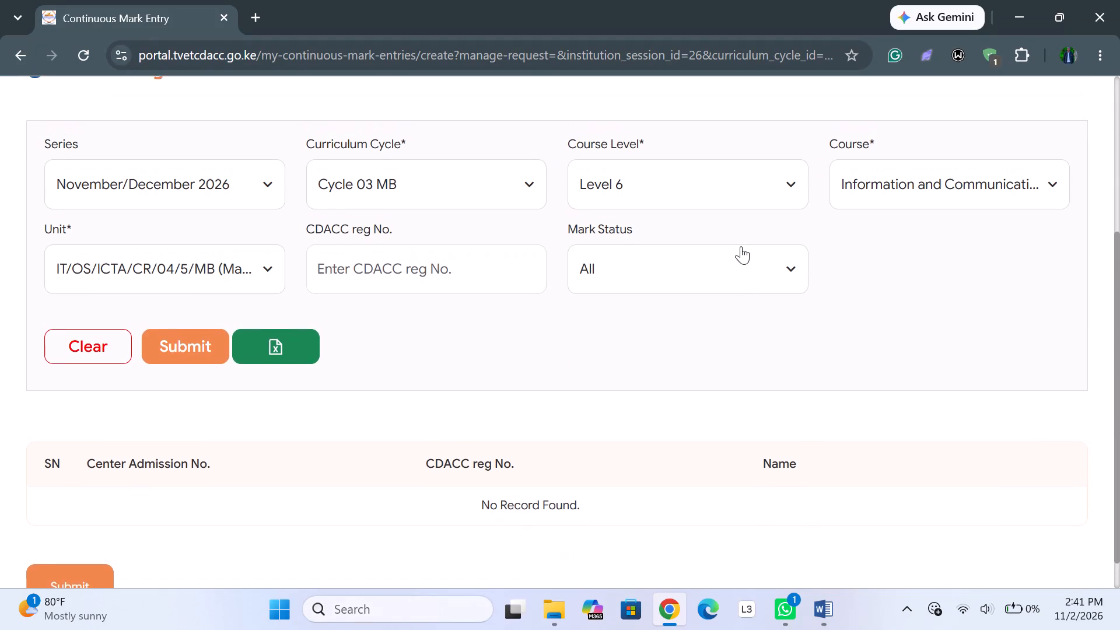
scroll(741, 246, "up", 1)
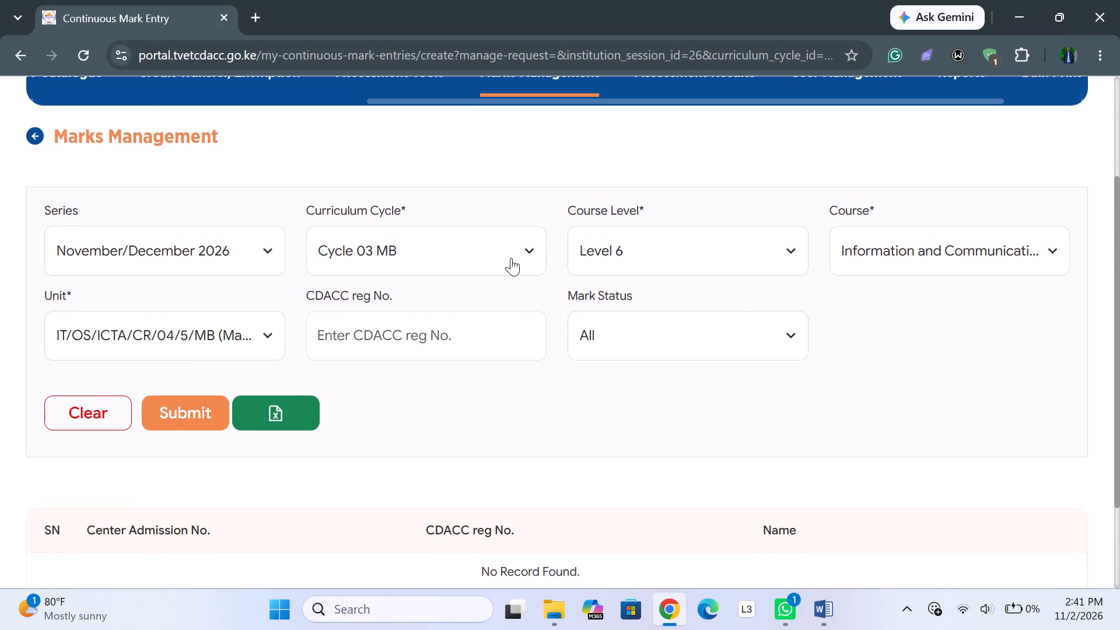
Set the curriculum cycle filter to Cycle 03.
left_click(510, 257)
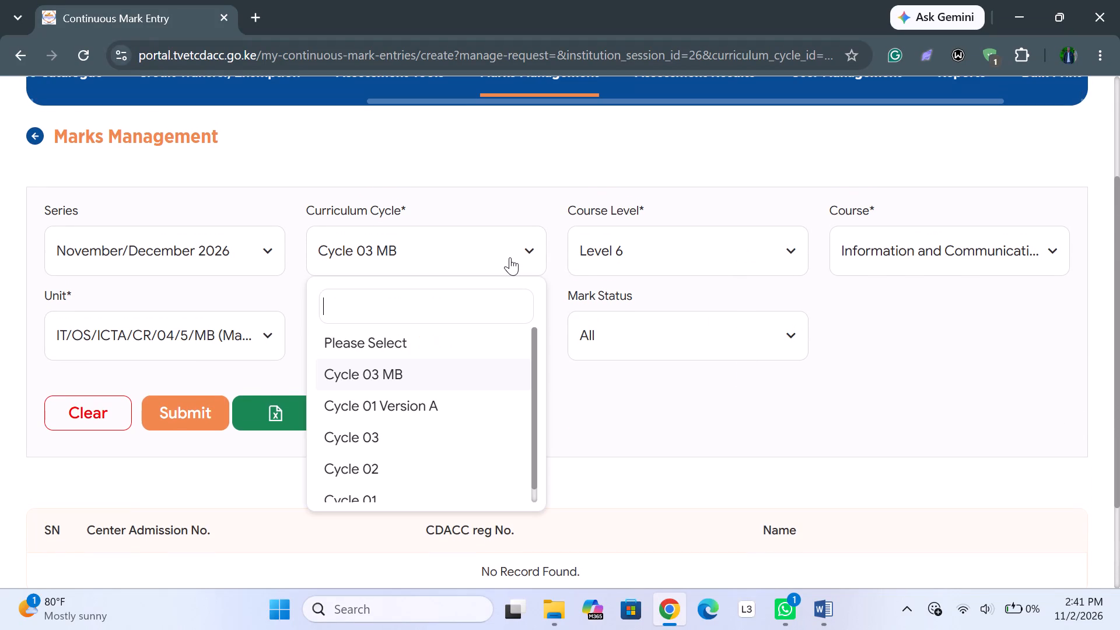
left_click(373, 433)
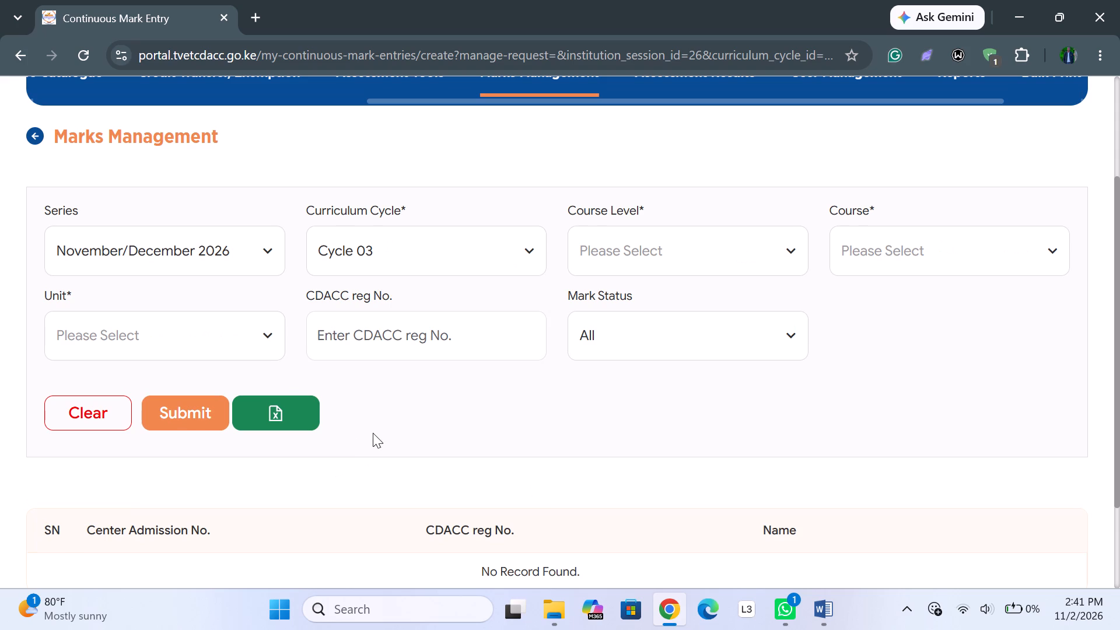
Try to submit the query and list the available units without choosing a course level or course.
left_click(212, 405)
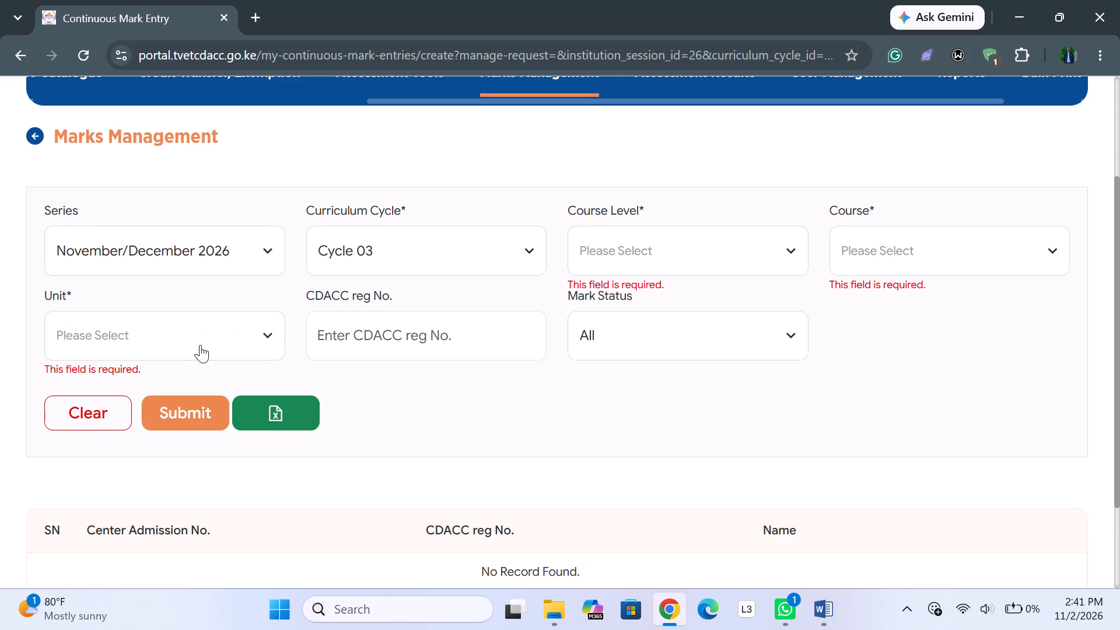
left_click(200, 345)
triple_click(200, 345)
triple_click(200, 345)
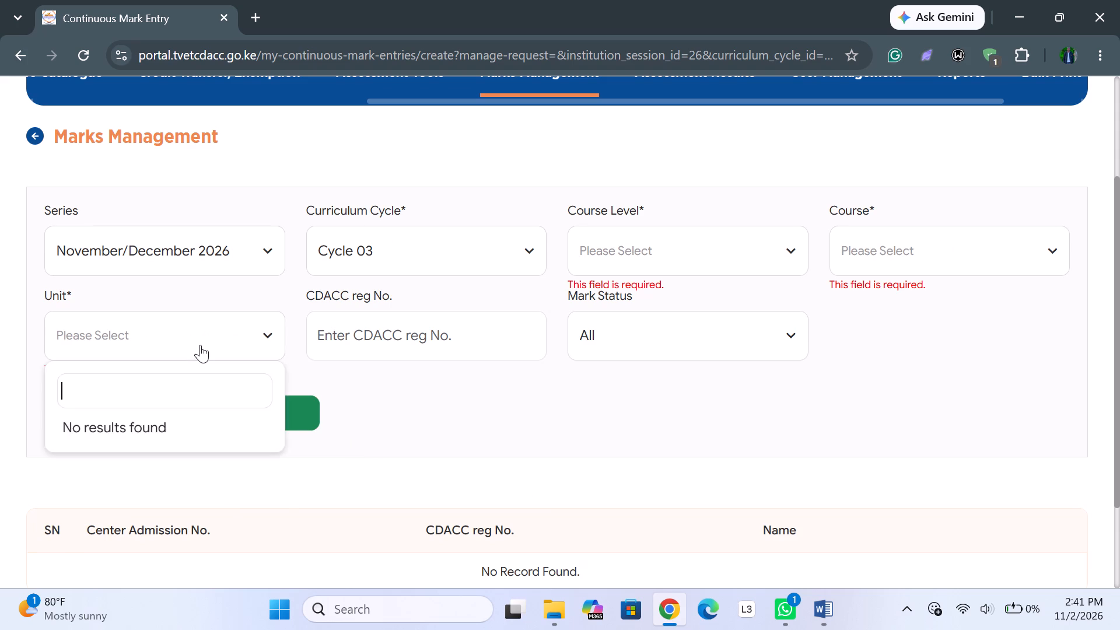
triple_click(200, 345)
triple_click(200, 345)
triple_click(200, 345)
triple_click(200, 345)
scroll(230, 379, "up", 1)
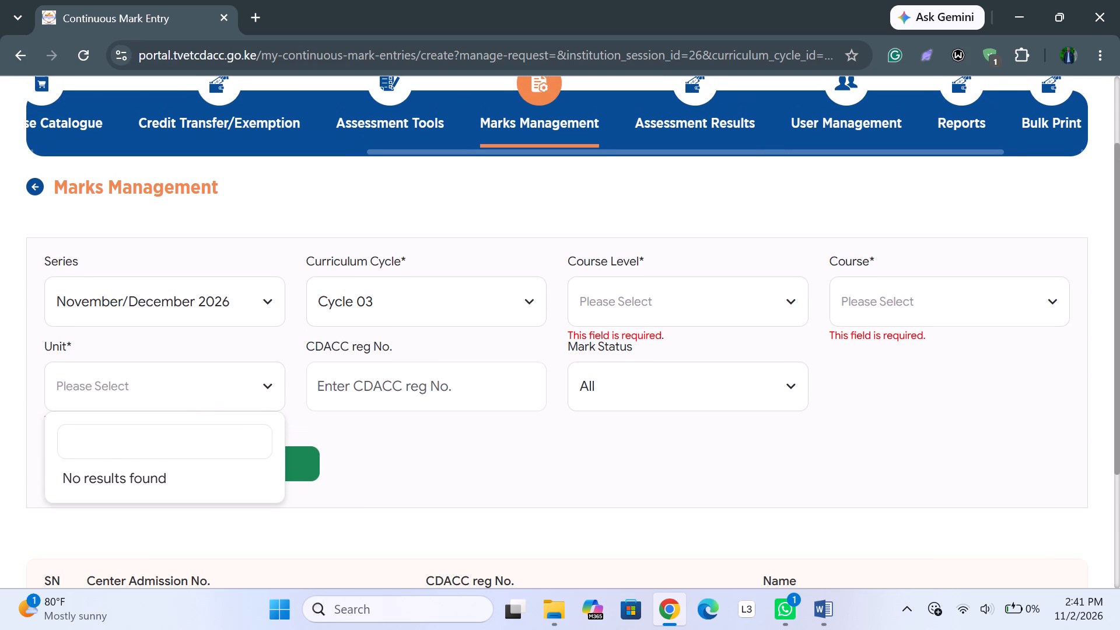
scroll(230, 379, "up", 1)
Review the curriculum cycle choices, select Cycle 03 again, and set the course level to Level 6.
left_click(365, 315)
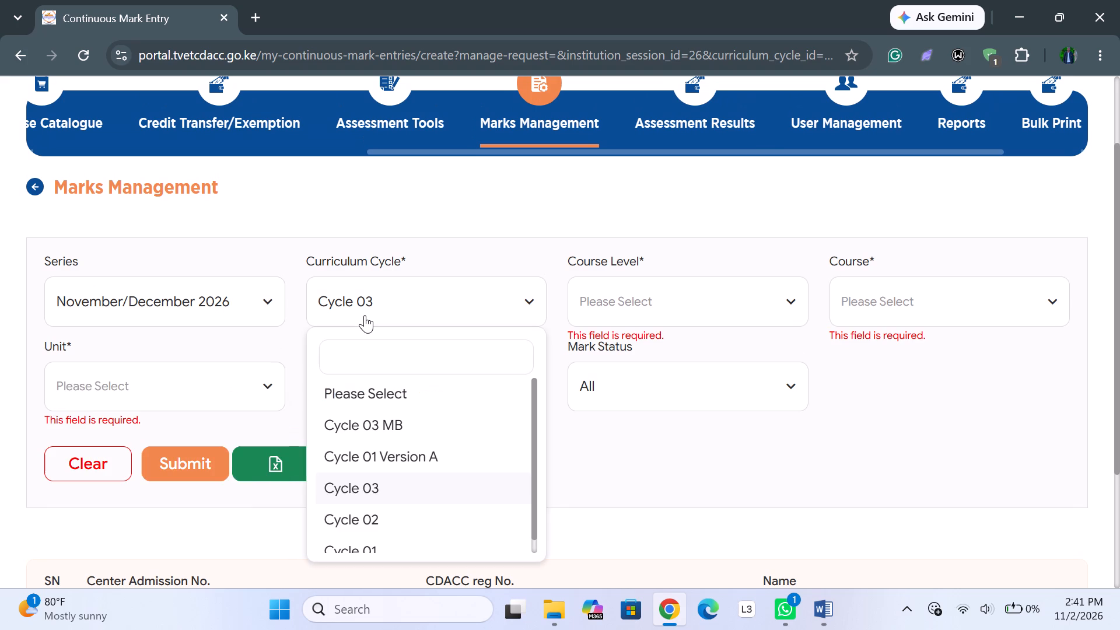
scroll(368, 492, "down", 1)
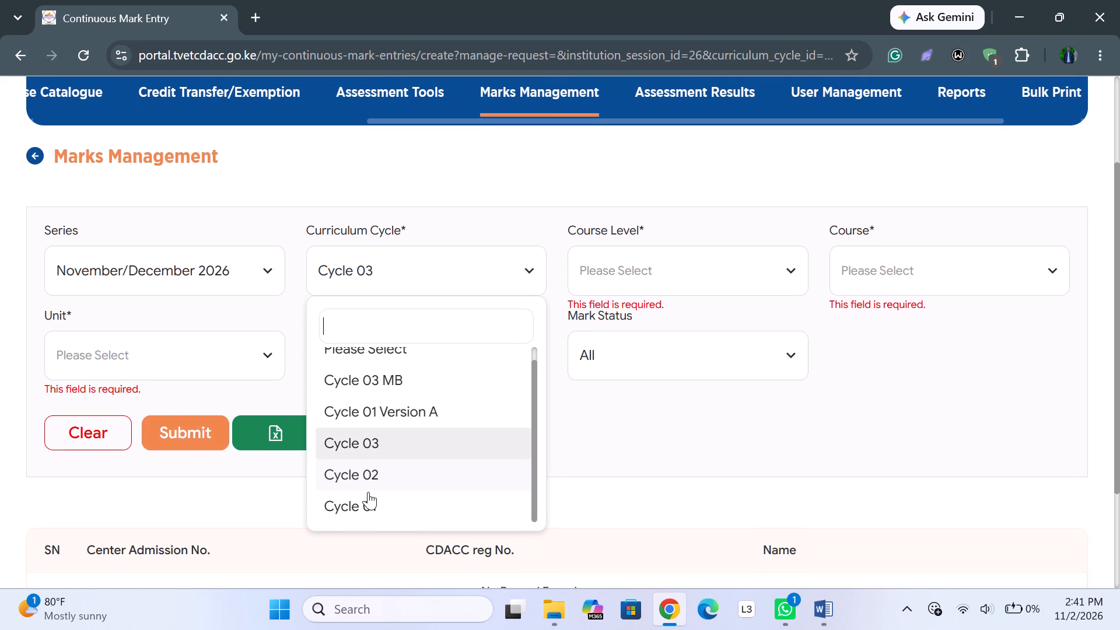
scroll(368, 492, "down", 1)
scroll(368, 492, "up", 1)
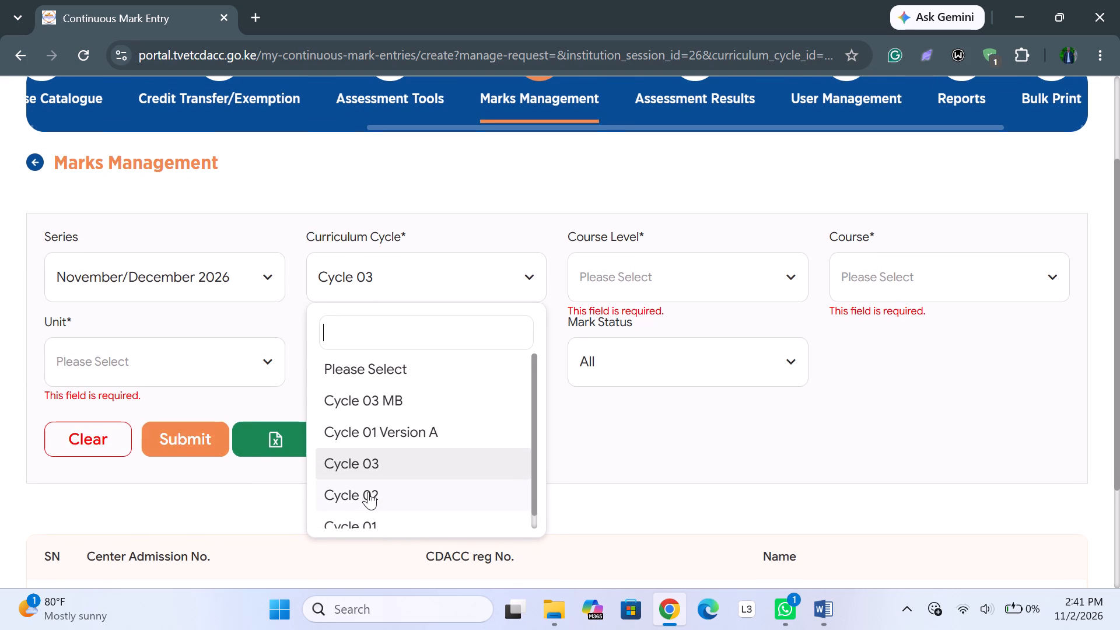
left_click(374, 470)
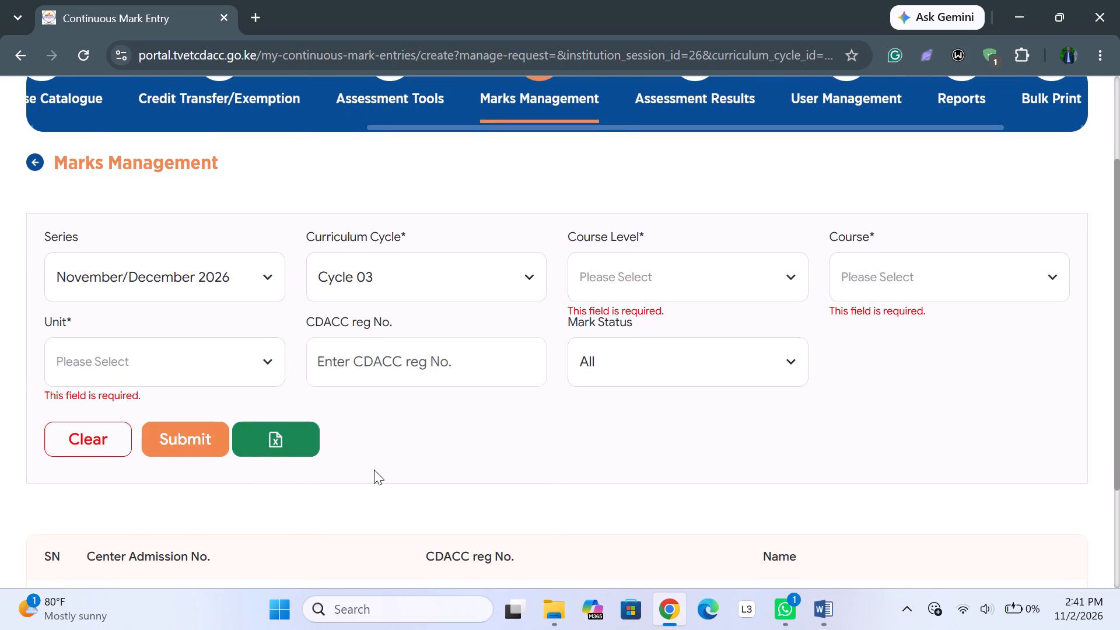
left_click(234, 377)
left_click(234, 377)
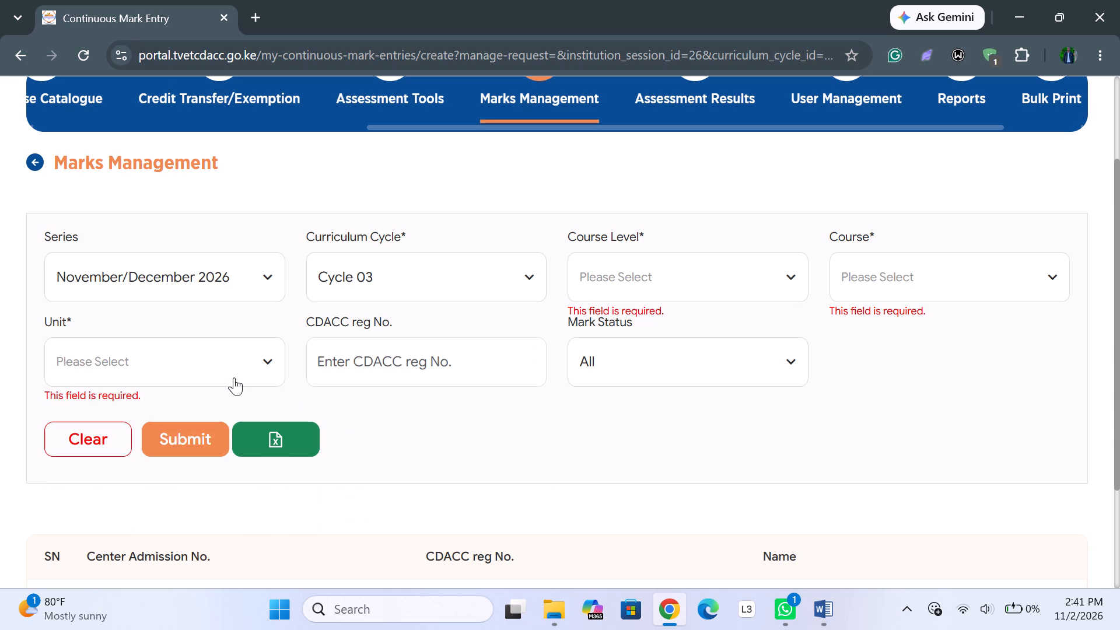
left_click(672, 270)
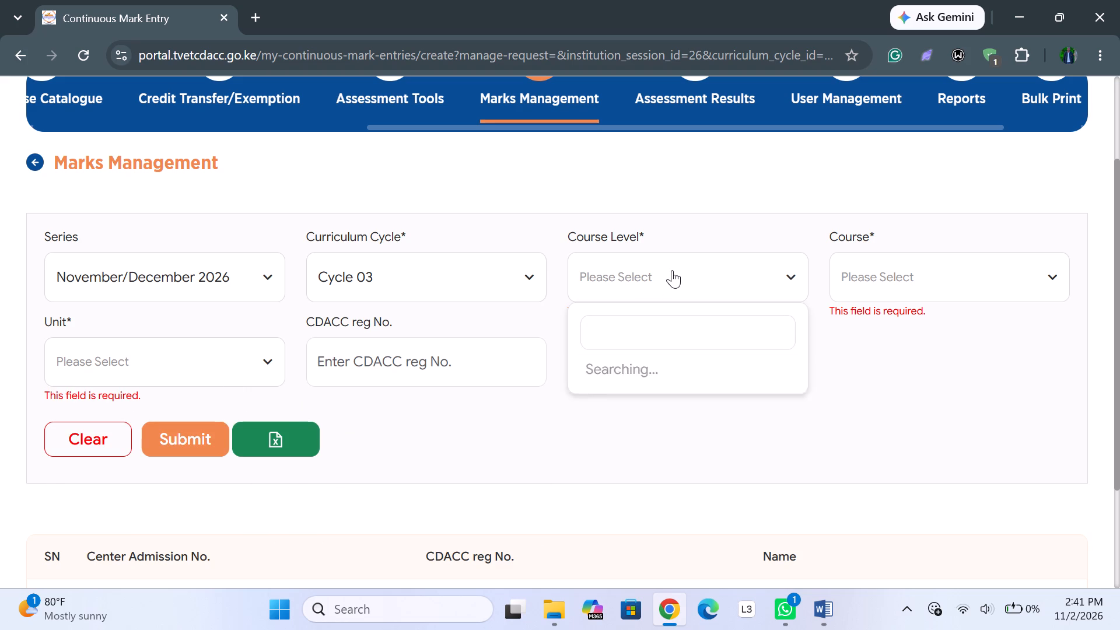
left_click(638, 462)
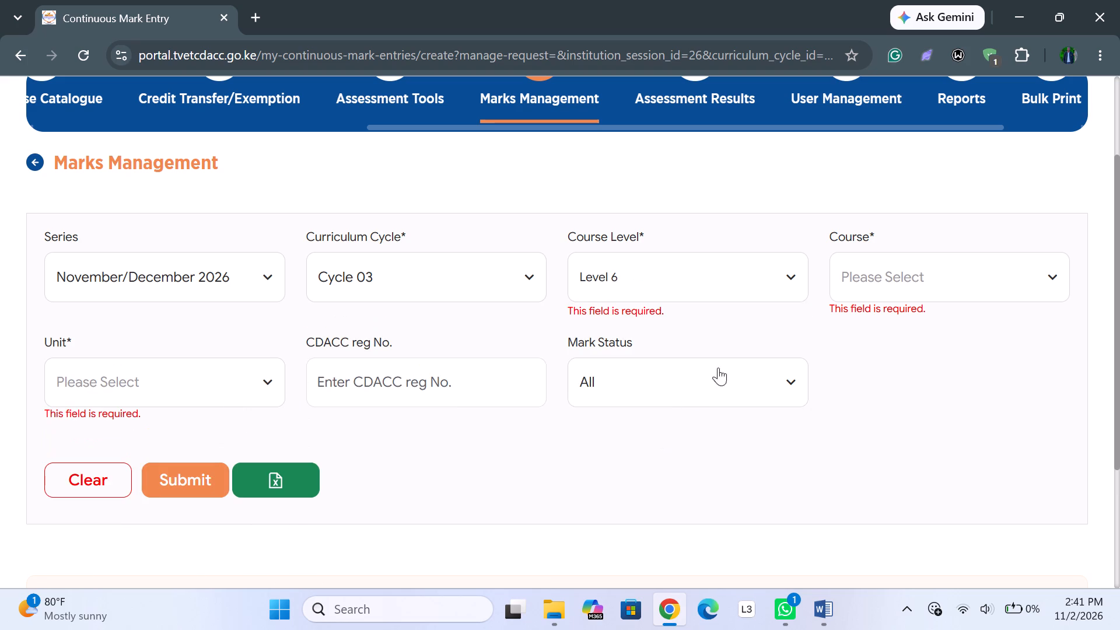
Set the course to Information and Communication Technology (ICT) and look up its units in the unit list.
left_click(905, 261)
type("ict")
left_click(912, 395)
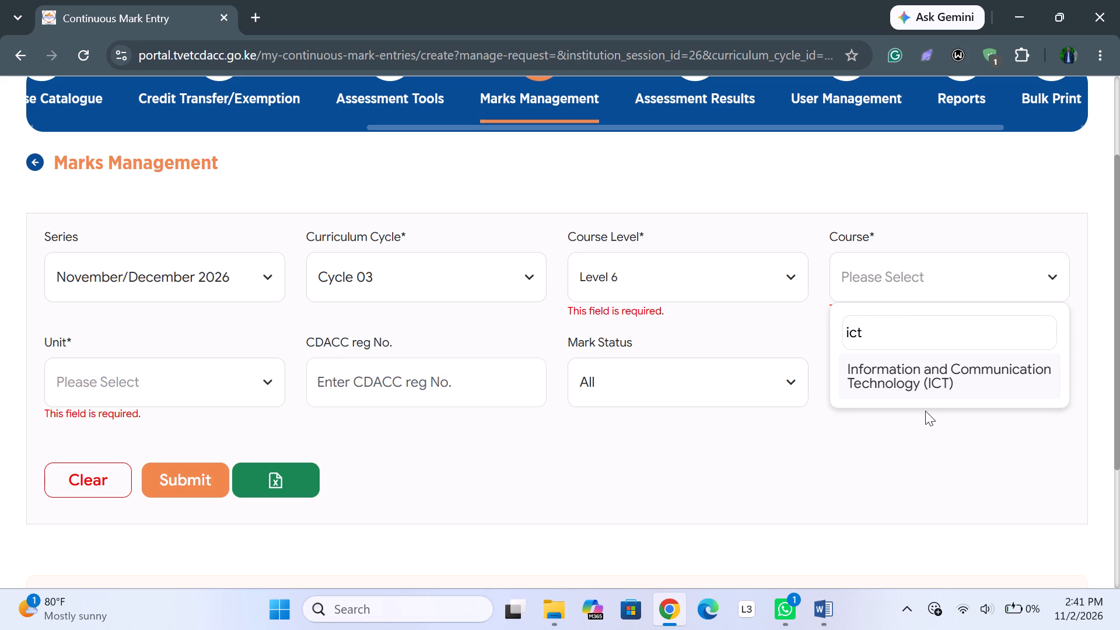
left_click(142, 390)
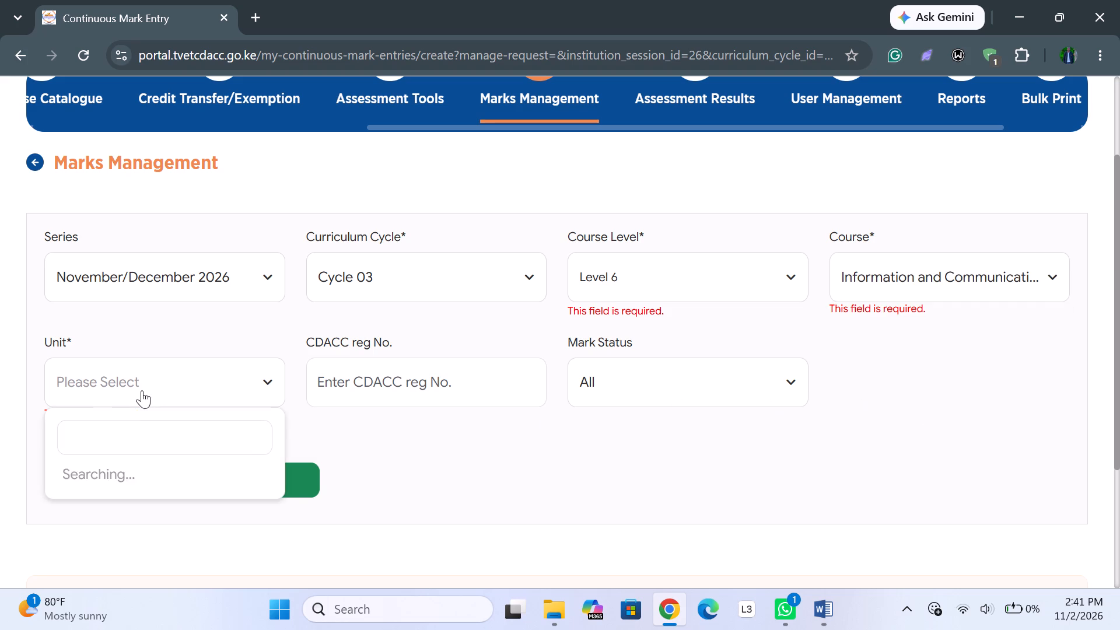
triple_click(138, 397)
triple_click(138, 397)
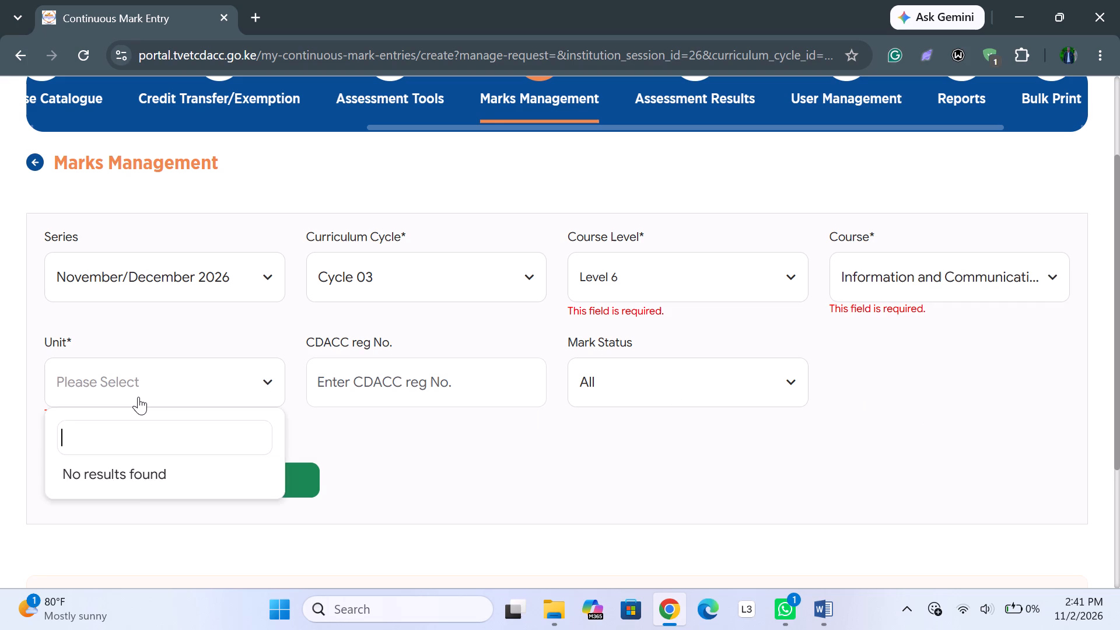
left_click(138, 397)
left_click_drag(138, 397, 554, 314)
Review the course level, course, curriculum cycle and series choices, keeping November/December 2026, and recheck the unit list.
left_click(675, 274)
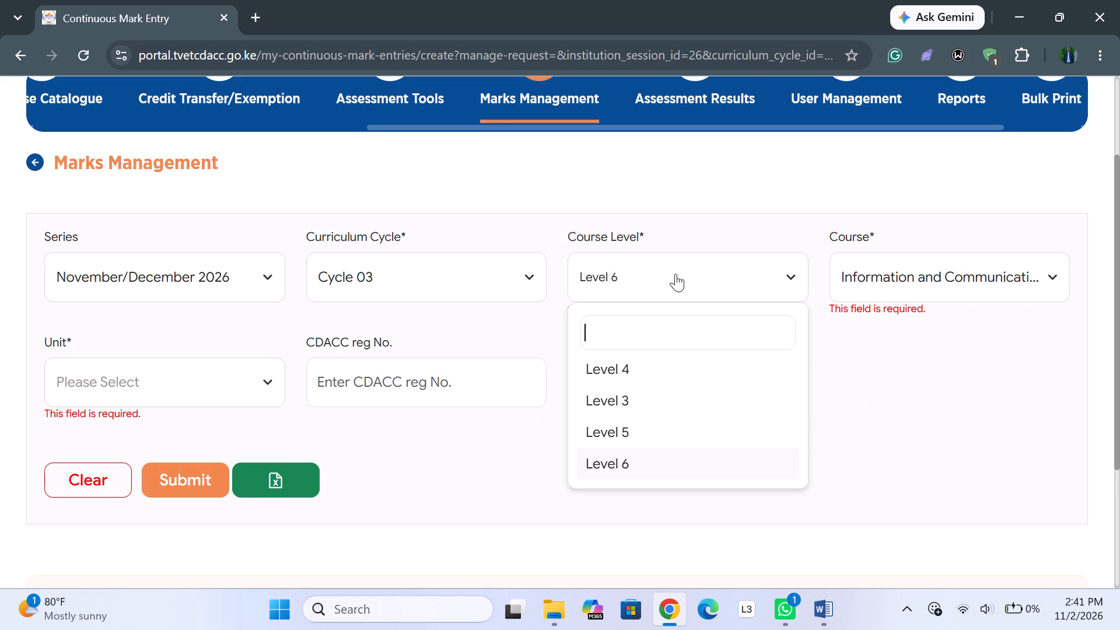
left_click(888, 433)
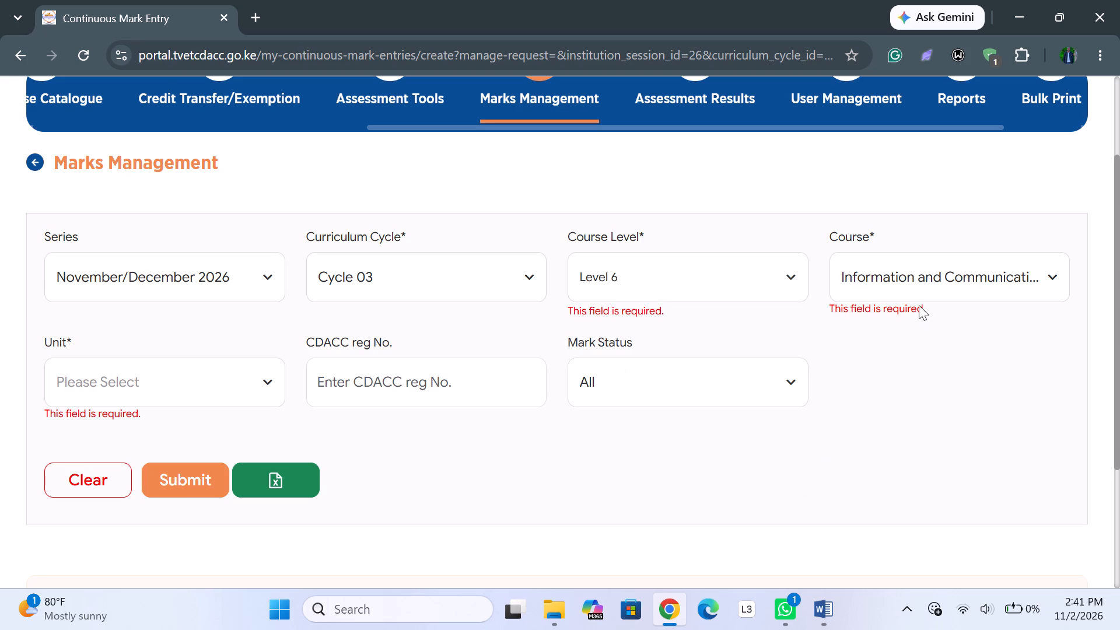
left_click(905, 275)
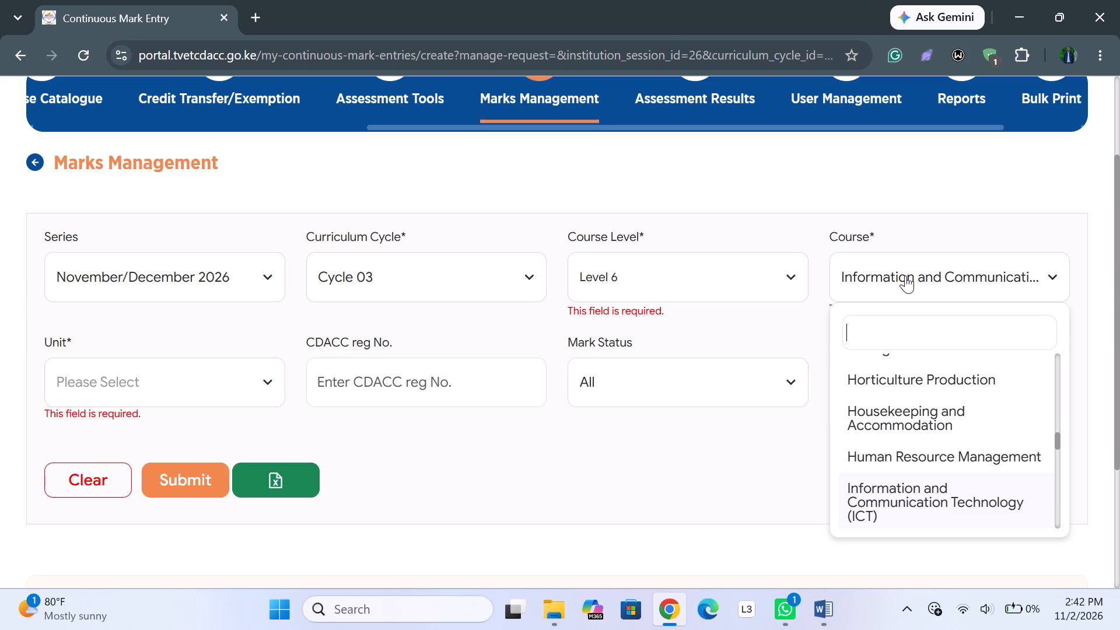
left_click(717, 264)
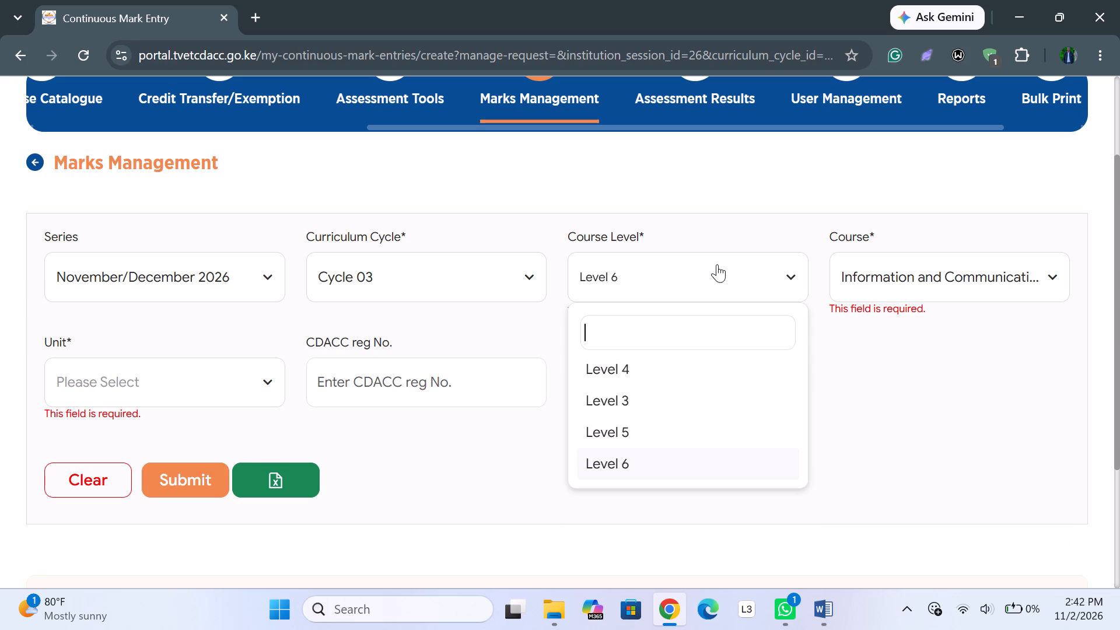
left_click(445, 281)
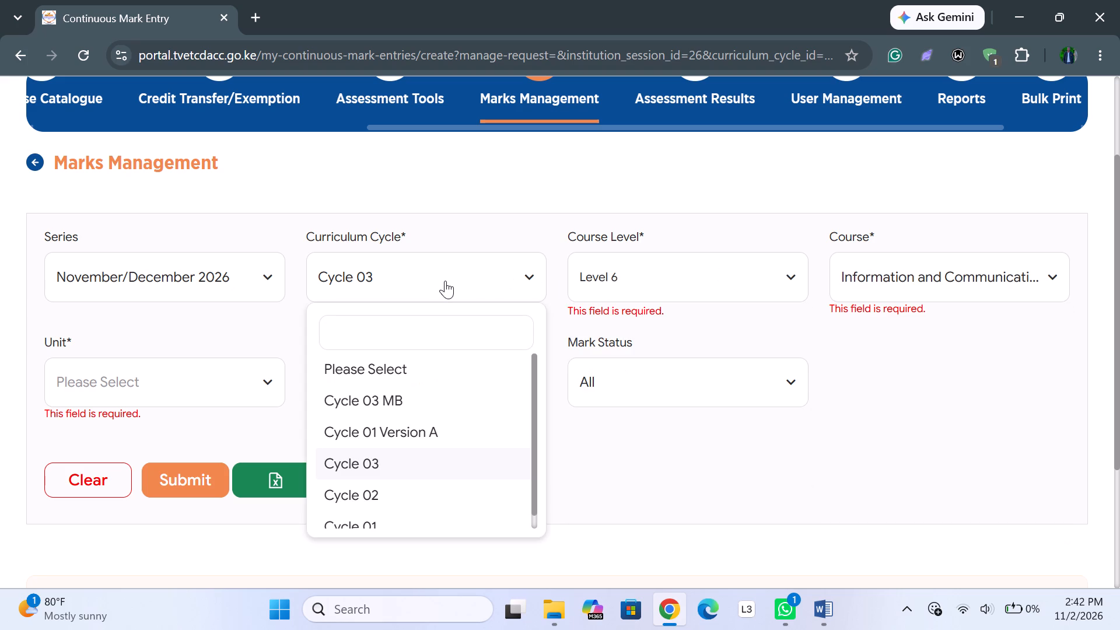
left_click(212, 274)
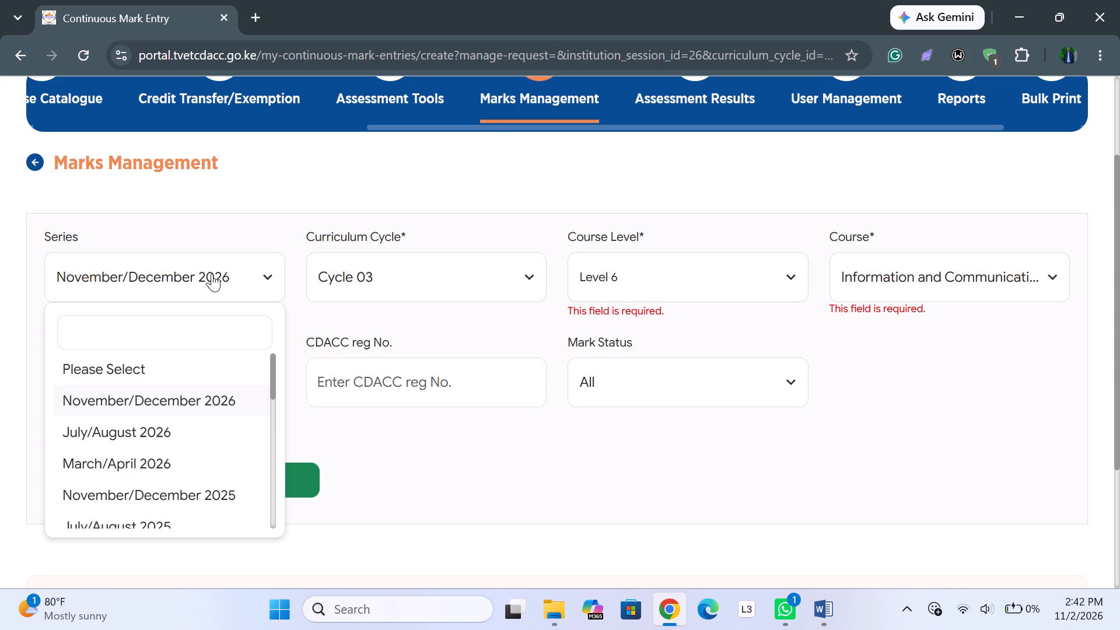
scroll(164, 427, "down", 1)
scroll(164, 427, "up", 1)
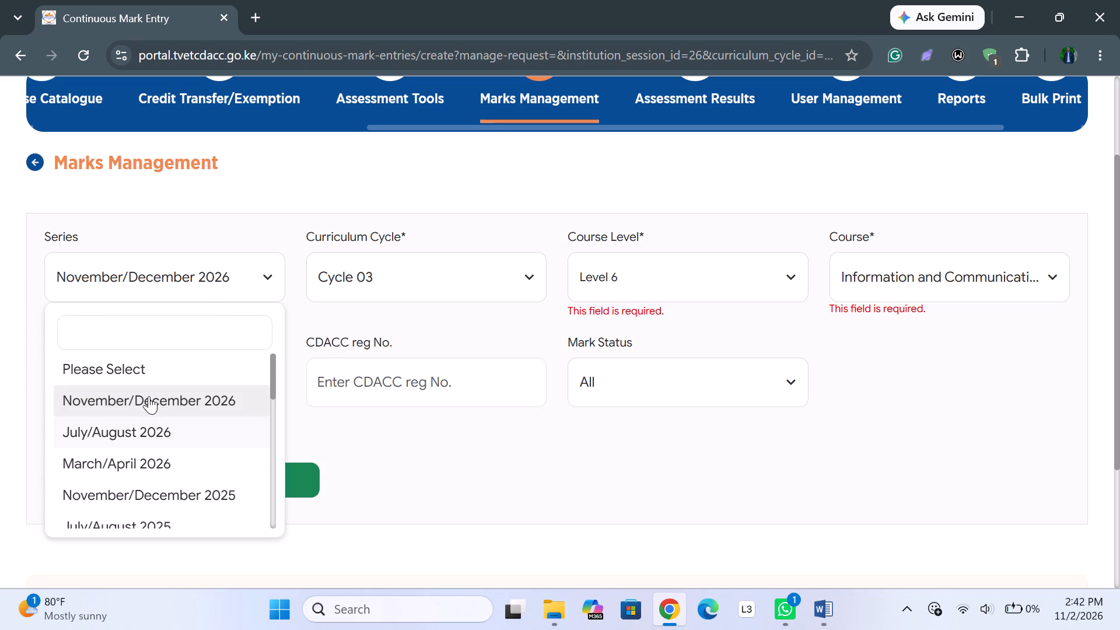
left_click(145, 394)
left_click(198, 395)
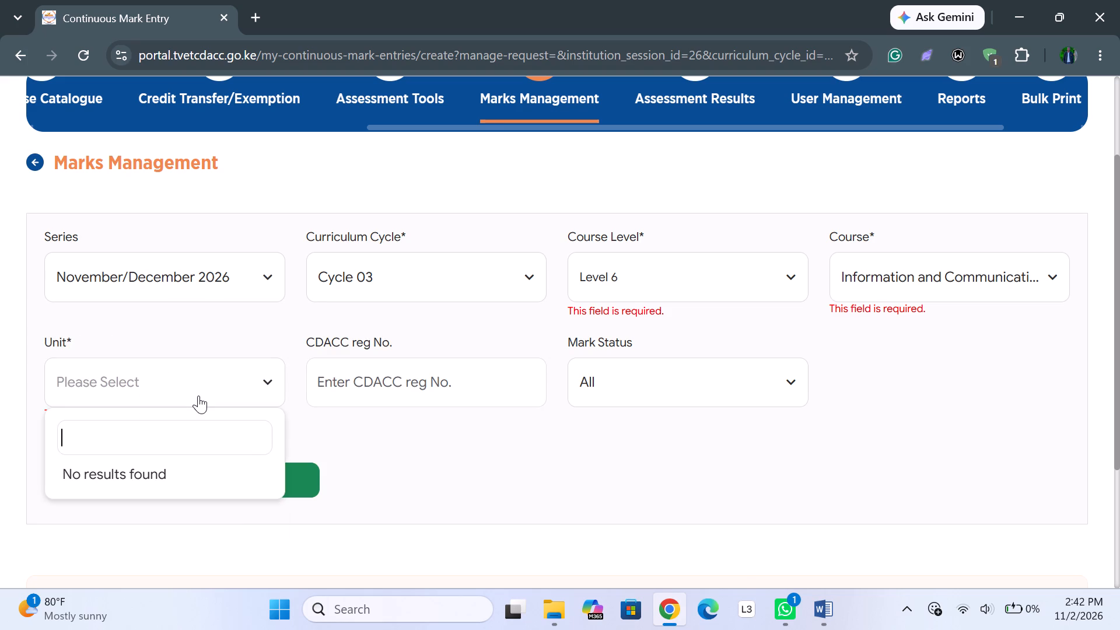
left_click(384, 447)
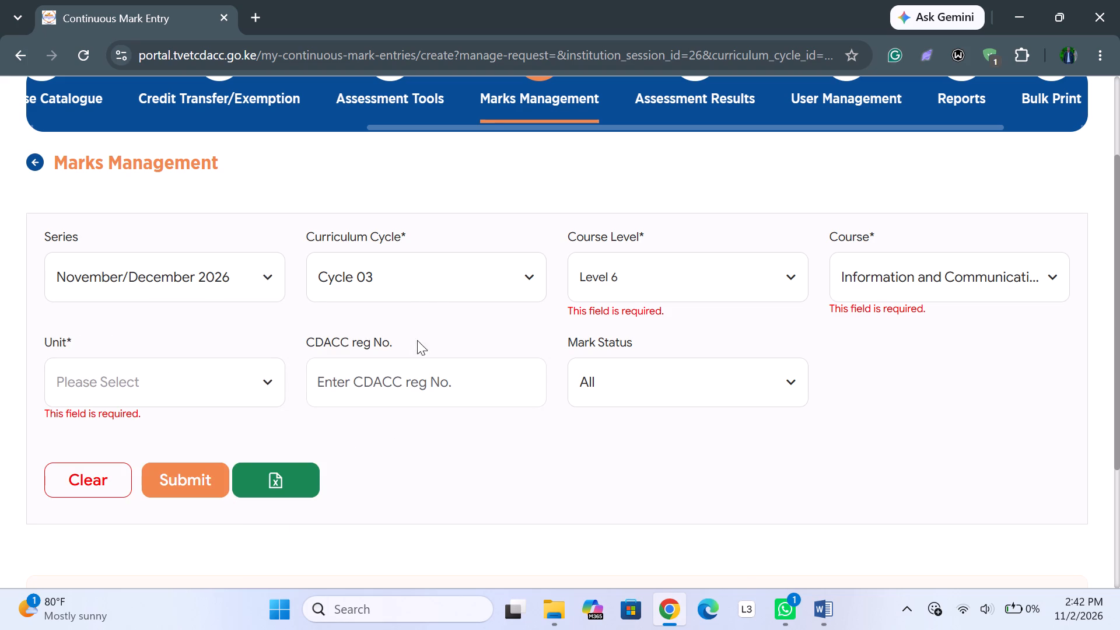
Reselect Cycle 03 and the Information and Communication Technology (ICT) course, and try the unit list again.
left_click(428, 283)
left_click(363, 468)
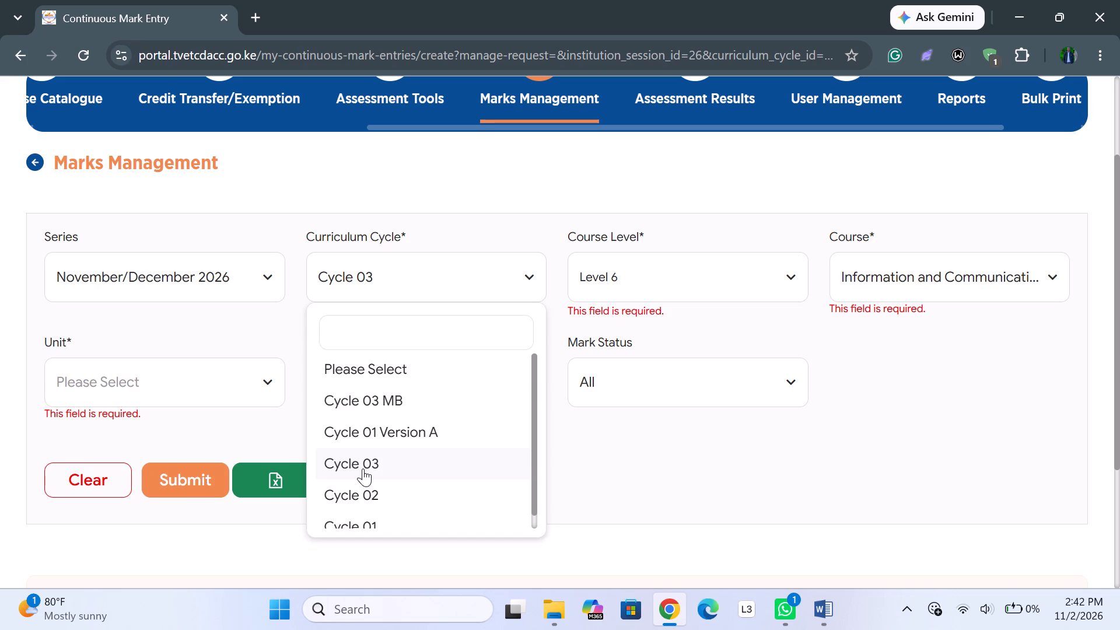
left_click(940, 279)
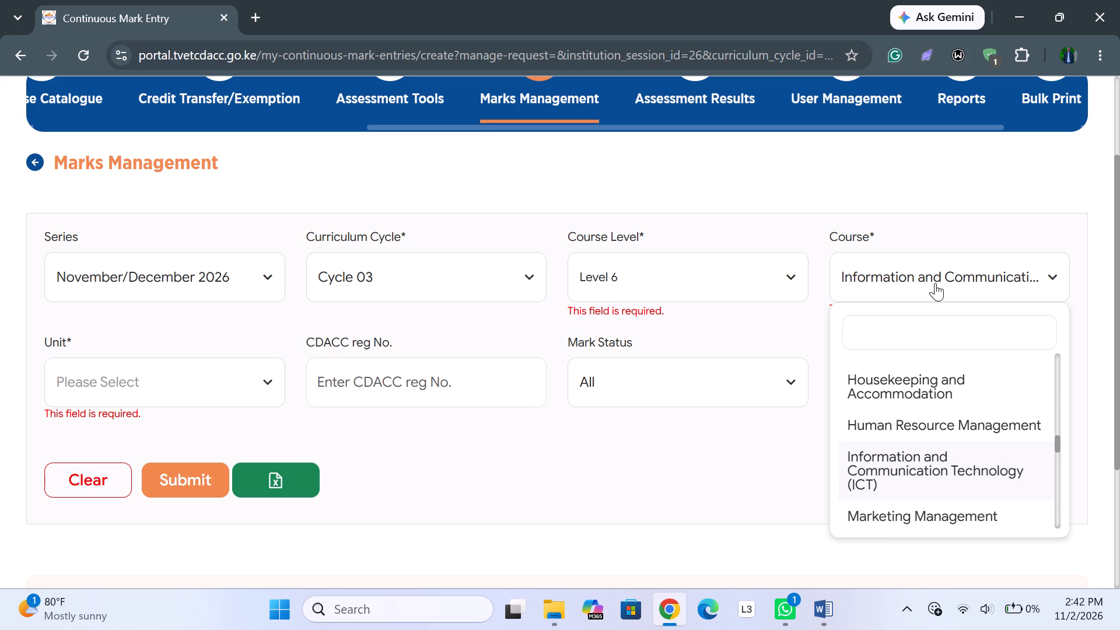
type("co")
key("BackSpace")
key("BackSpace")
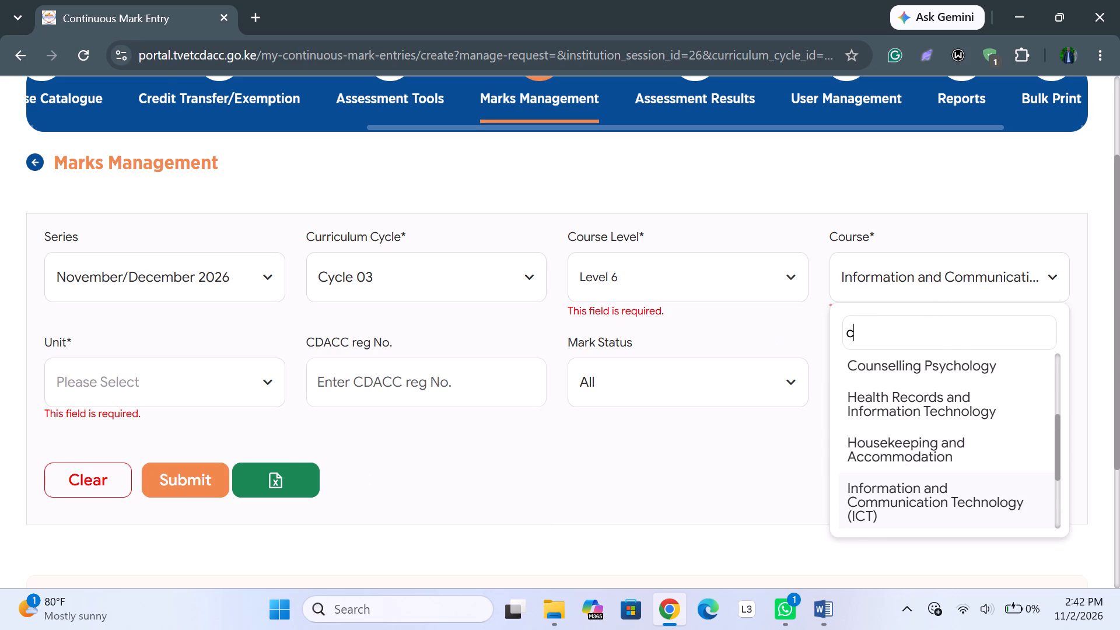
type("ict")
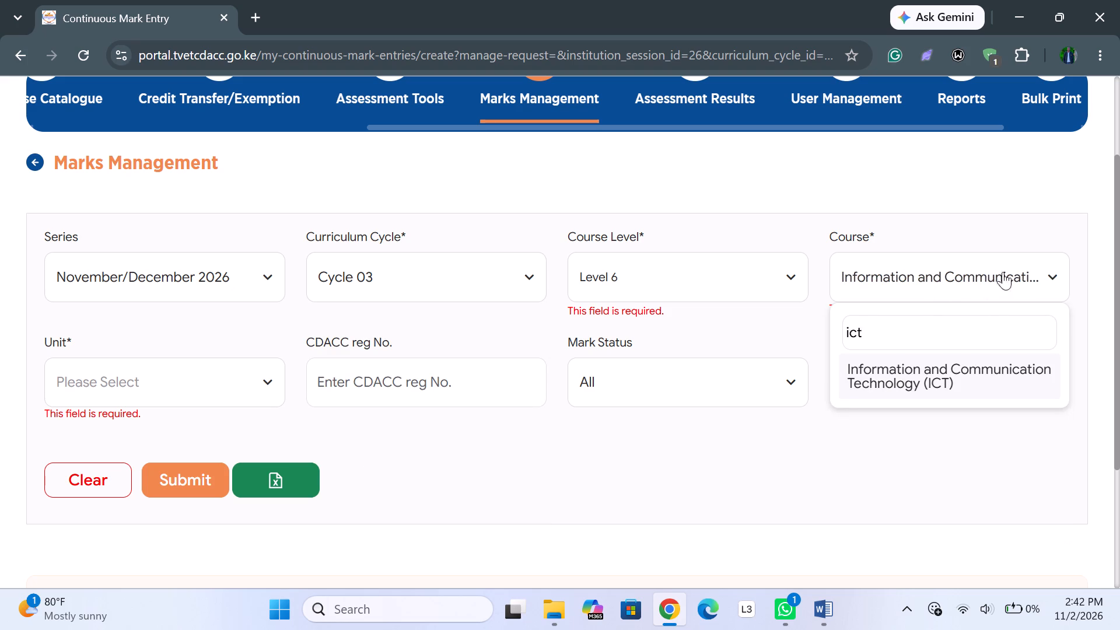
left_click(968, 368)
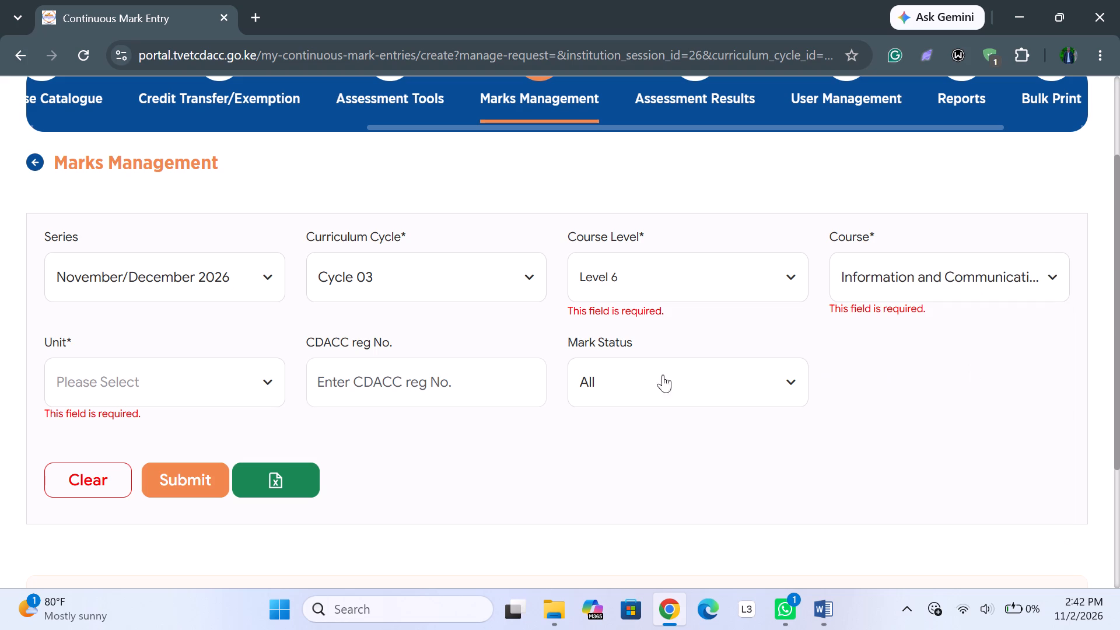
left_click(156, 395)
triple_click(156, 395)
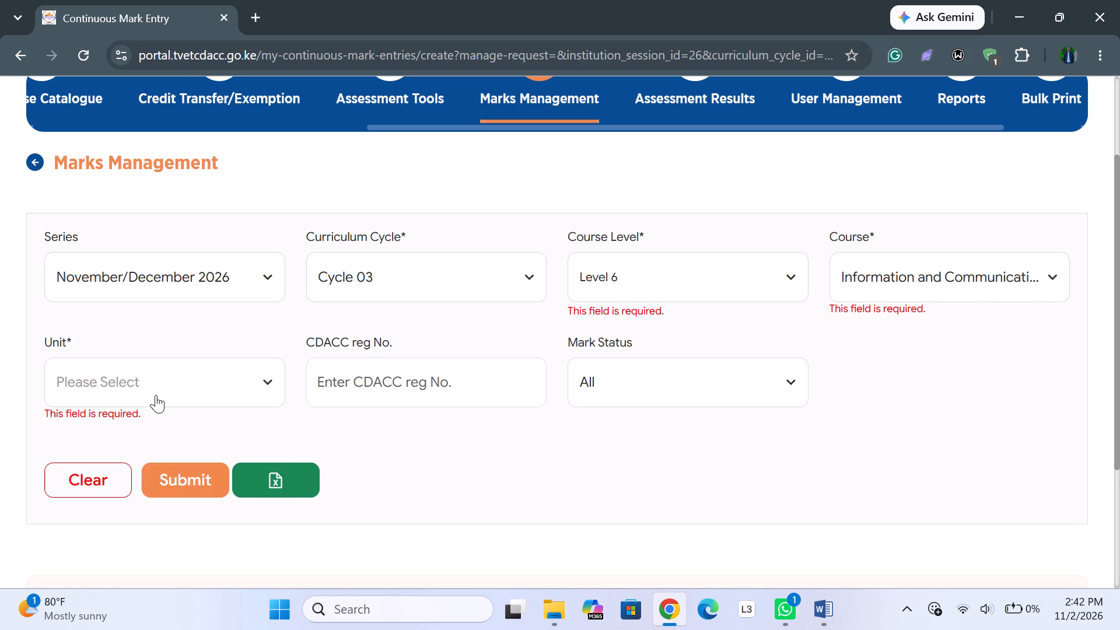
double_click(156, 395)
Reload the mark entry page and set the filters to series November/December 2026, Cycle 03 and Level 6.
left_click(84, 65)
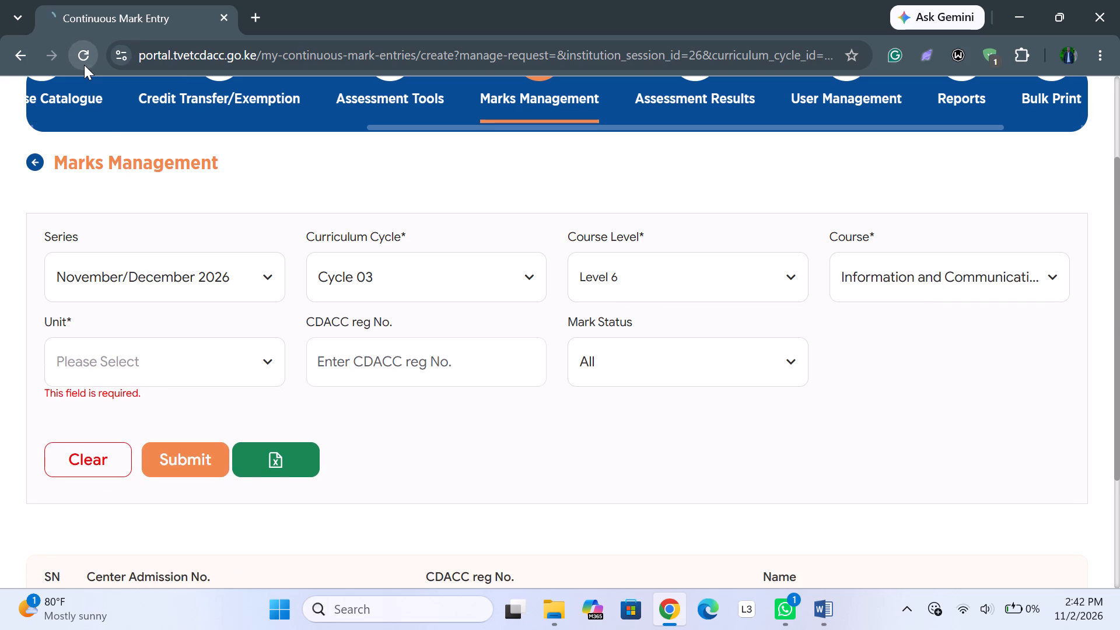
left_click(198, 323)
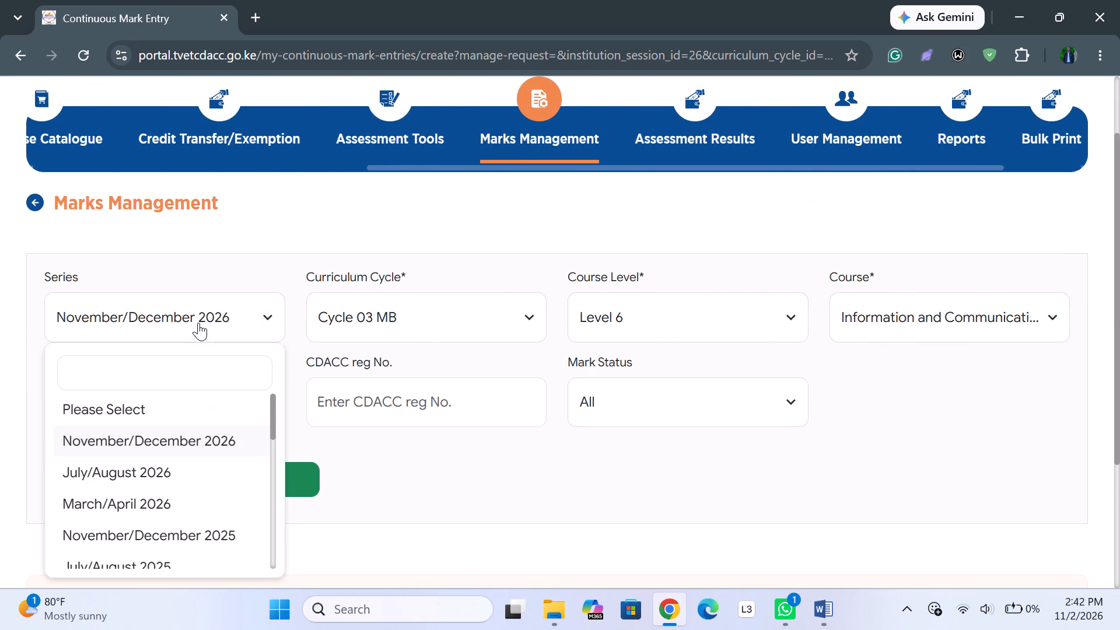
left_click(175, 443)
left_click(510, 310)
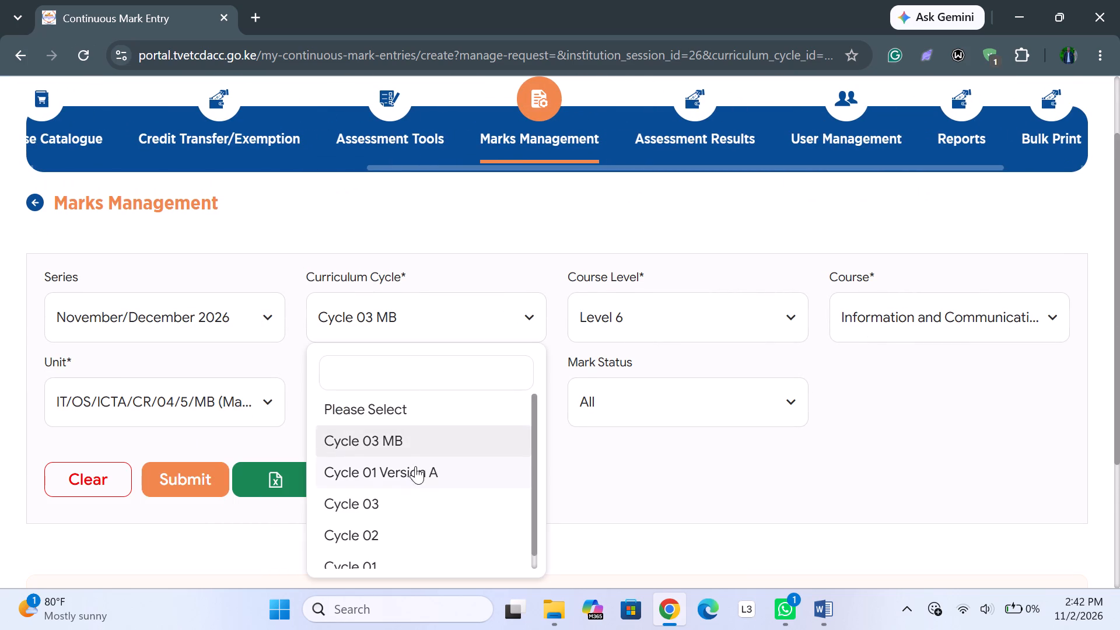
left_click(390, 502)
left_click(673, 314)
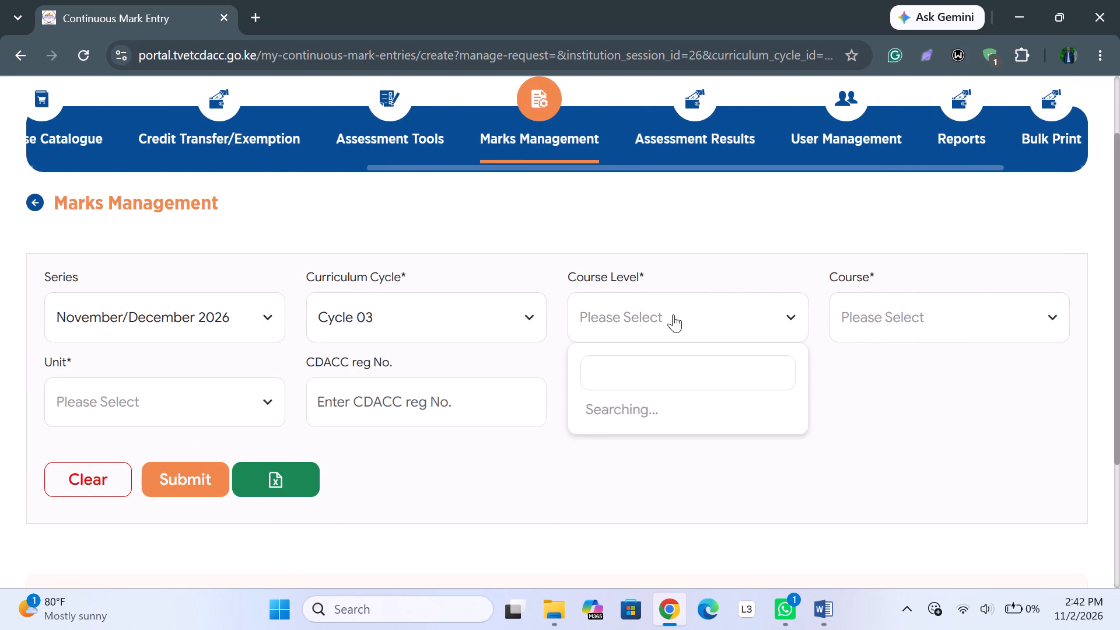
left_click(632, 501)
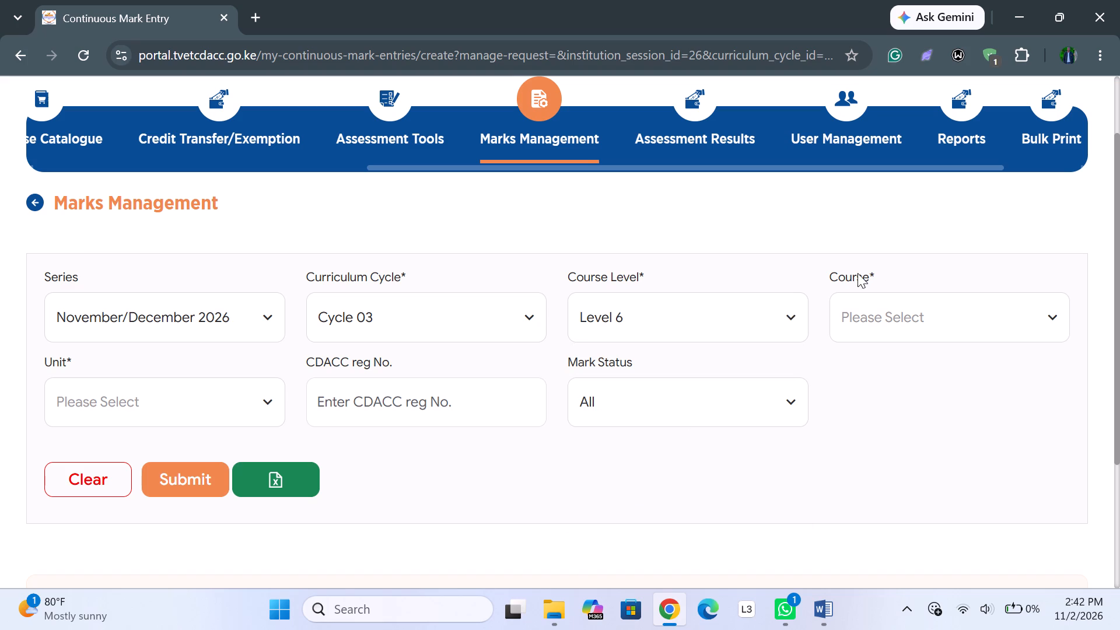
Search the course list for ict and set the course to Information and Communication Technology (ICT).
left_click(910, 304)
scroll(888, 487, "down", 1)
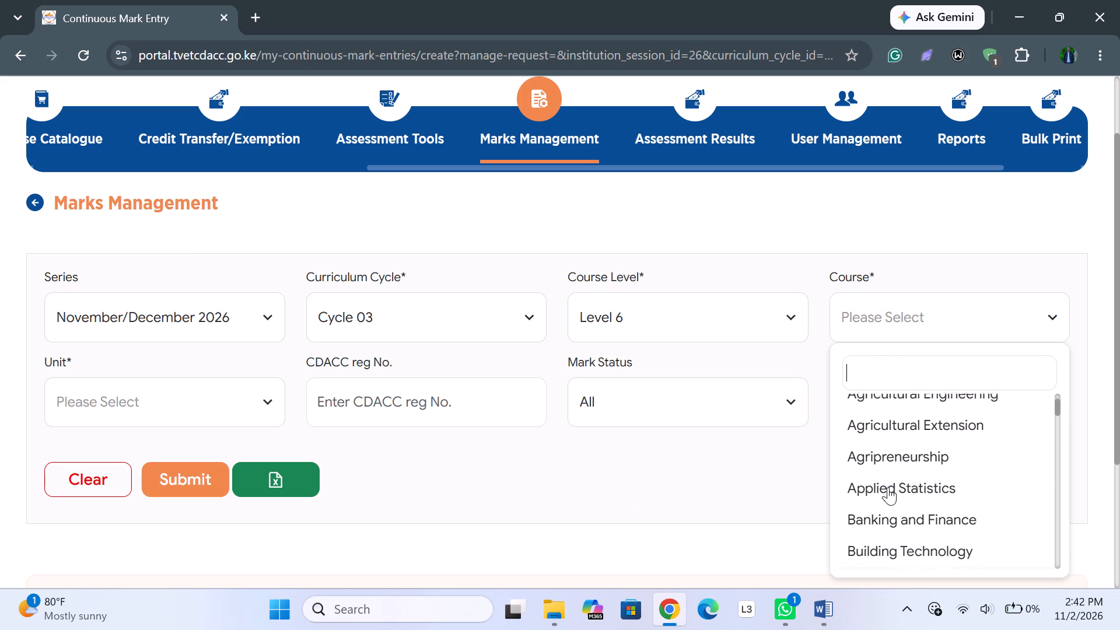
scroll(888, 487, "down", 1)
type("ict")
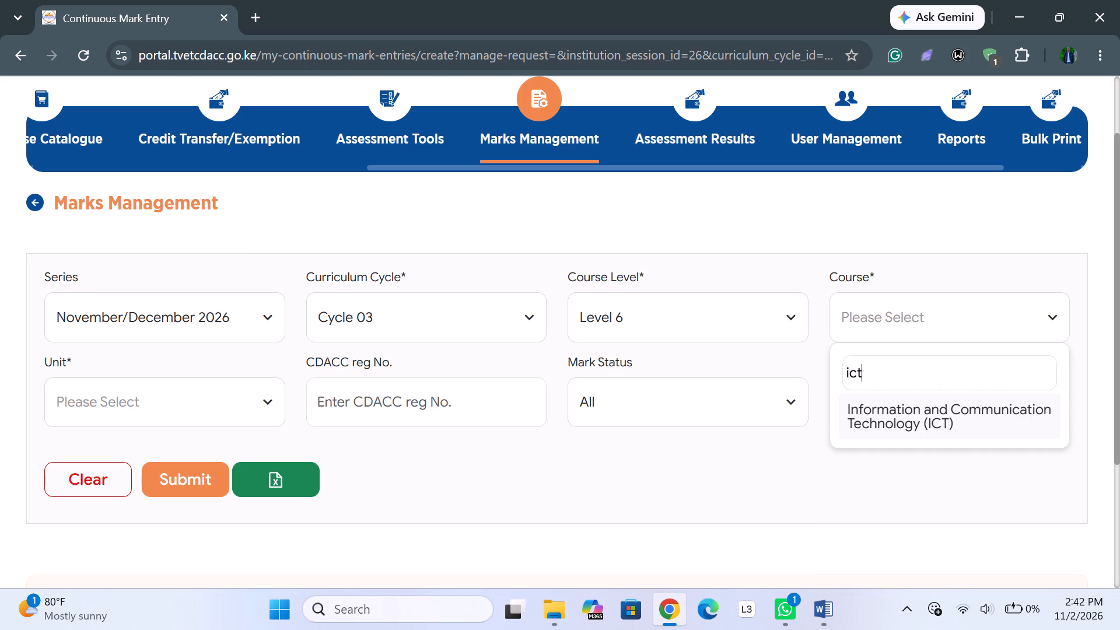
left_click(939, 425)
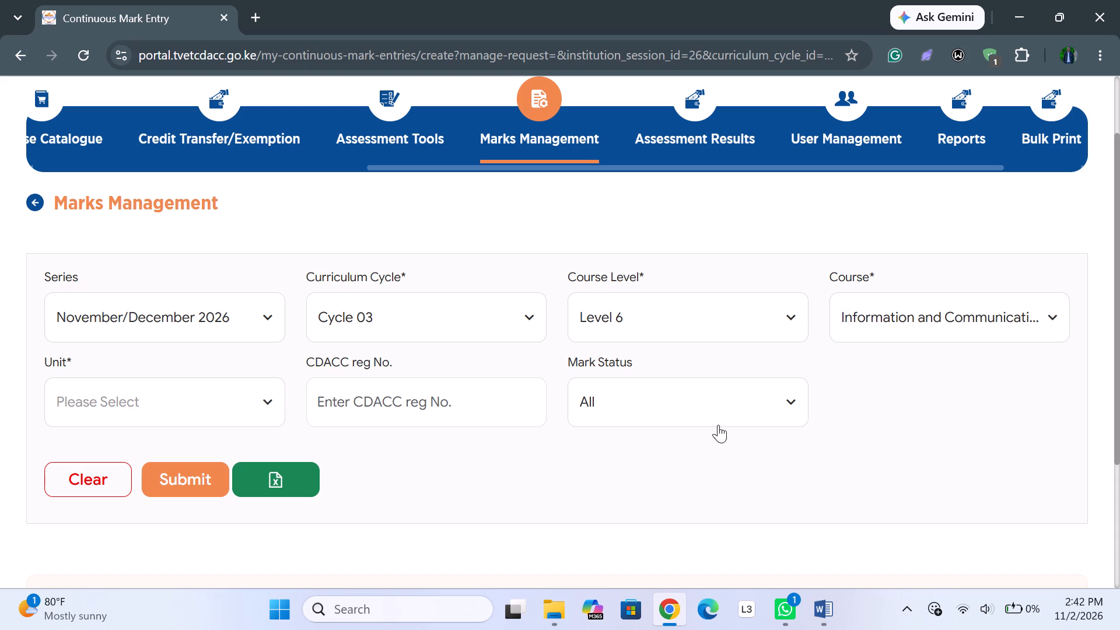
Check the unit list for the selected ICT course, reopening it repeatedly to look for selectable units.
left_click(150, 421)
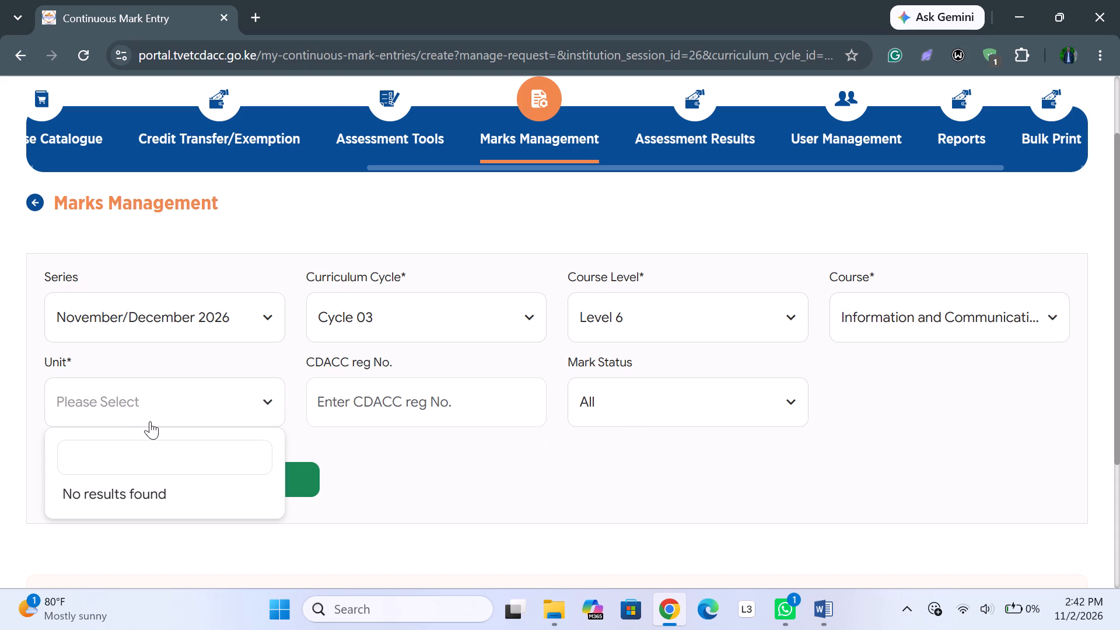
left_click(148, 416)
left_click(148, 416)
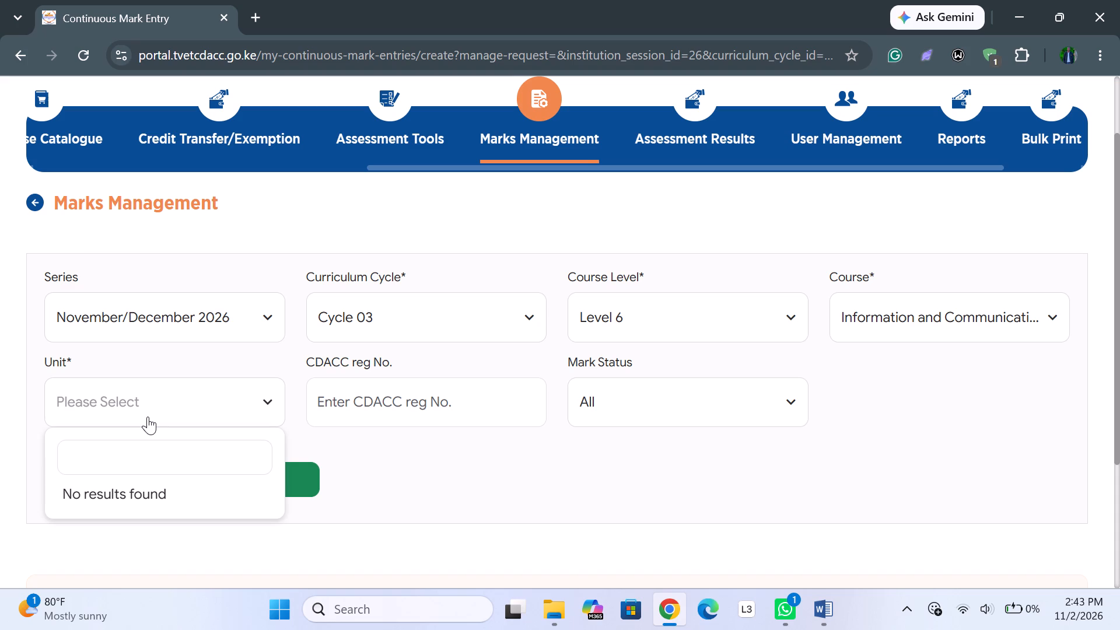
left_click(148, 416)
left_click(148, 416)
left_click(148, 416)
left_click(148, 416)
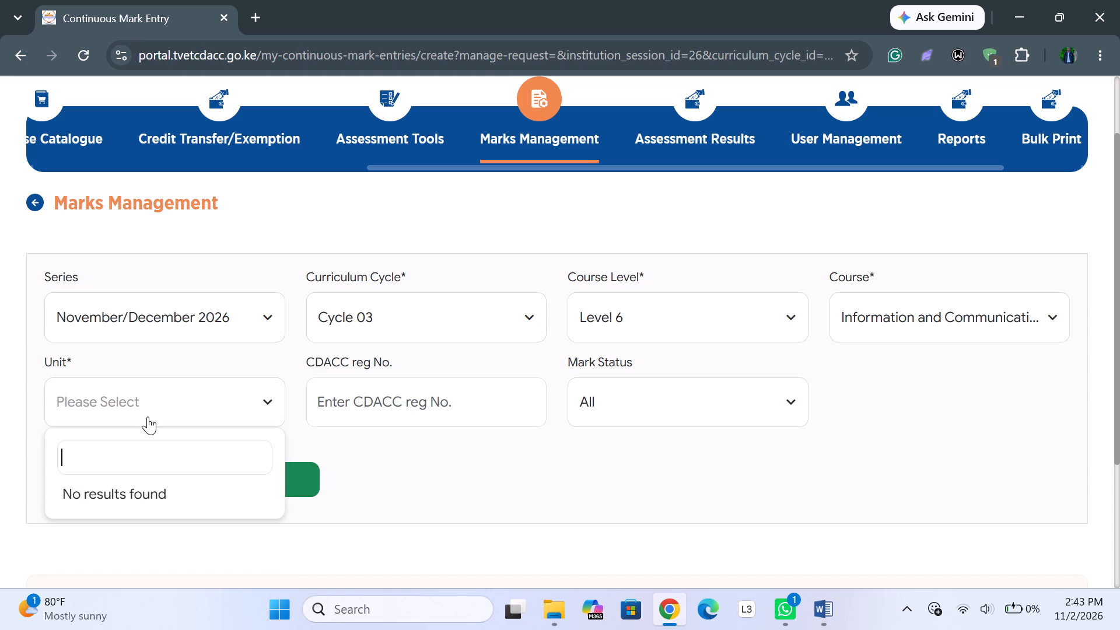
left_click(148, 416)
left_click(148, 416)
left_click(148, 416)
left_click(148, 416)
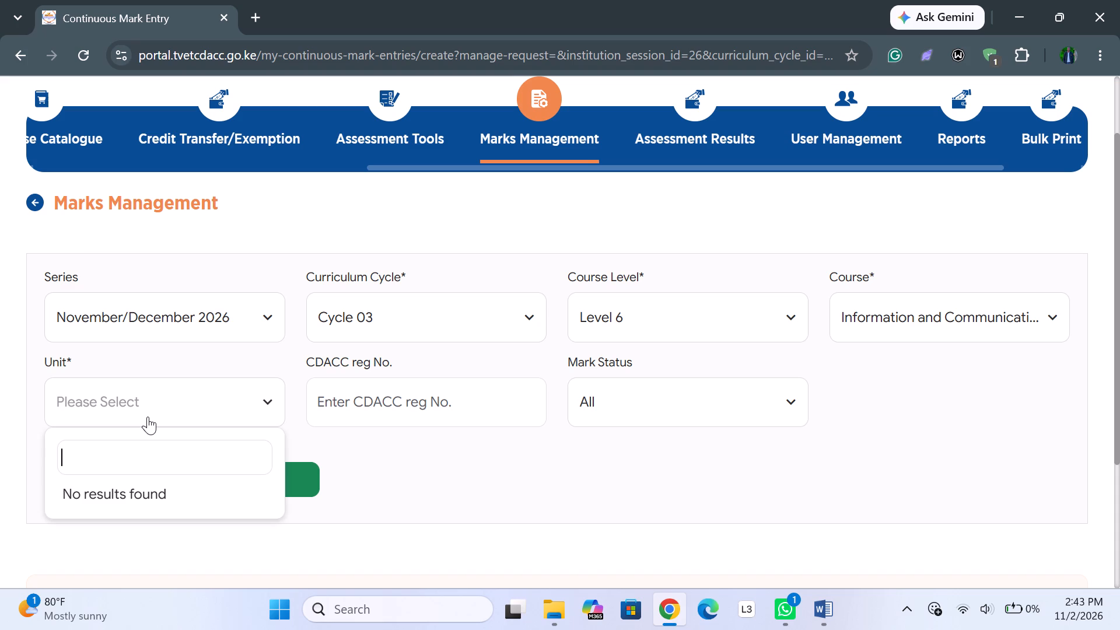
left_click(148, 416)
left_click(148, 416)
double_click(148, 416)
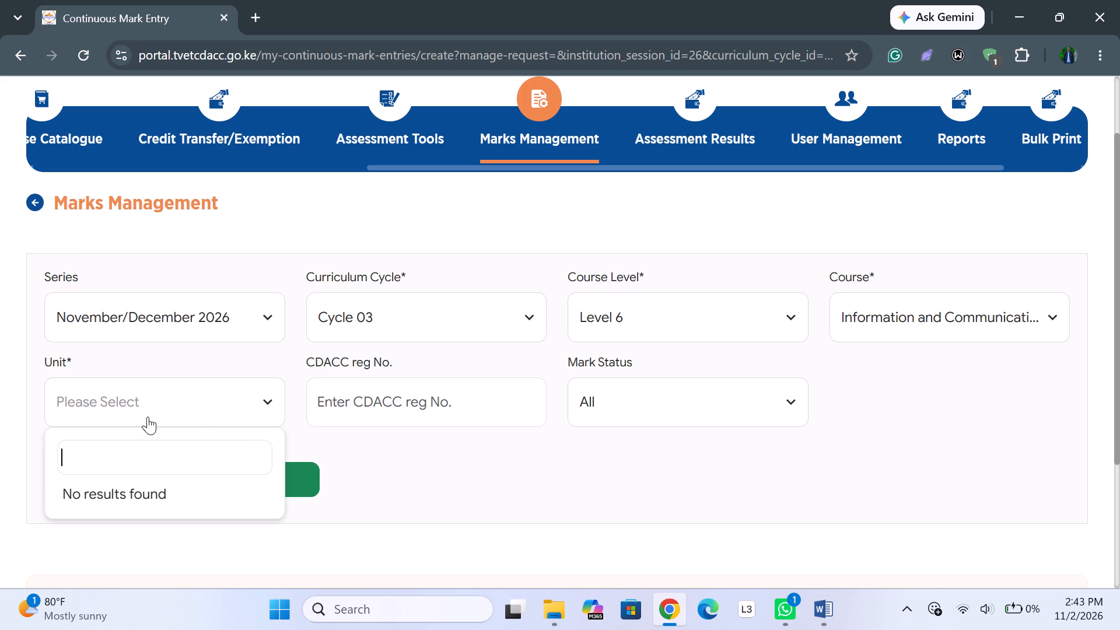
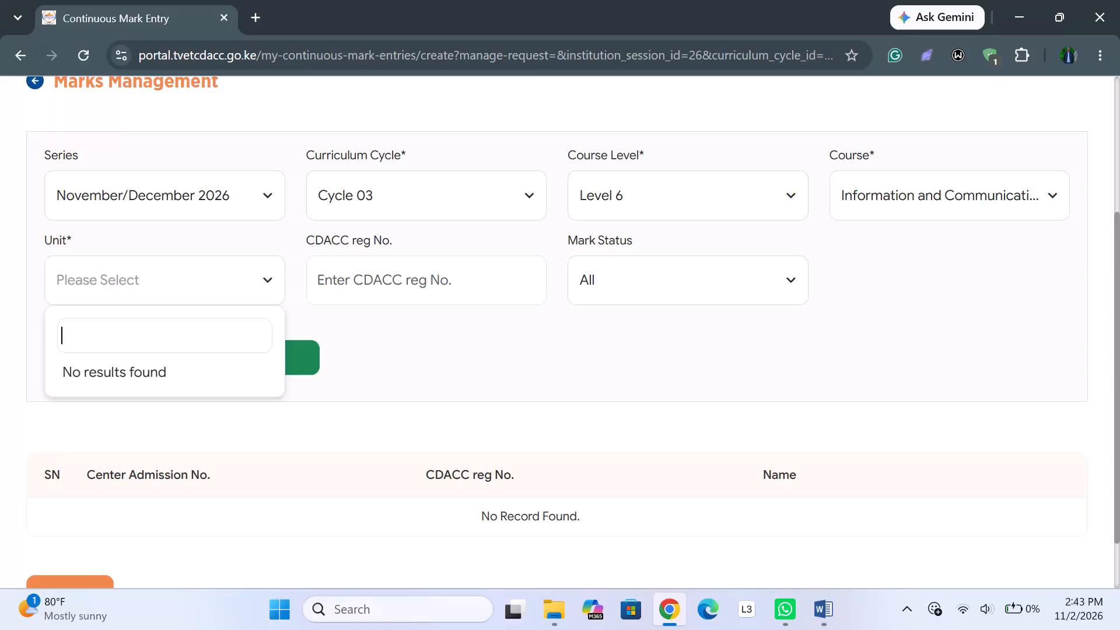
Check the unit list again for the Level 6 Information and Communication Technology course under Cycle 03.
double_click(163, 319)
left_click(183, 296)
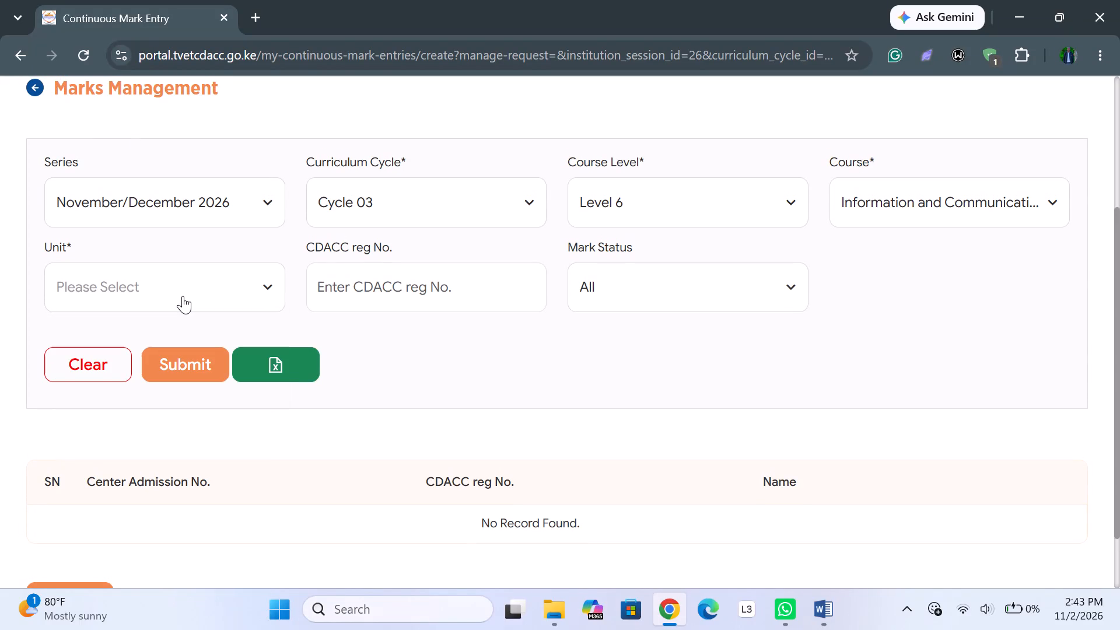
left_click(183, 296)
left_click(134, 339)
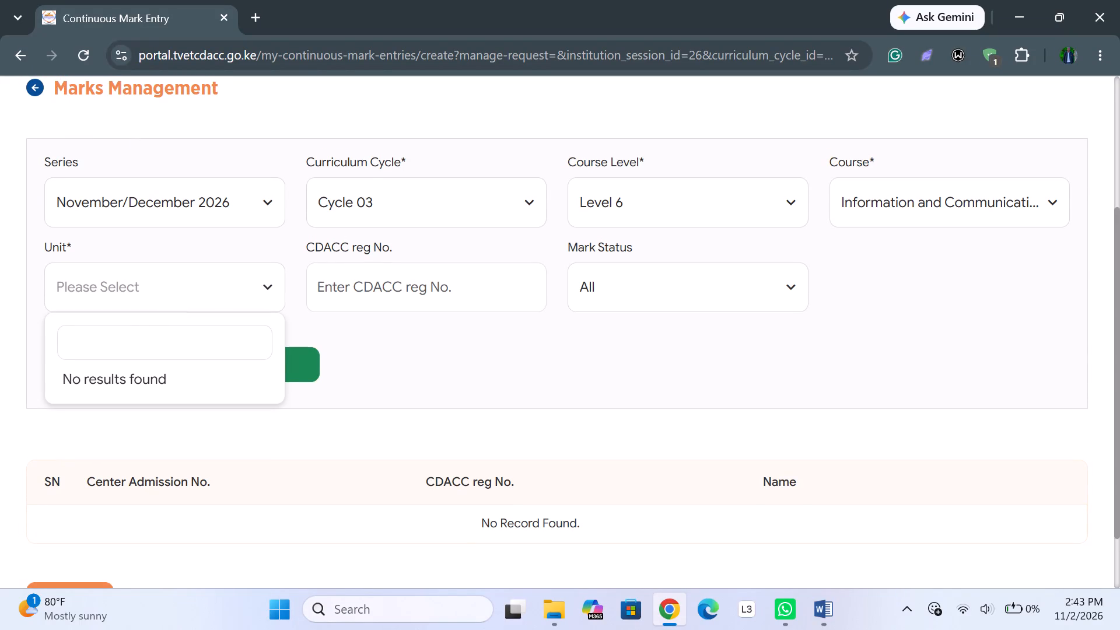
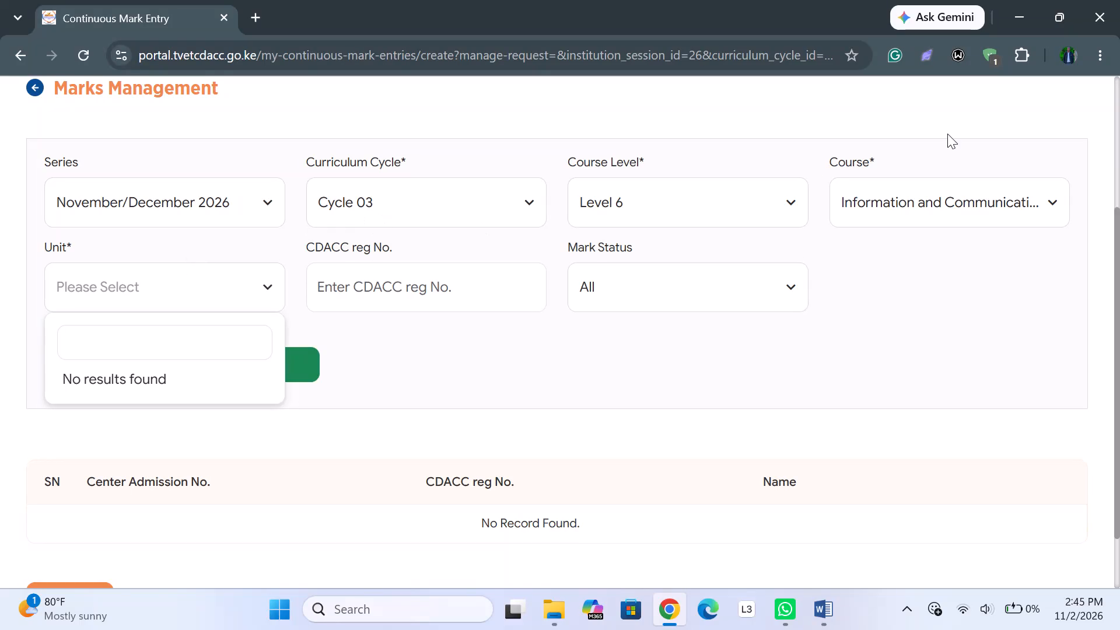
Set the course to the Information and Communication Technology entry that has no (ICT) suffix.
left_click(1052, 212)
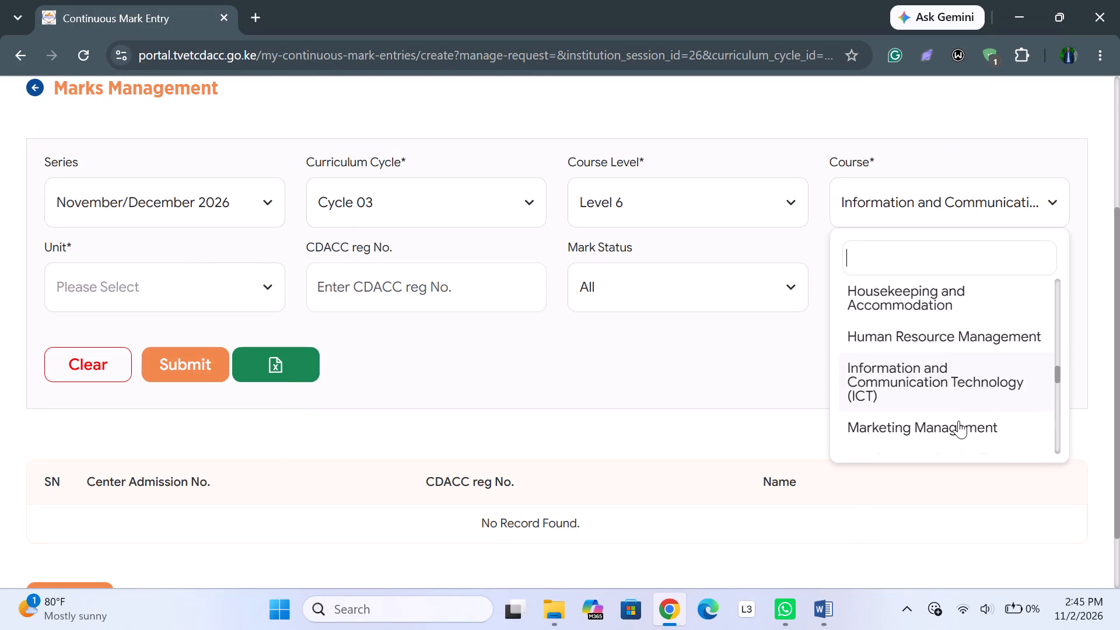
scroll(958, 421, "up", 9)
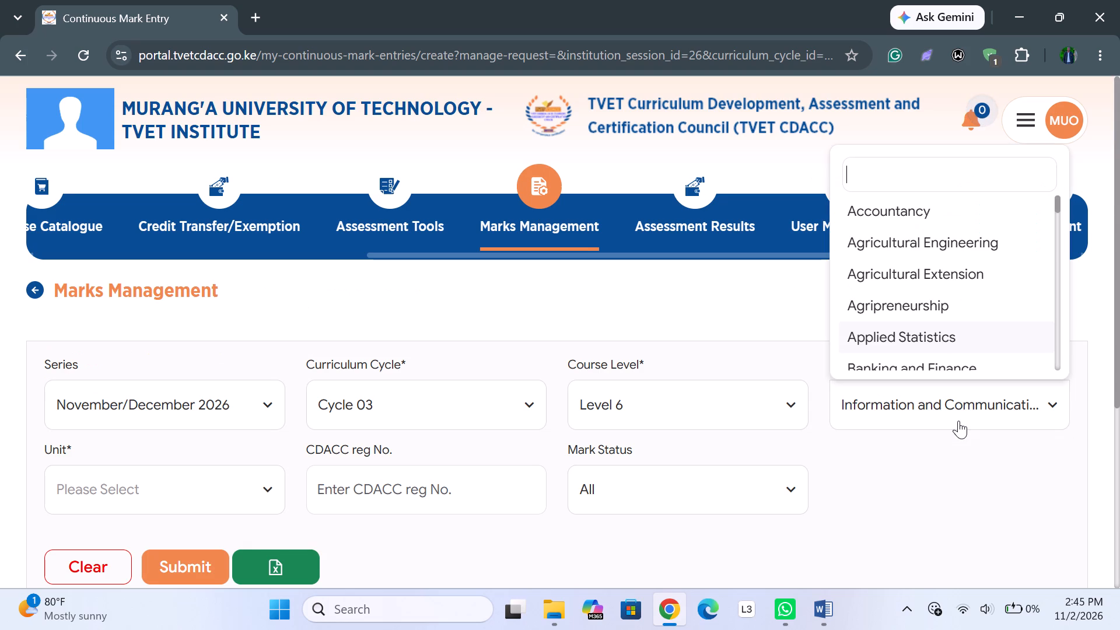
left_click(990, 568)
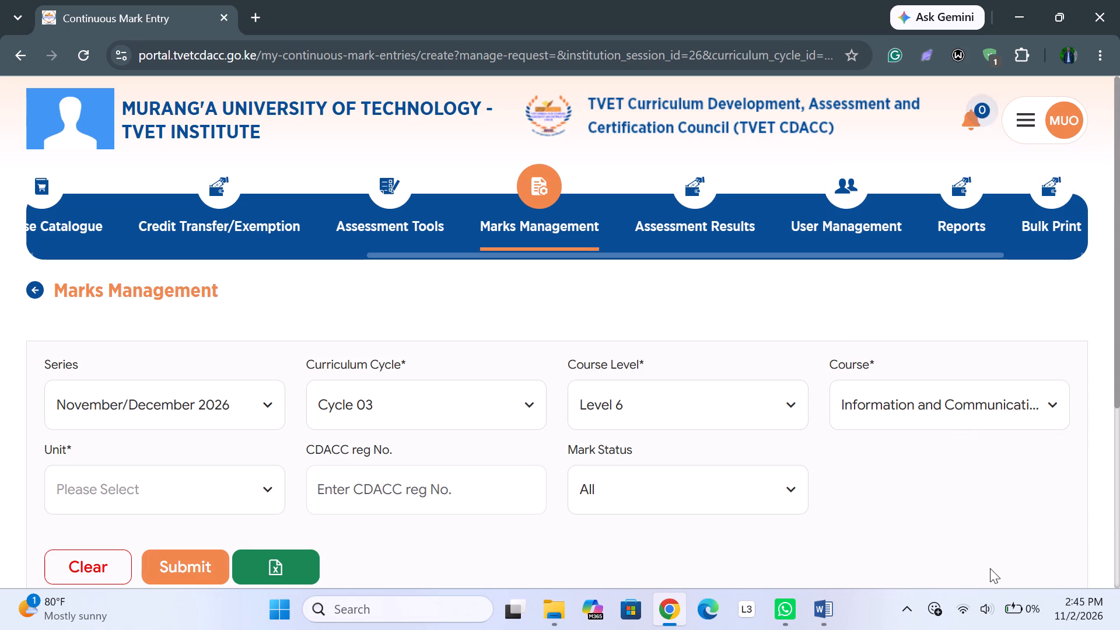
left_click(971, 411)
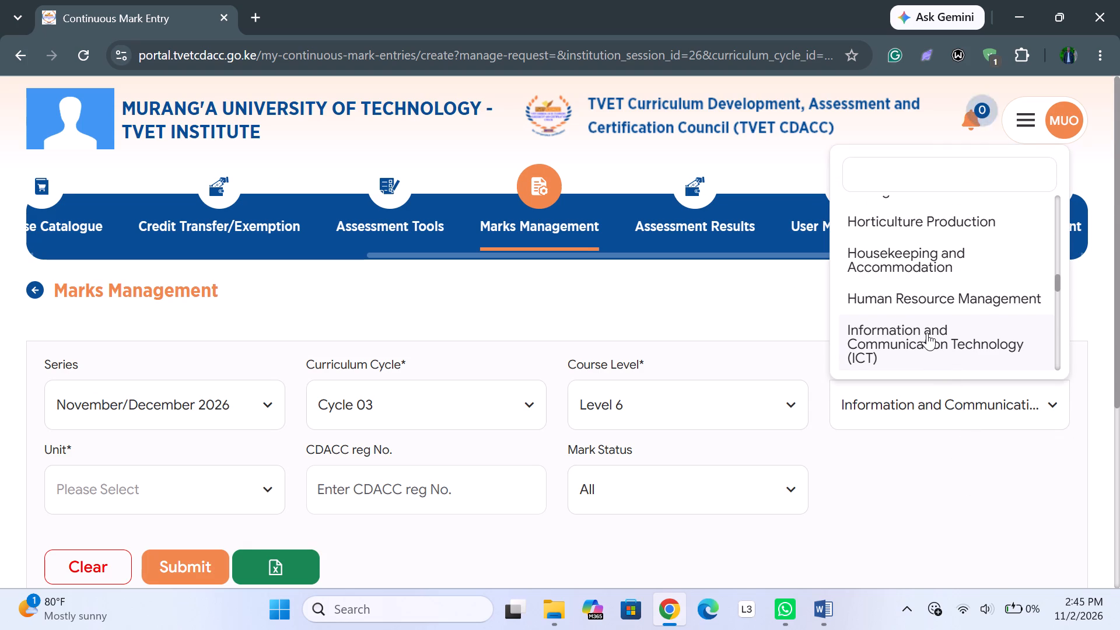
scroll(927, 332, "down", 3)
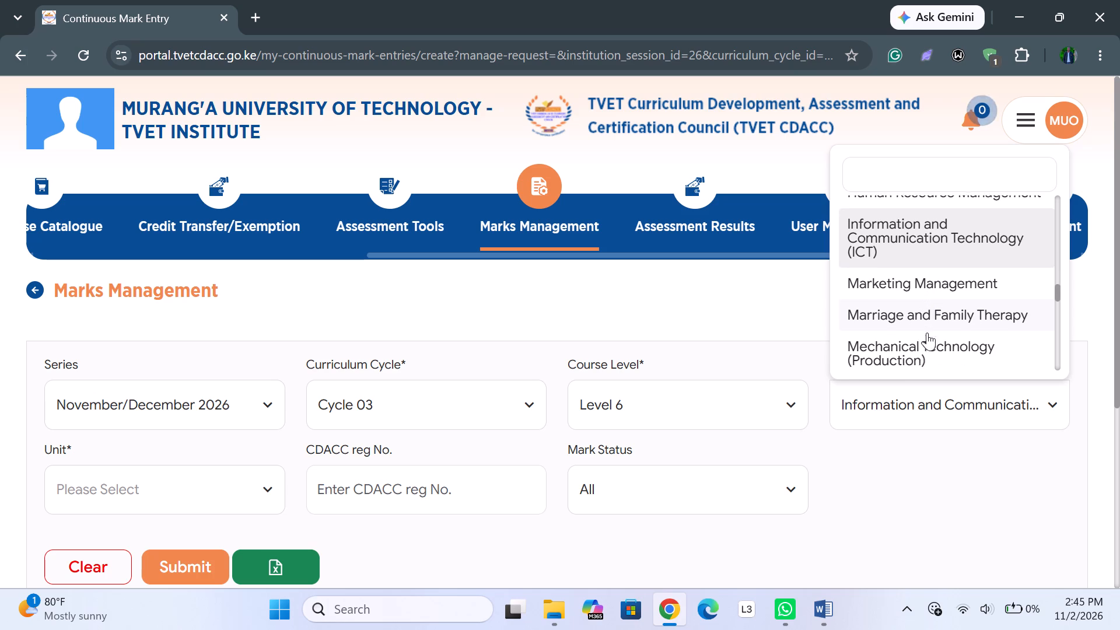
scroll(927, 332, "down", 3)
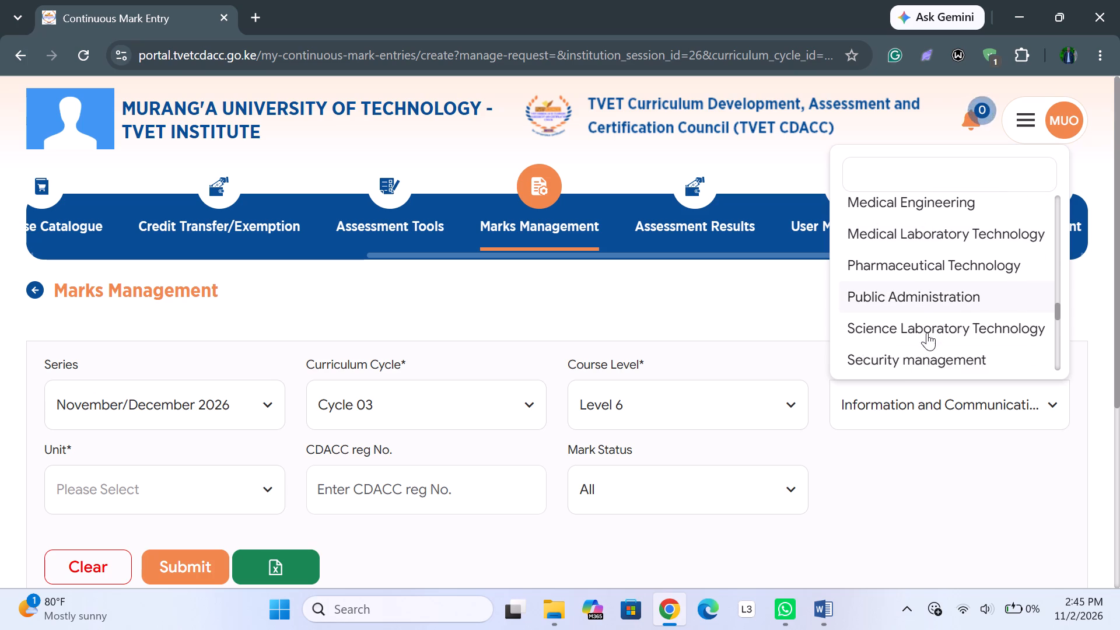
scroll(927, 332, "down", 2)
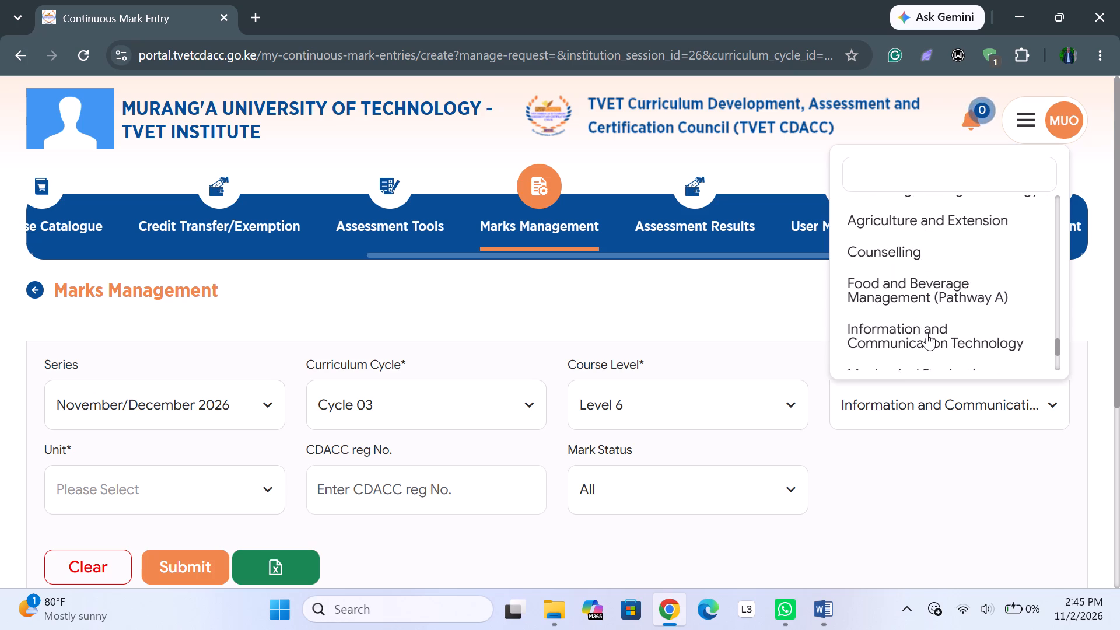
scroll(927, 332, "down", 1)
left_click(910, 301)
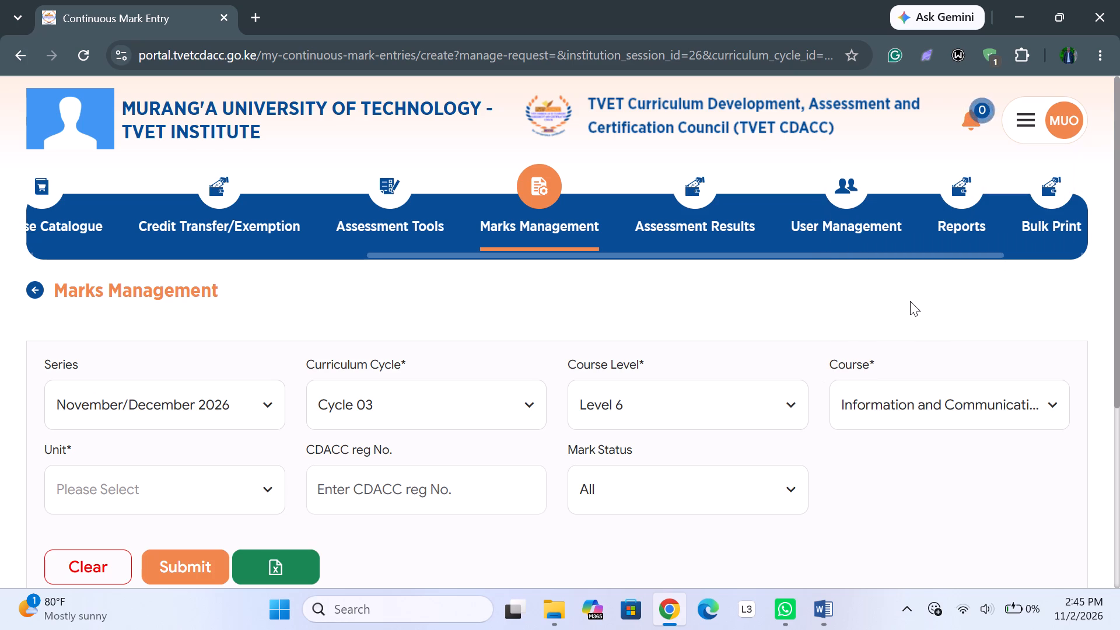
Search the units for "ma" and select IT/OS/ICTA/CR/03/5/MA (Manage Computerized Database System).
left_click(249, 484)
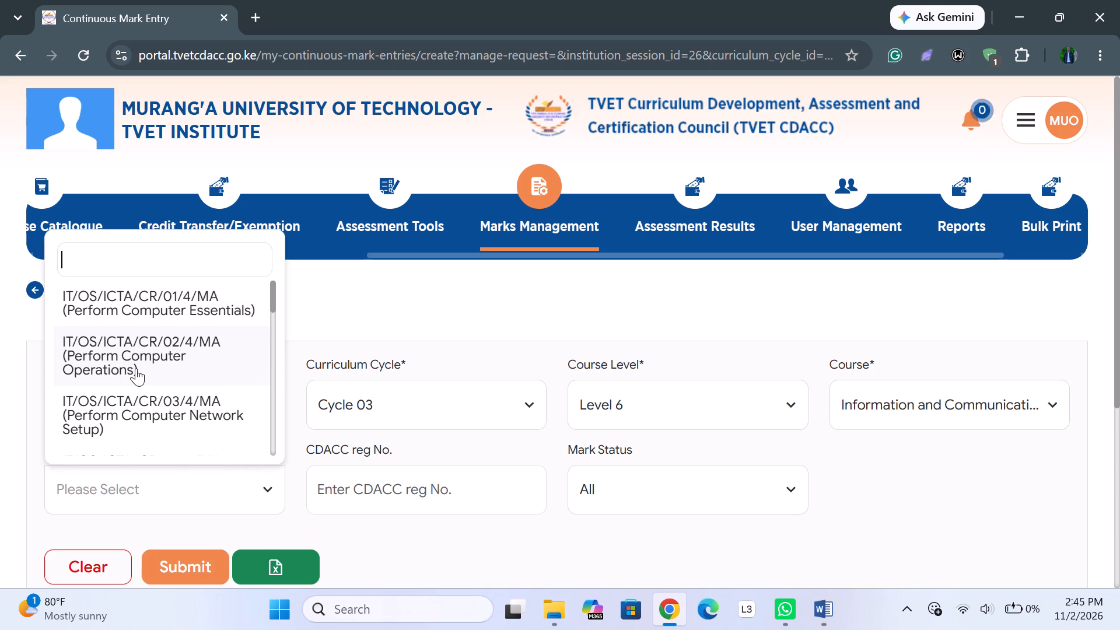
scroll(136, 368, "down", 2)
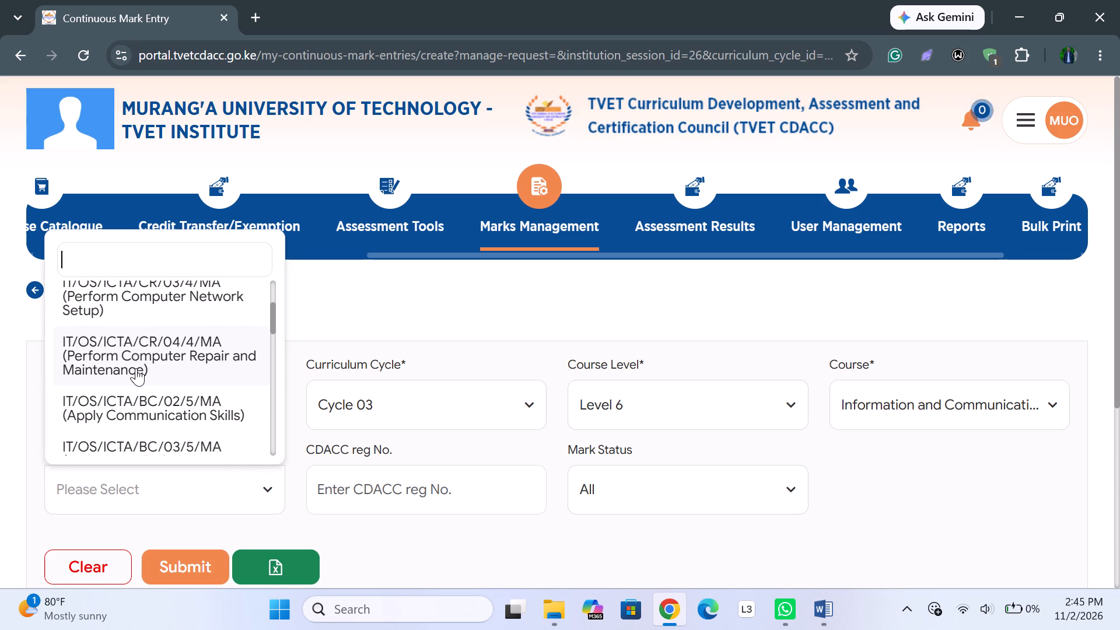
scroll(136, 368, "down", 2)
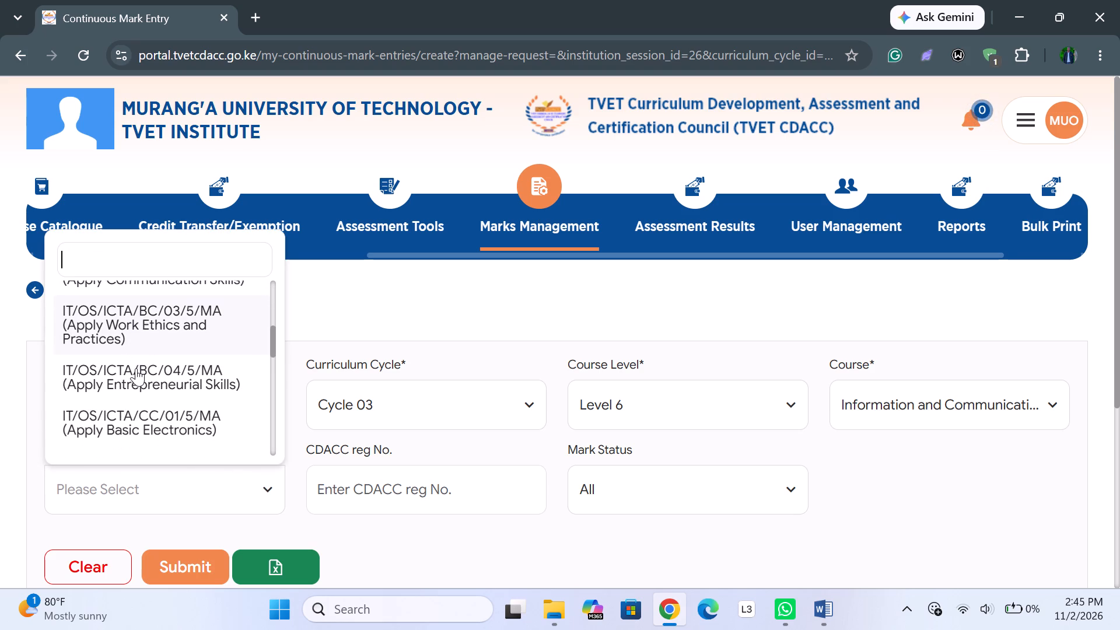
scroll(136, 368, "down", 2)
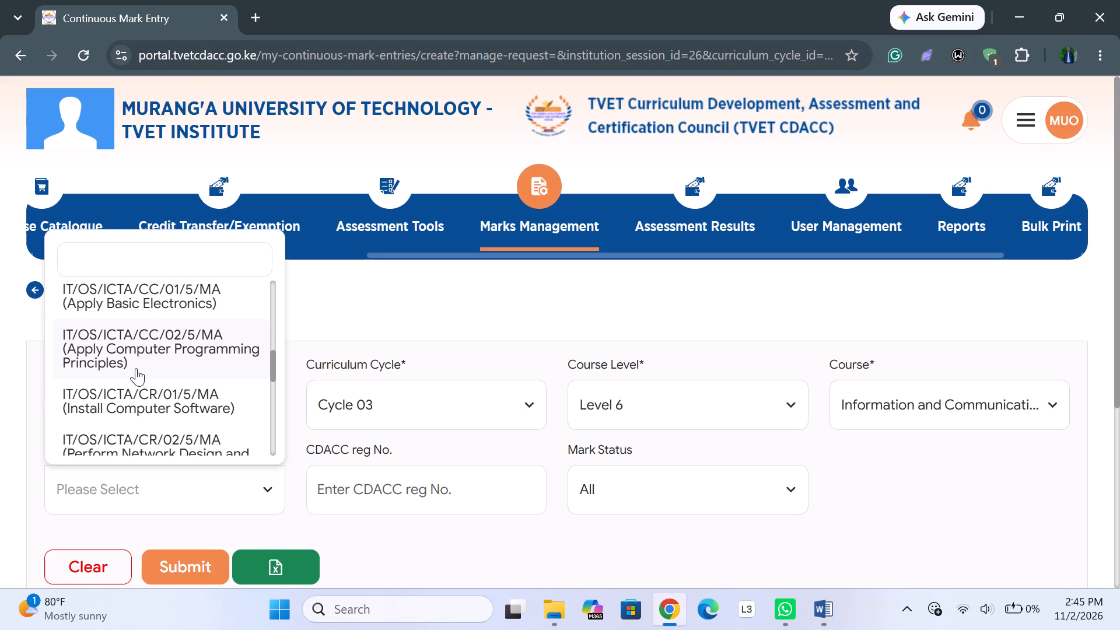
type("ma")
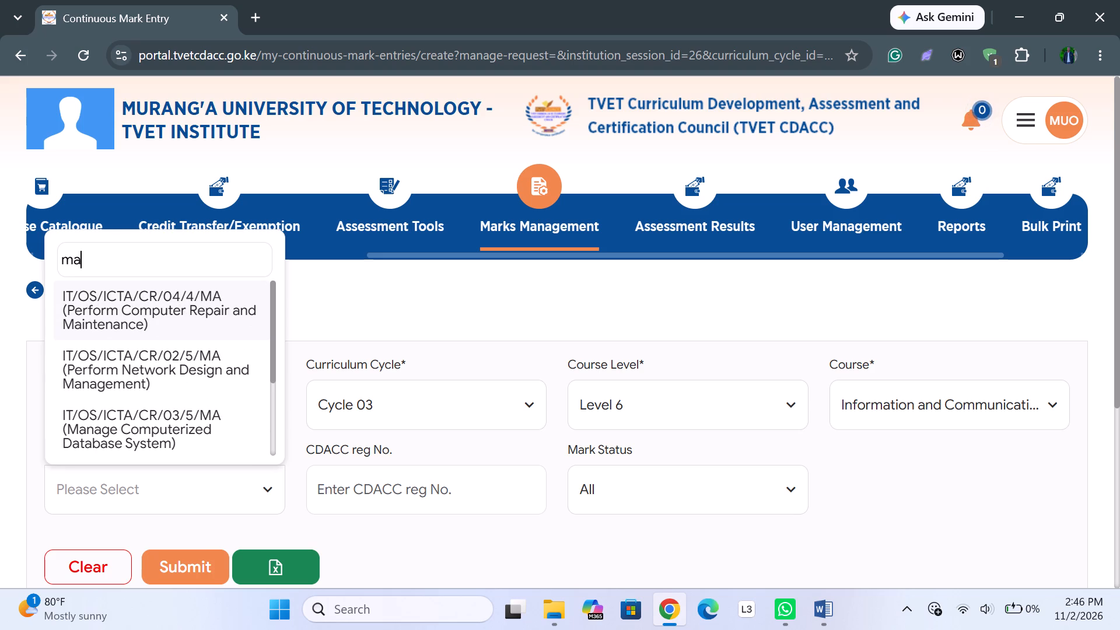
left_click(136, 429)
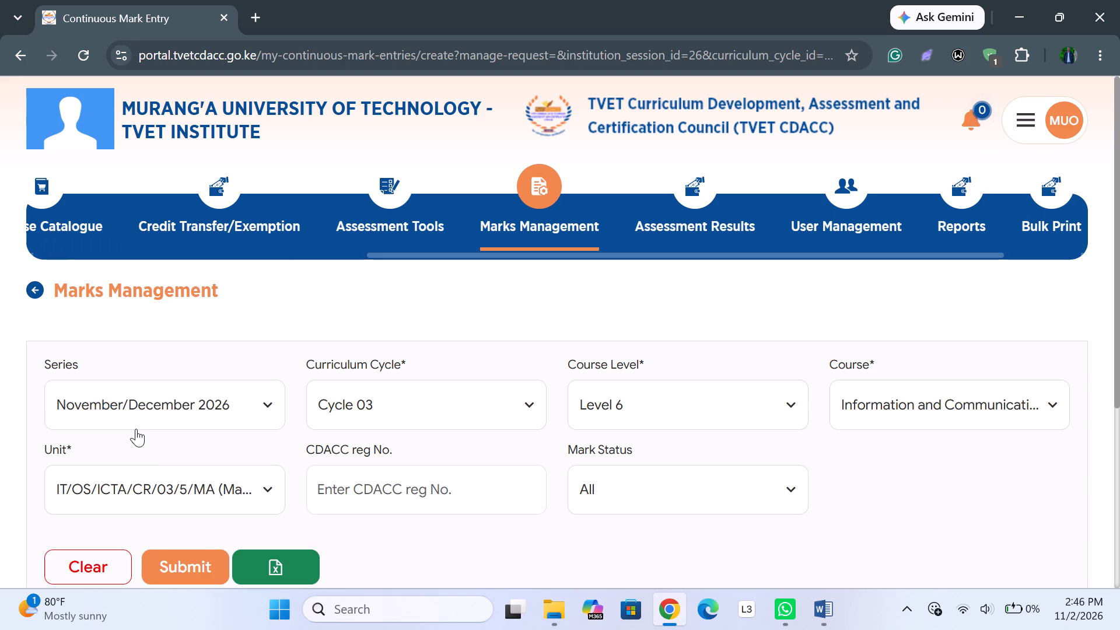
Submit the filters to load the unit's candidates and look through the mark entry list.
scroll(334, 443, "down", 2)
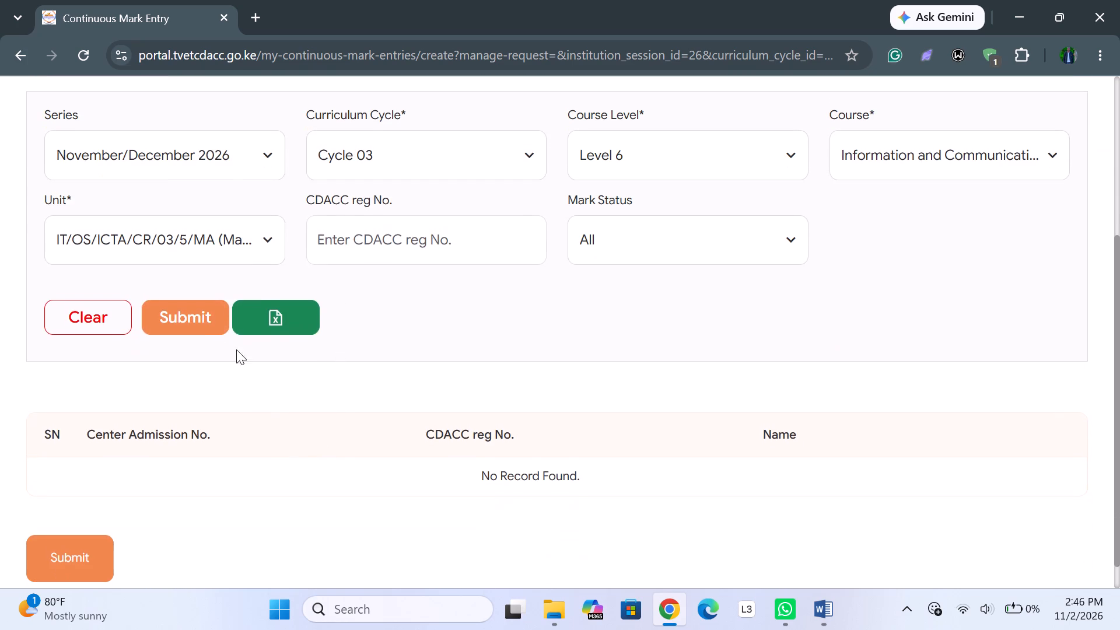
left_click(201, 306)
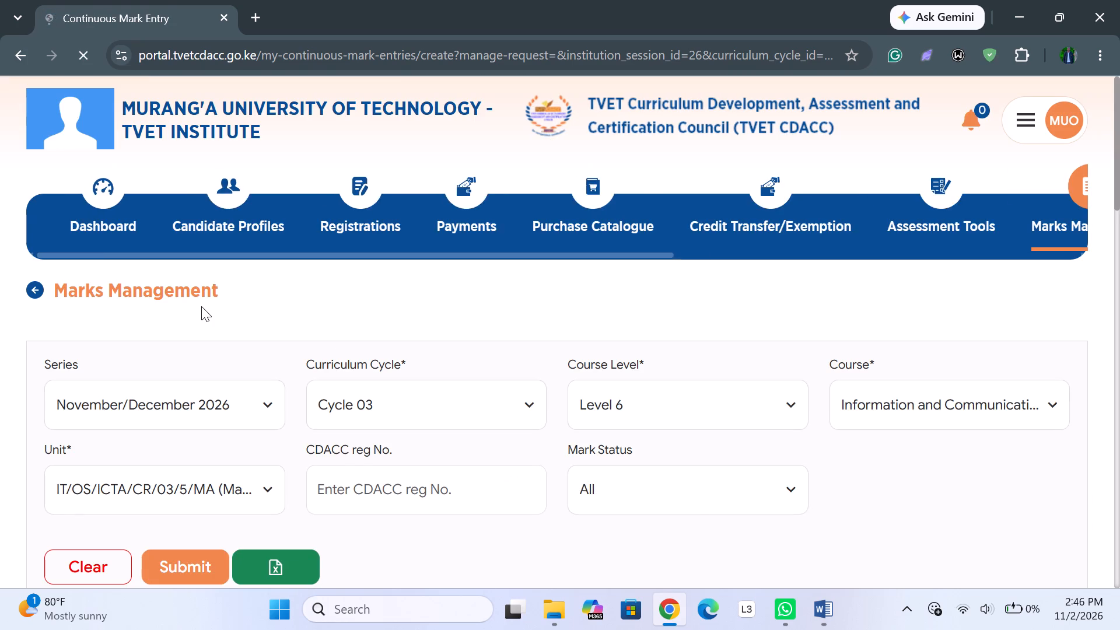
scroll(356, 443, "down", 6)
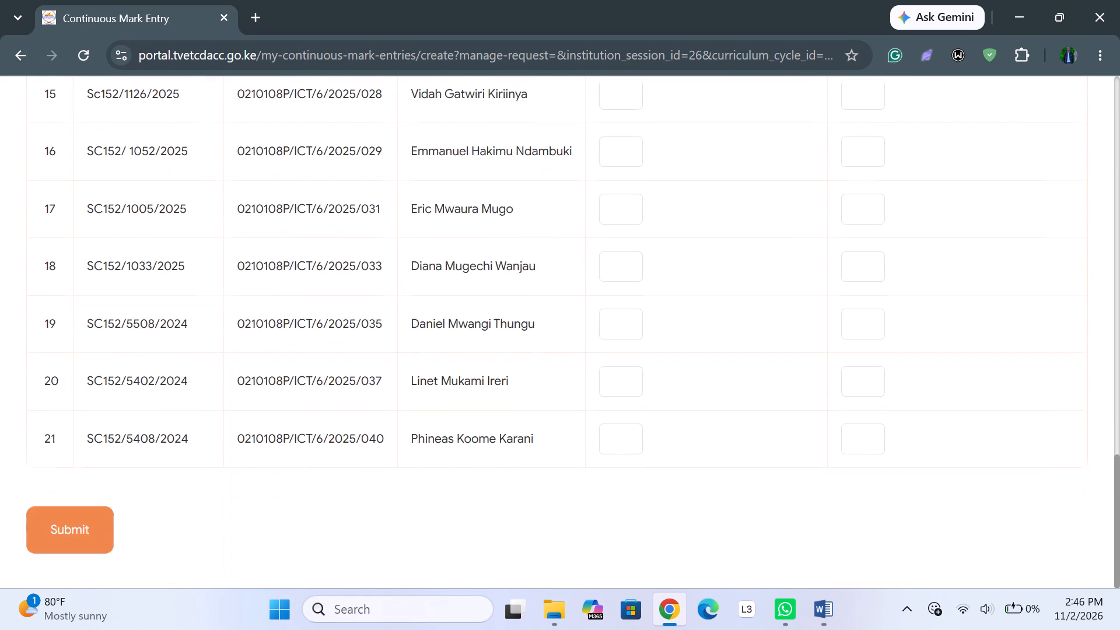
scroll(356, 443, "right", 1)
scroll(356, 443, "up", 1)
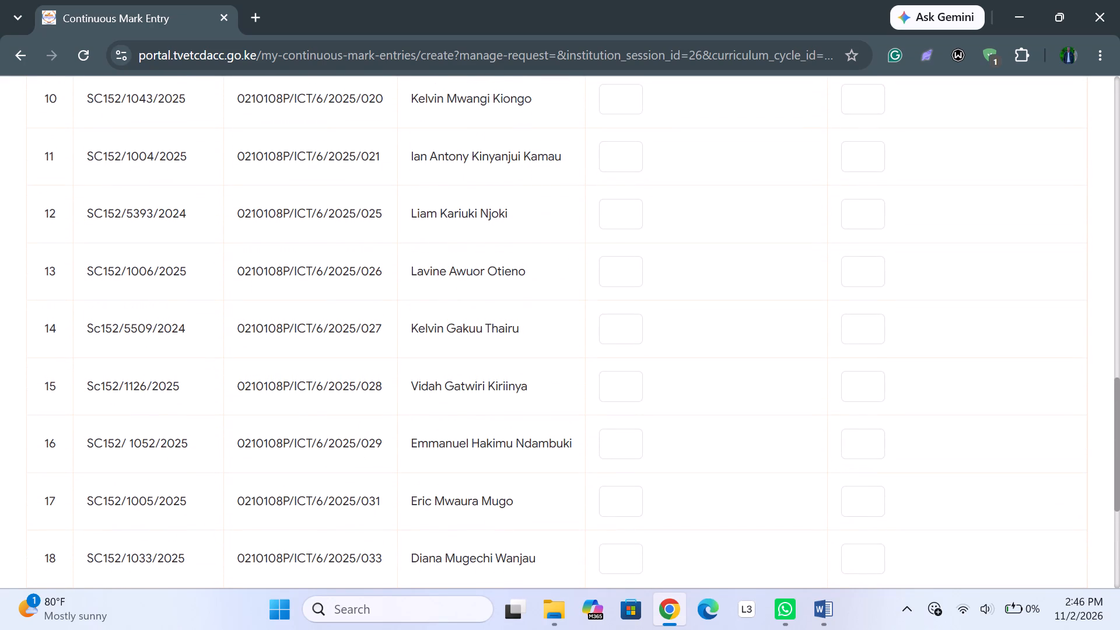
Place the portal side by side with the ICT DBMS MKS Word marksheet, showing the whole marksheet table at 60% zoom beside the CT1 and CP1 columns.
key("super+Right")
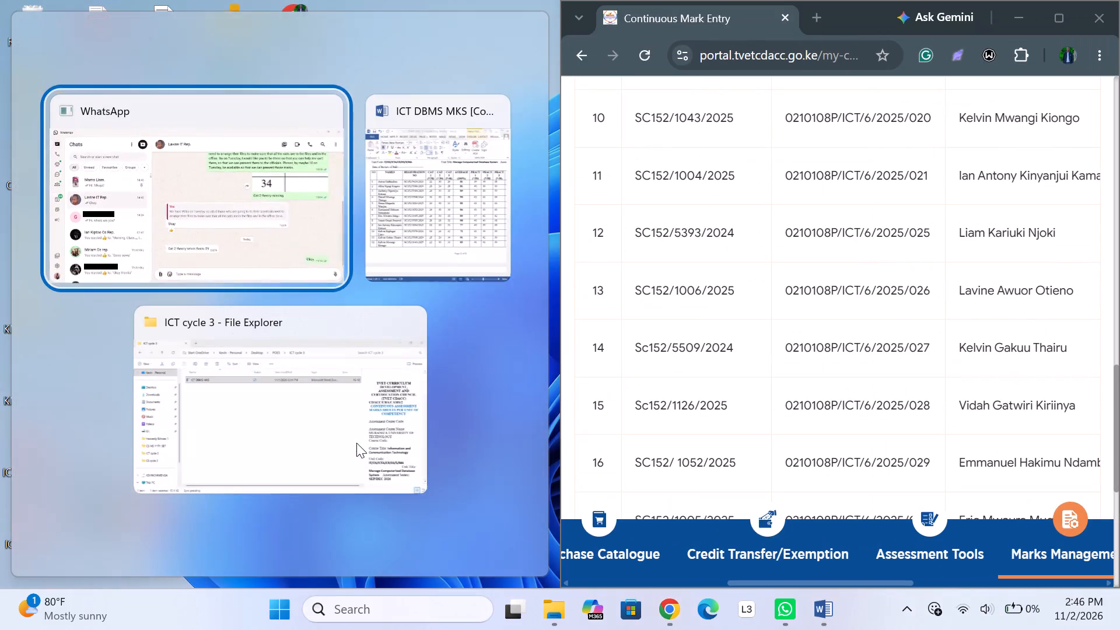
left_click(443, 192)
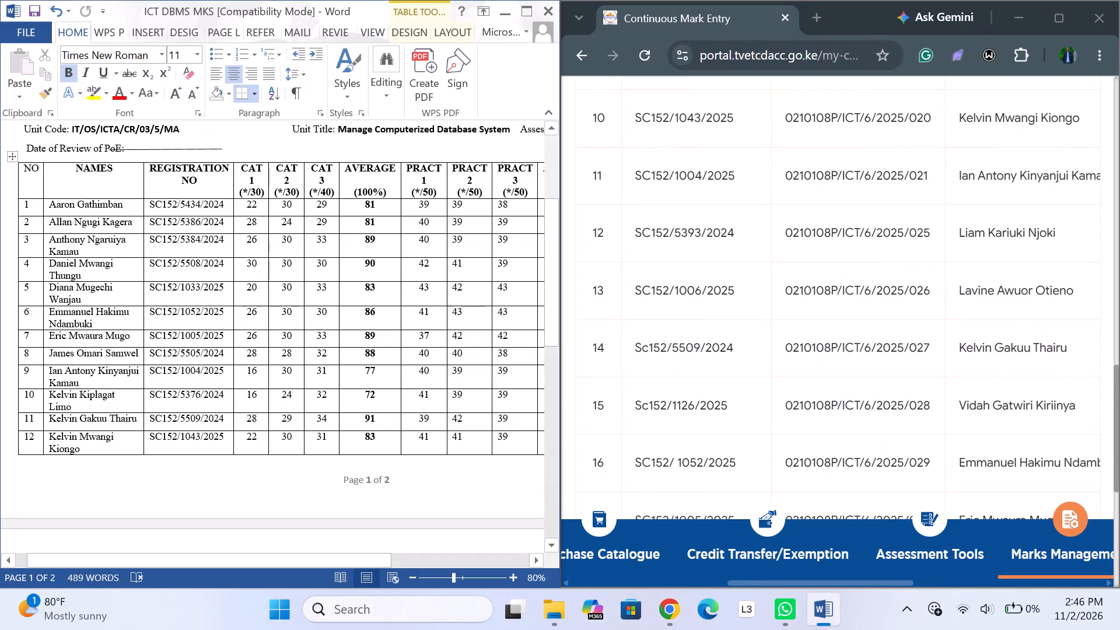
scroll(313, 292, "left", 3)
scroll(313, 292, "down", 1)
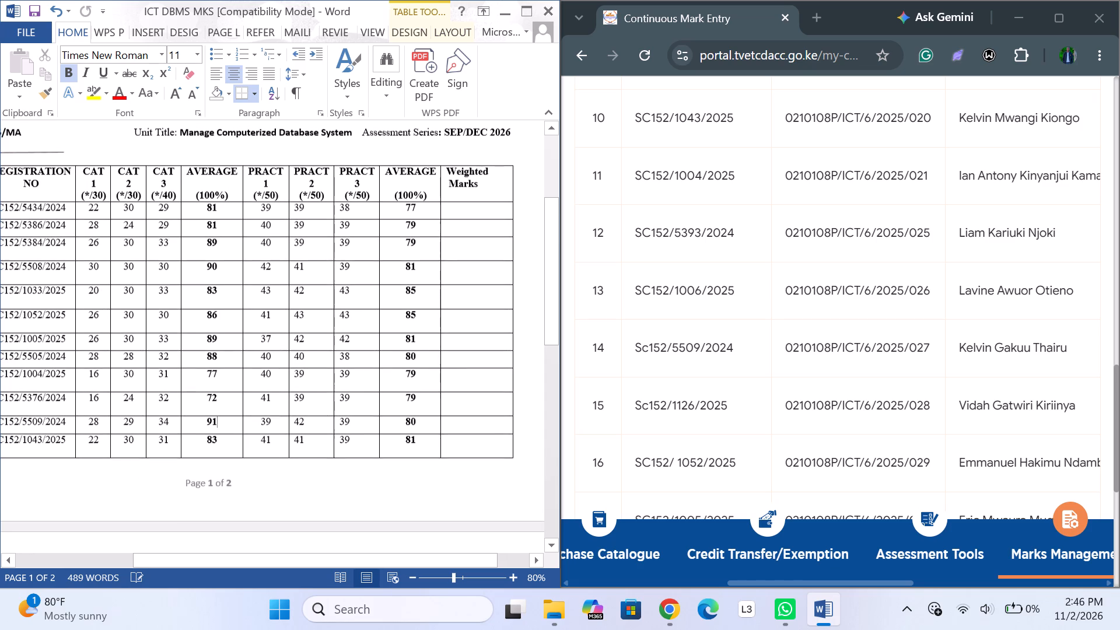
scroll(313, 292, "down", 1)
scroll(313, 292, "up", 1)
scroll(313, 292, "right", 1)
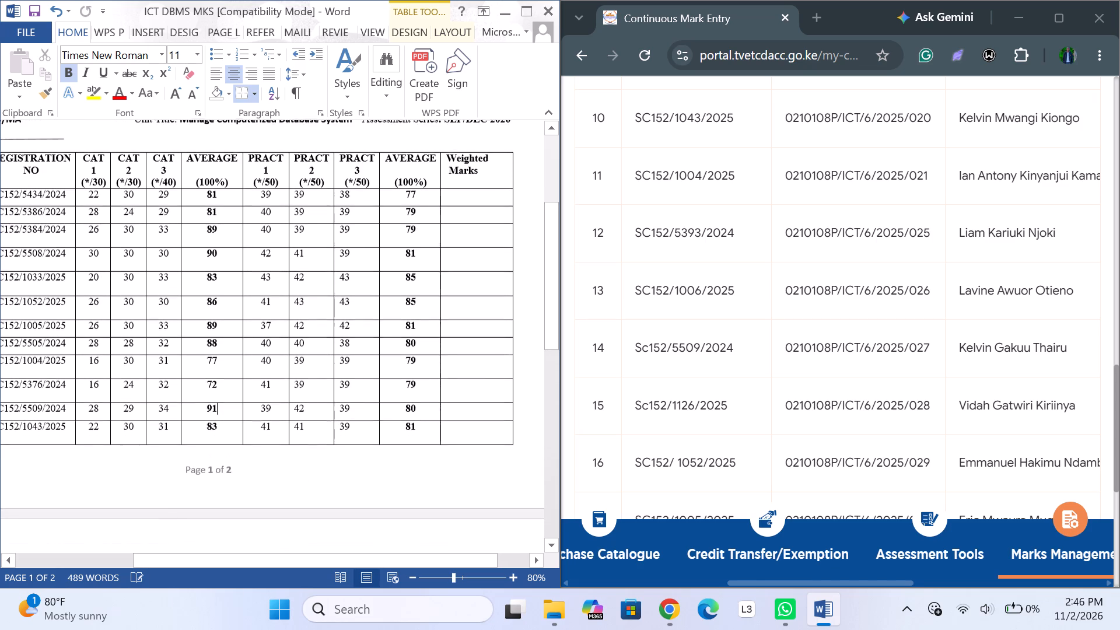
scroll(313, 292, "right", 1)
scroll(835, 219, "up", 3)
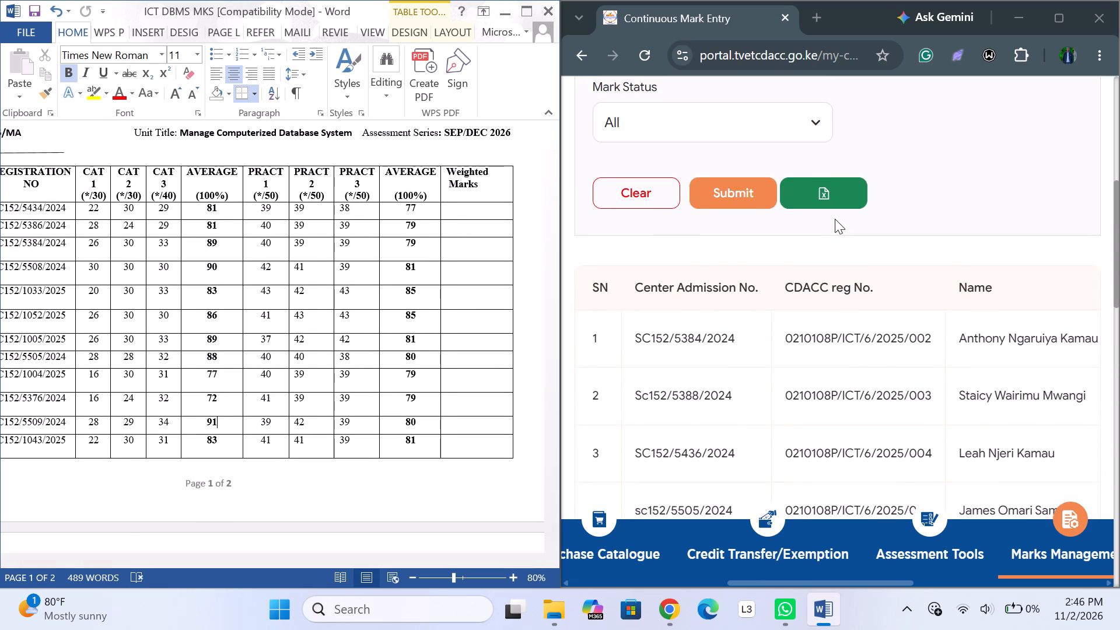
scroll(835, 219, "left", 2)
scroll(922, 345, "left", 2)
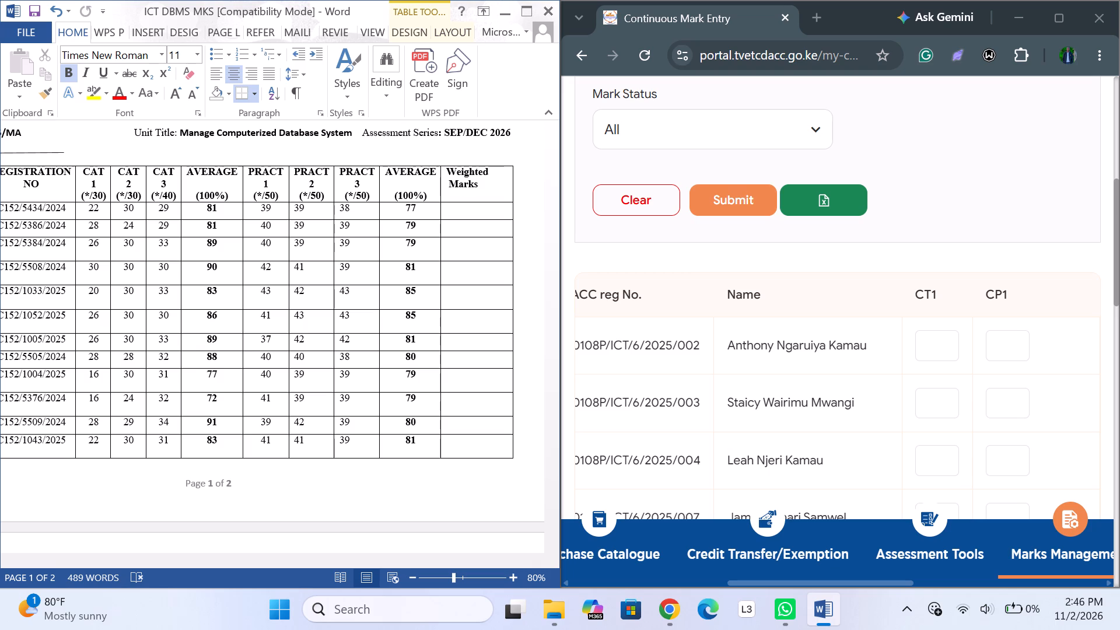
scroll(373, 363, "down", 2, "ctrl")
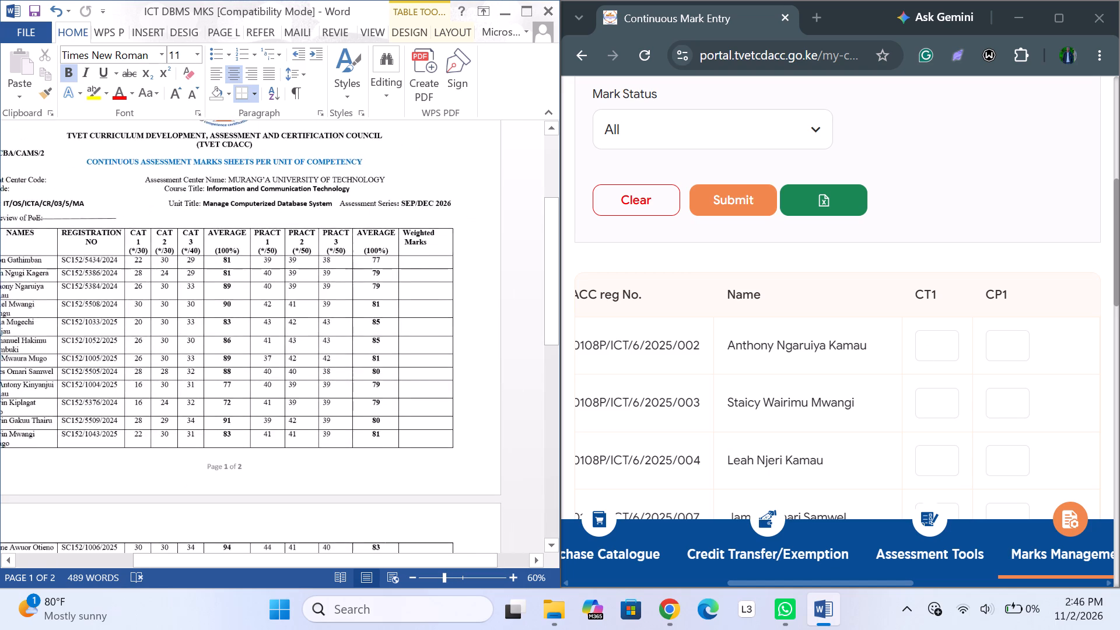
scroll(373, 363, "right", 2)
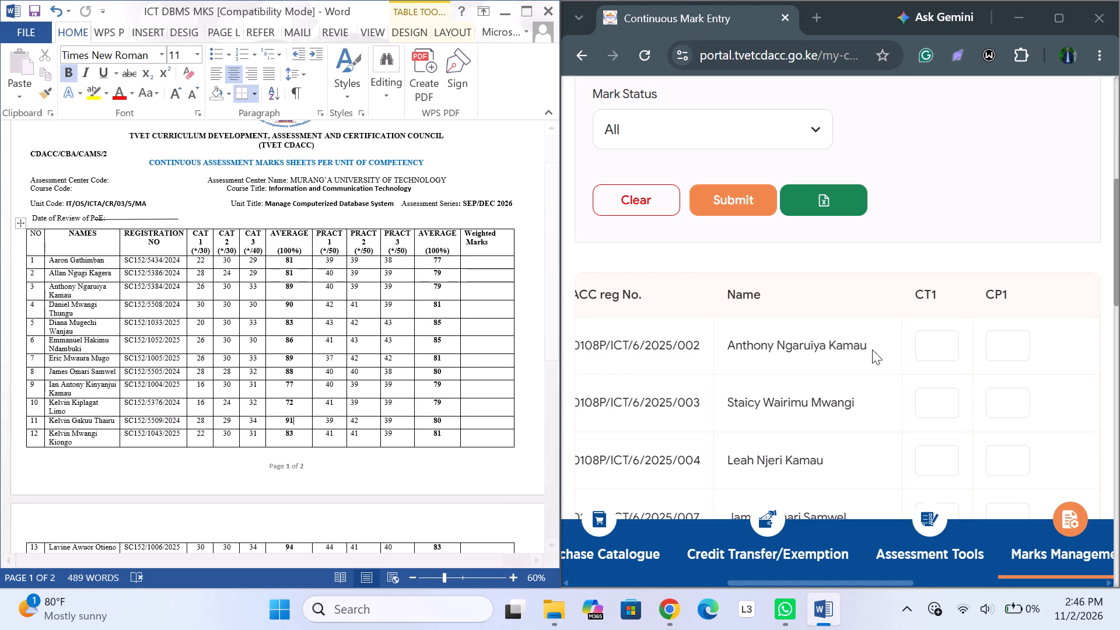
Enter the first listed candidate's marksheet averages as 89 for CT1 and 79 for CP1.
left_click(937, 350)
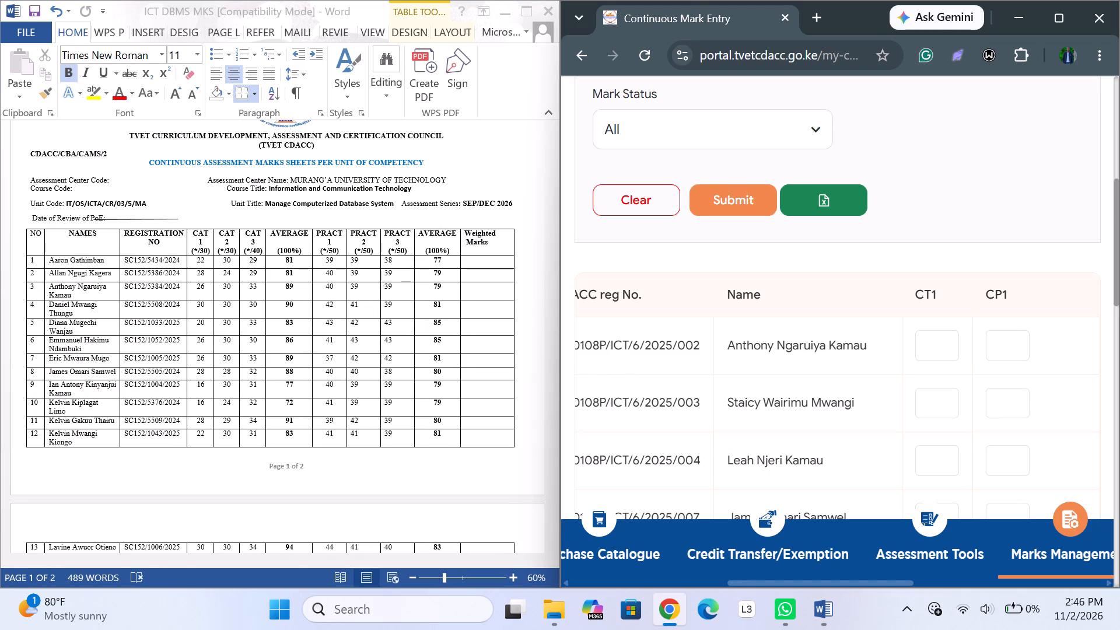
type("89")
left_click(1017, 346)
type("79")
Find the second listed candidate in the marksheet and enter the averages 93 for CT1 and 84 for CP1.
left_click(933, 402)
scroll(348, 379, "down", 2)
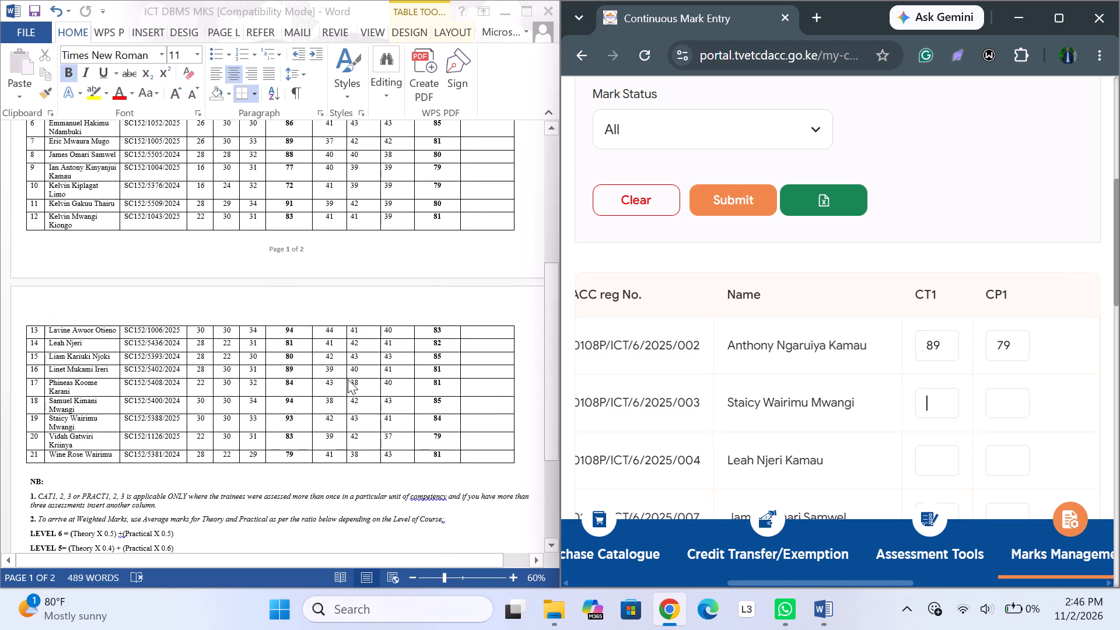
type("93")
left_click(1011, 405)
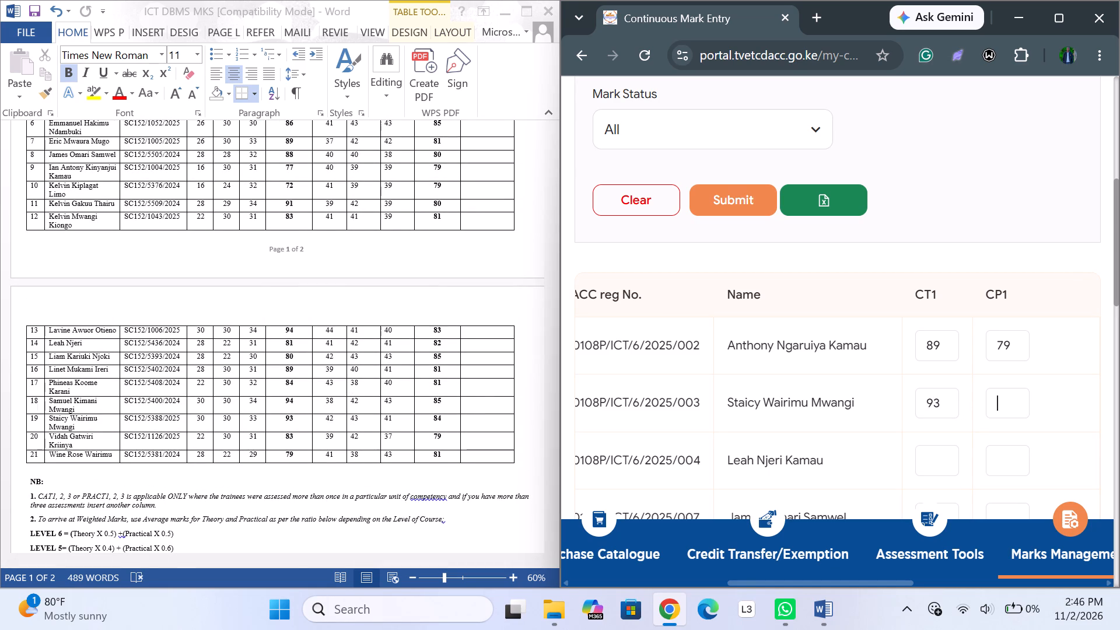
type("84")
Find the third listed candidate in the marksheet and enter the averages 81 for CT1 and 82 for CP1.
left_click(928, 467)
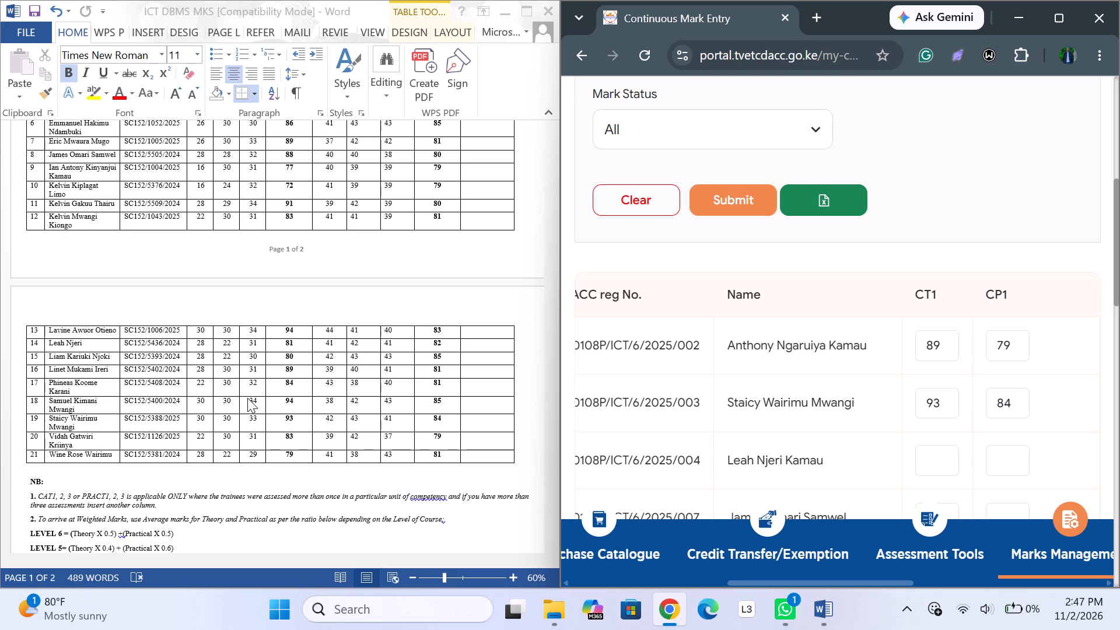
scroll(138, 402, "up", 1)
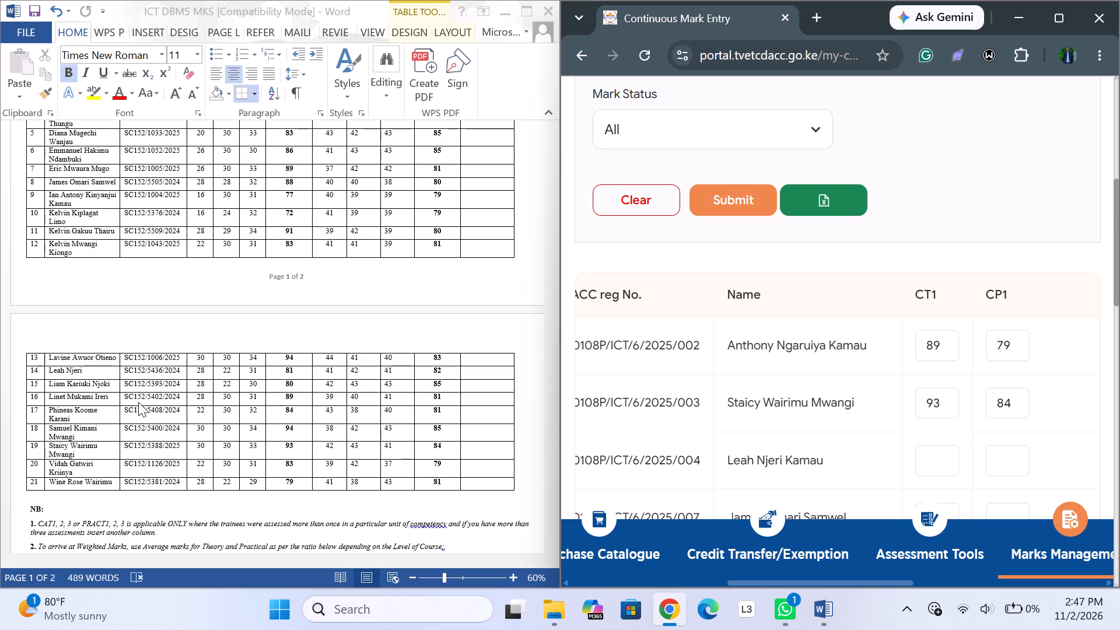
type("81")
left_click(1004, 461)
type("82")
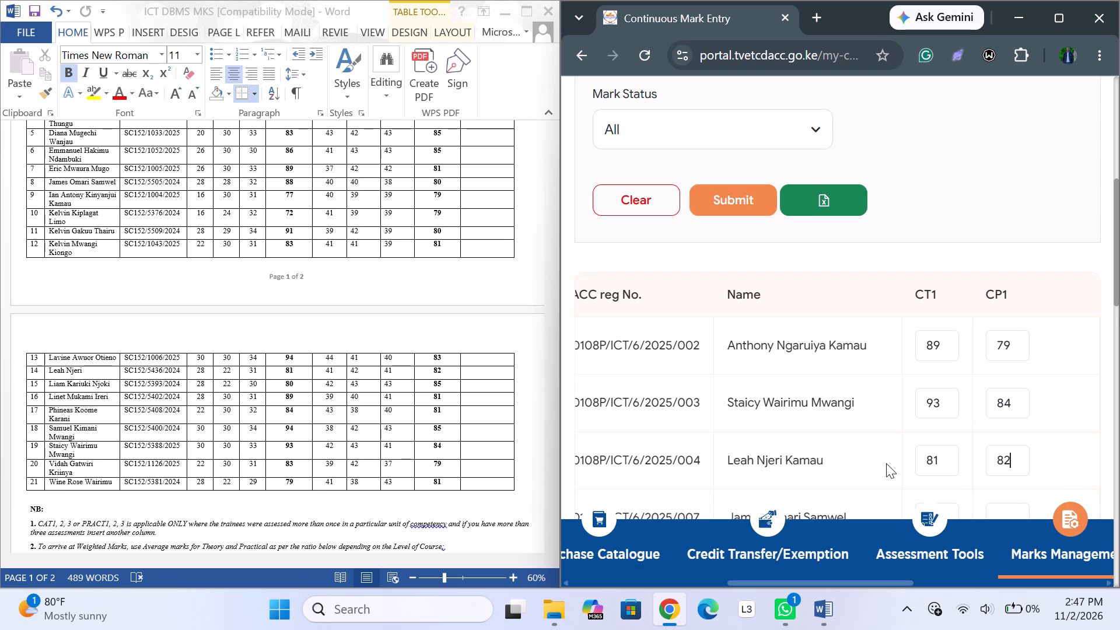
Enter the fourth listed candidate's marksheet averages as 88 for CT1 and 80 for CP1.
scroll(886, 463, "down", 2)
left_click(930, 373)
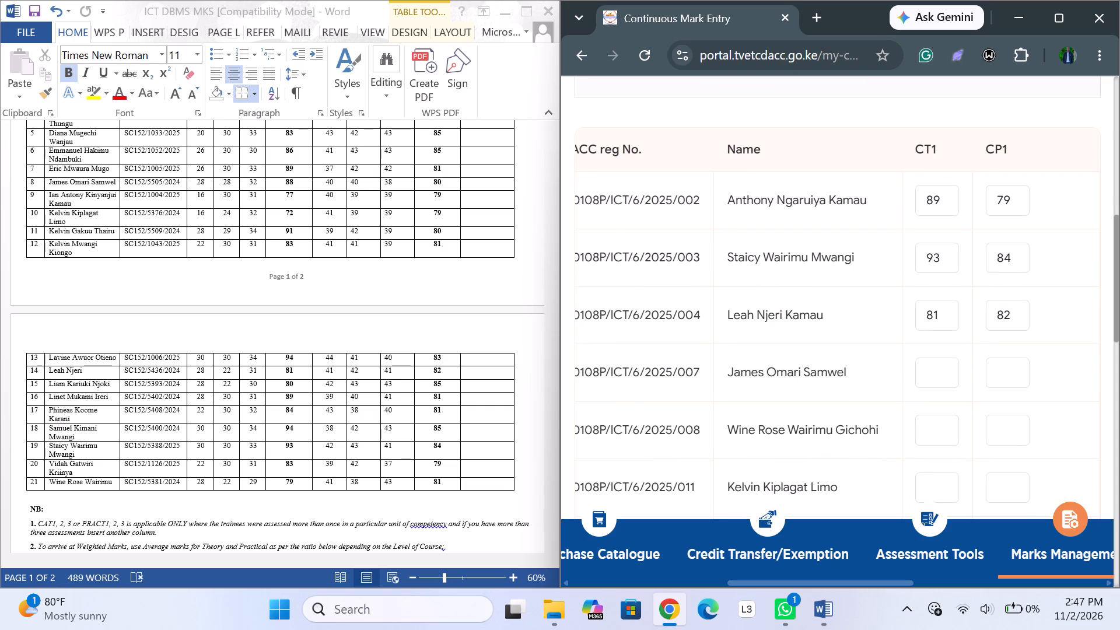
type("88")
left_click(1007, 374)
type("80")
Enter the fifth listed candidate's marksheet averages as 79 for CT1 and 81 for CP1.
left_click(930, 434)
type("79")
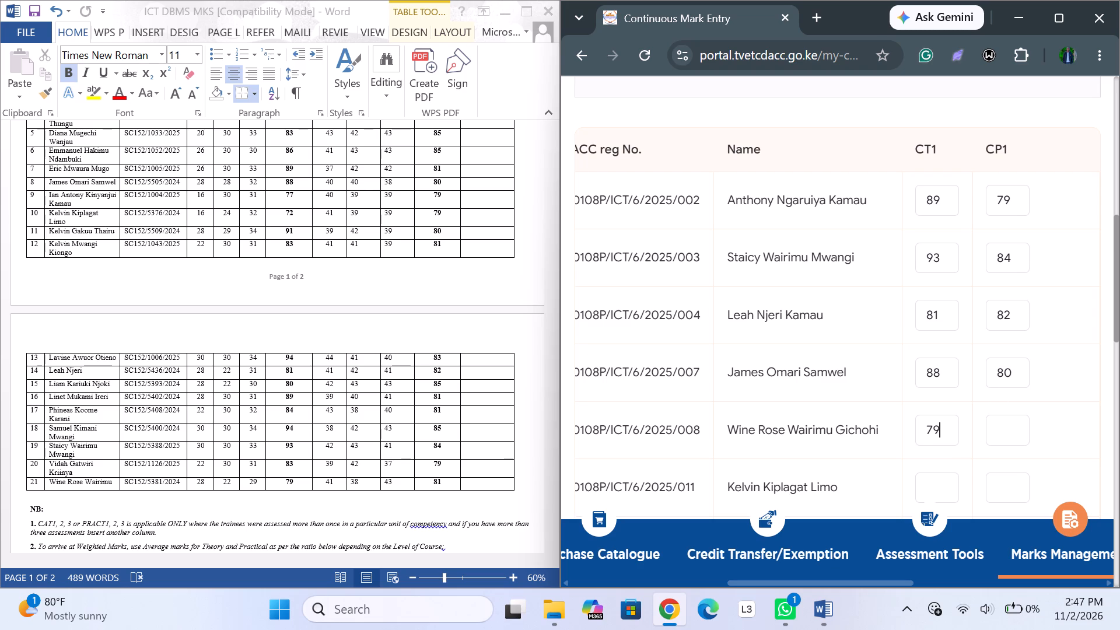
left_click(1009, 431)
type("81")
Enter the sixth listed candidate's marksheet averages as 72 for CT1 and 79 for CP1.
left_click(939, 489)
scroll(911, 422, "down", 2)
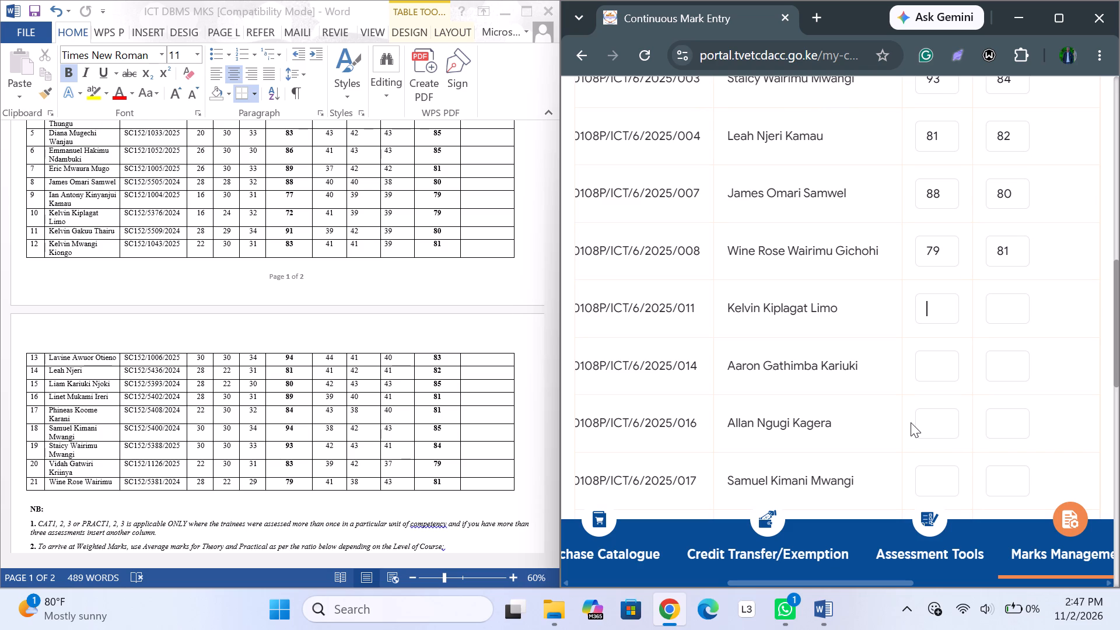
type("72")
key("Right")
left_click(1010, 311)
type("79")
Find the seventh listed candidate in the marksheet and enter the averages 81 for CT1 and 77 for CP1.
left_click(929, 364)
scroll(344, 254, "up", 1)
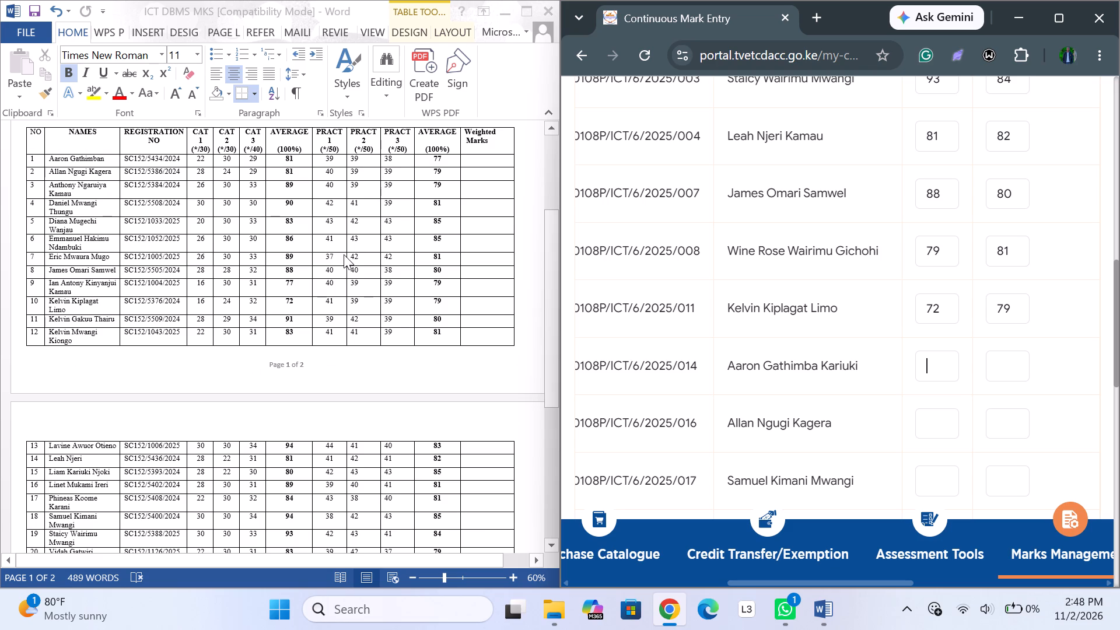
type("81")
left_click(999, 373)
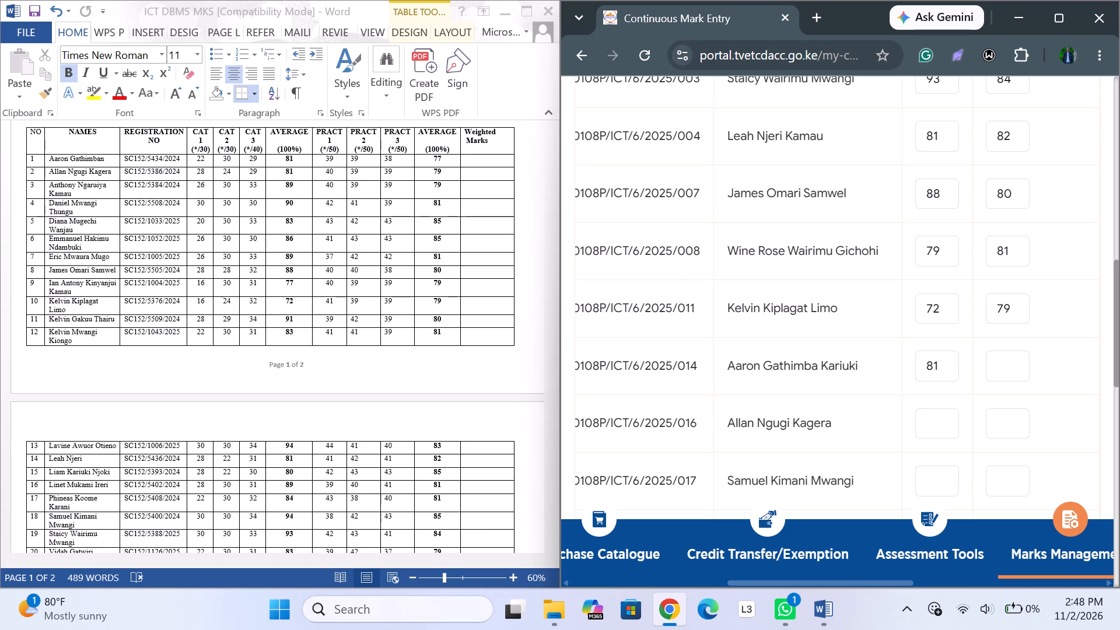
type("77")
Enter the eighth listed candidate's marksheet averages as 81 for CT1 and 79 for CP1.
left_click(930, 423)
type("81")
left_click(1012, 419)
type("79")
Find the ninth listed candidate in the marksheet and enter the averages 94 for CT1 and 85 for CP1.
scroll(905, 415, "down", 2)
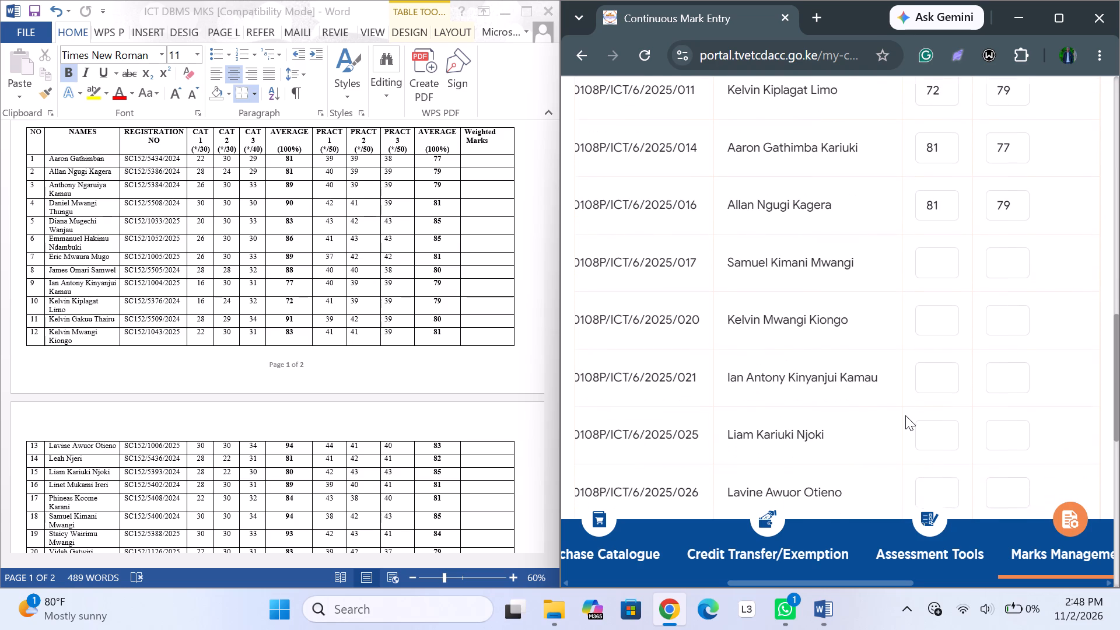
left_click(939, 272)
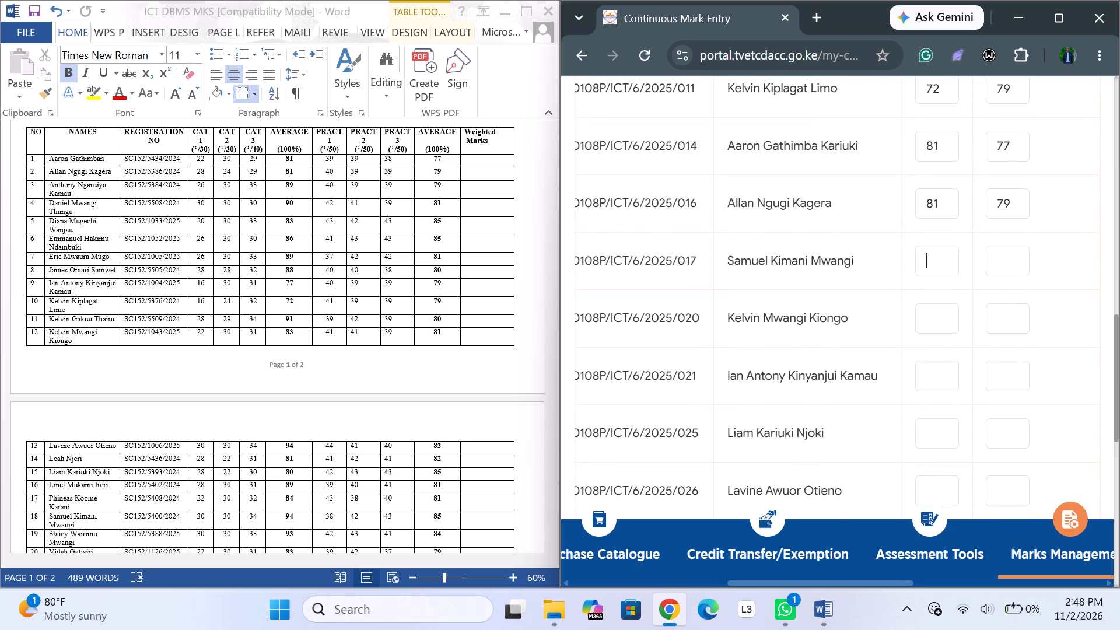
scroll(323, 319, "down", 2)
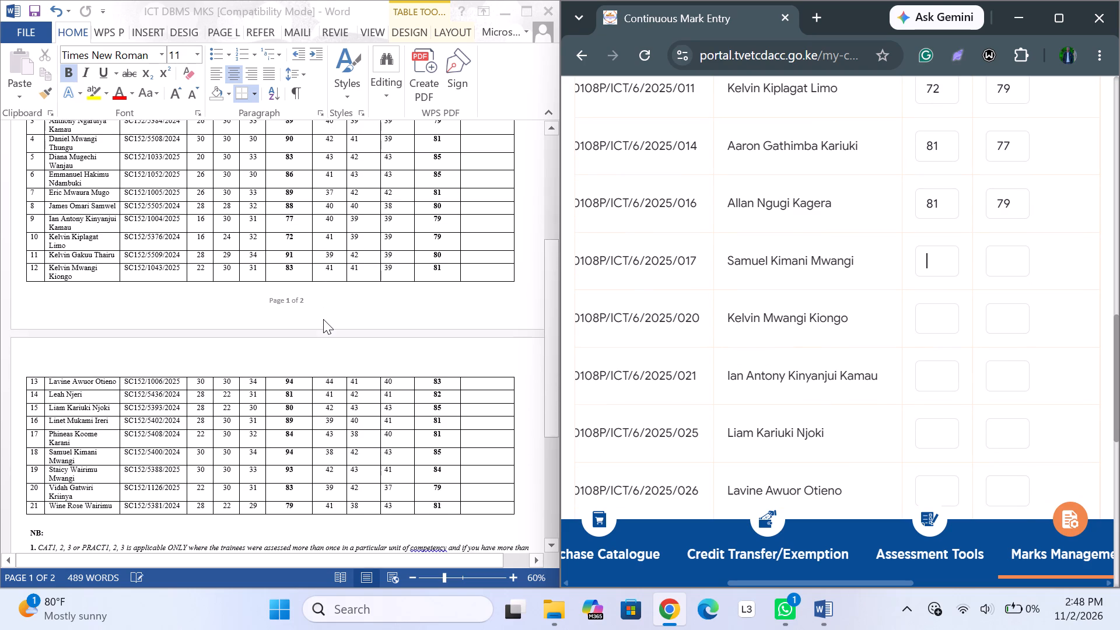
scroll(323, 319, "down", 2)
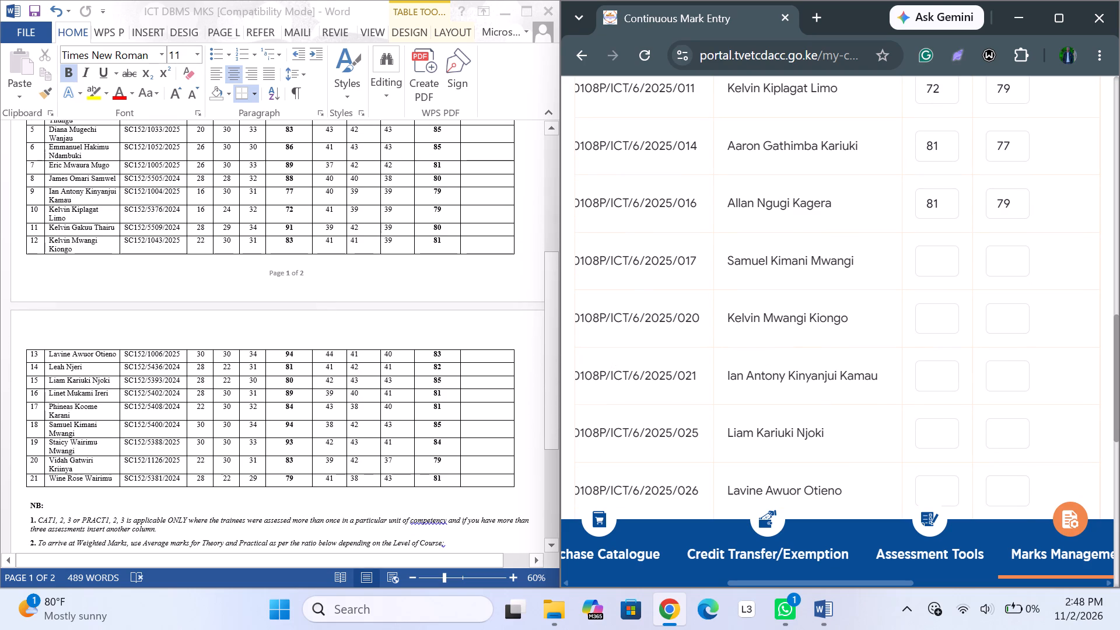
type("94")
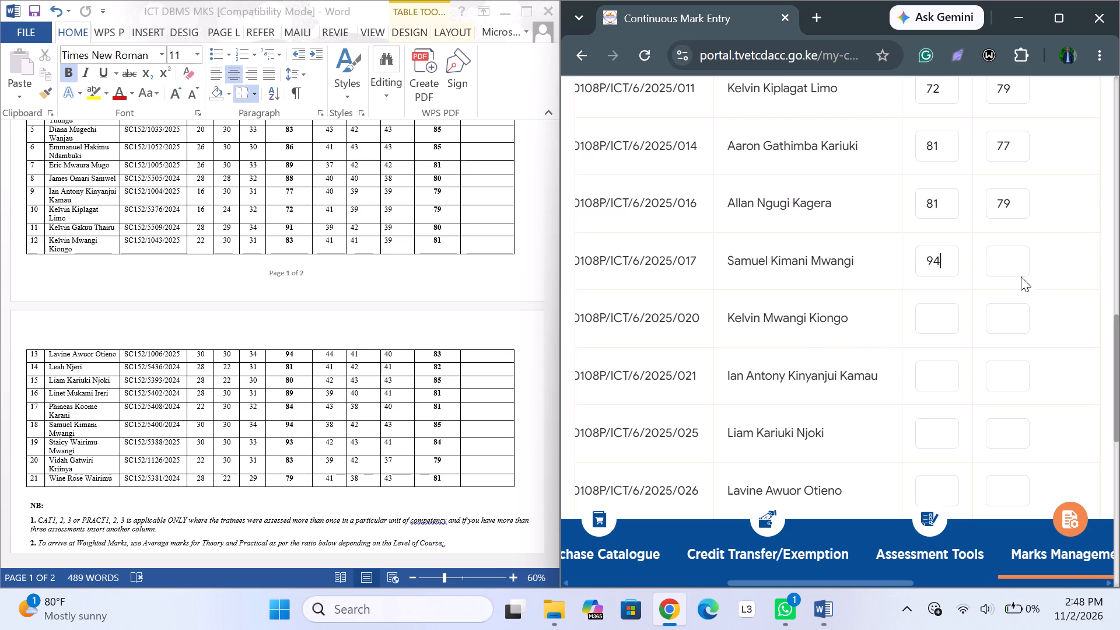
left_click(995, 265)
type("85")
Enter the tenth listed candidate's marksheet averages as 83 for CT1 and 81 for CP1.
left_click(937, 317)
type("83")
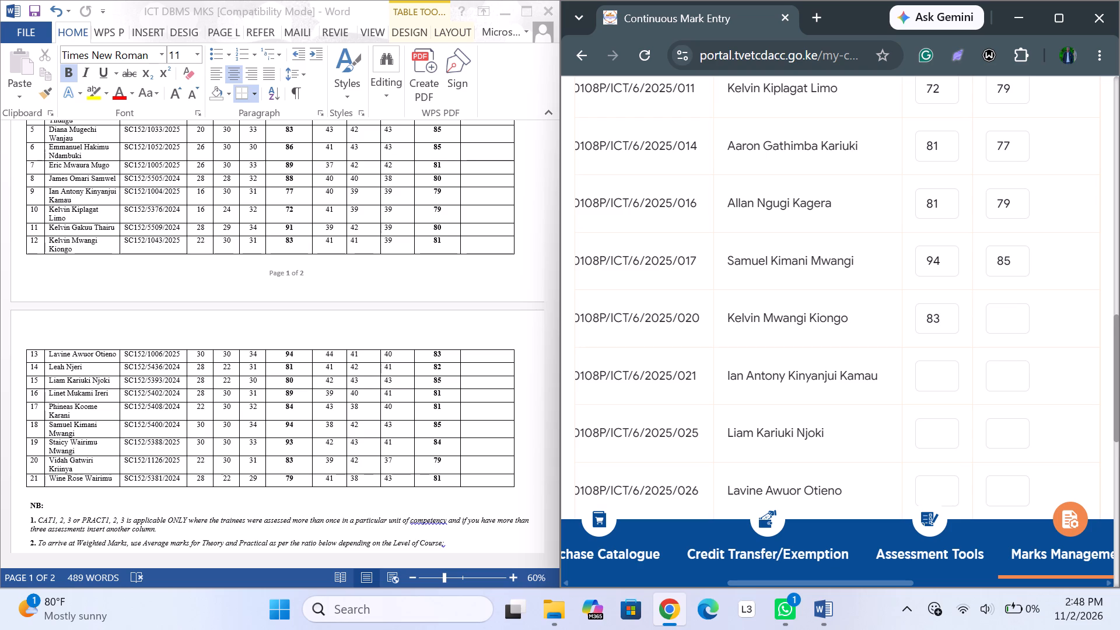
left_click(1018, 318)
type("81")
Enter the eleventh listed candidate's marksheet averages as 77 for CT1 and 79 for CP1.
left_click(921, 378)
type("77")
left_click(1012, 367)
type("79")
Enter the twelfth listed candidate's marksheet averages as 80 for CT1 and 85 for CP1.
scroll(936, 381, "down", 2)
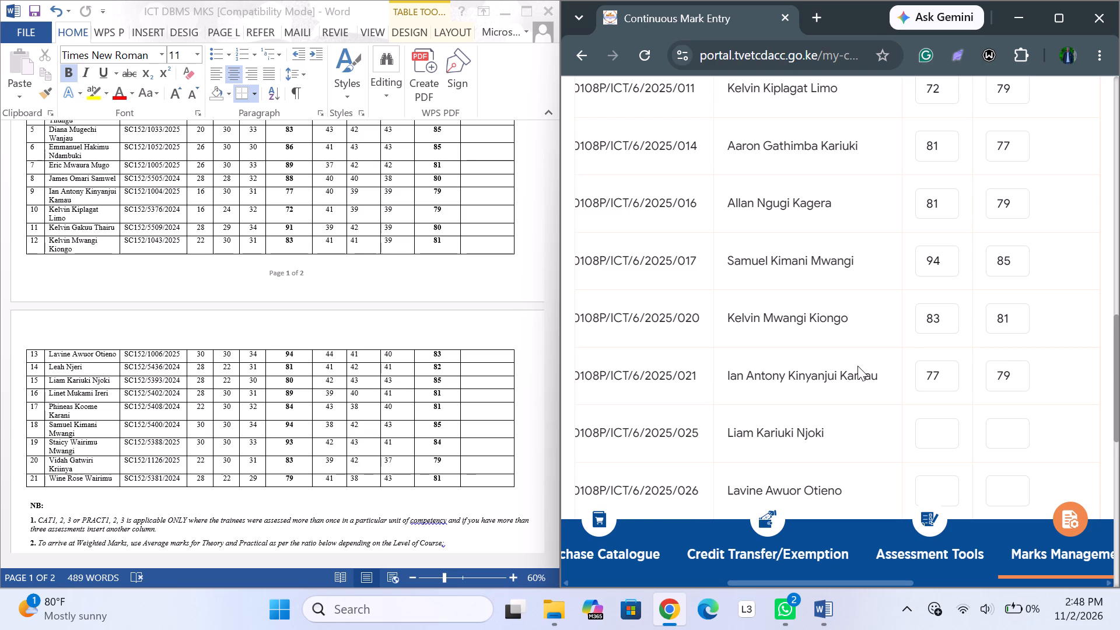
scroll(857, 366, "down", 2)
left_click(933, 281)
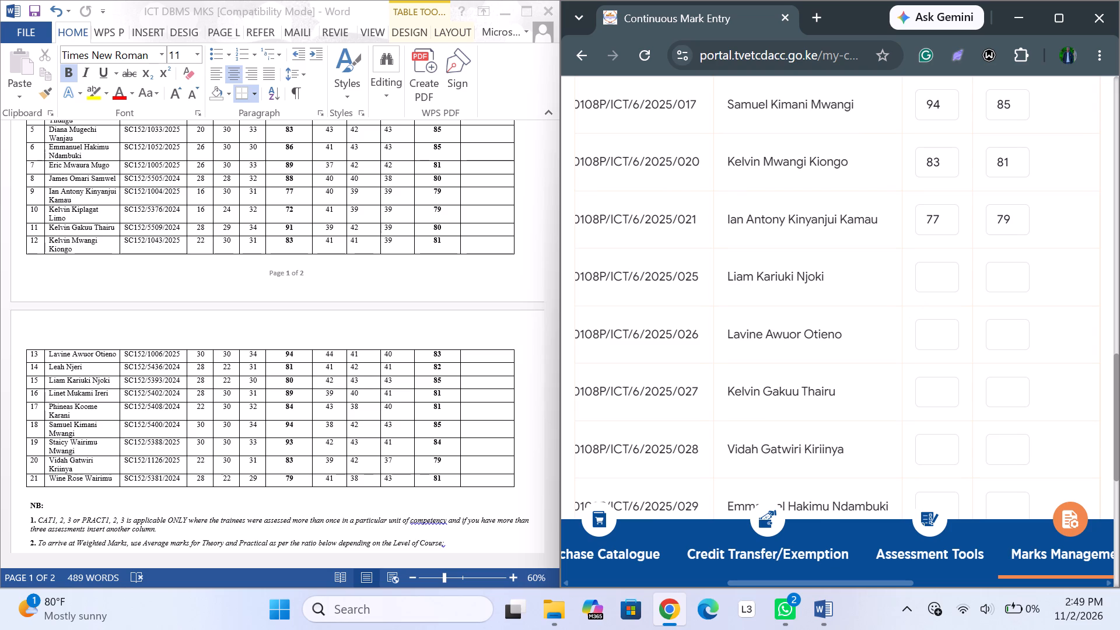
type("80")
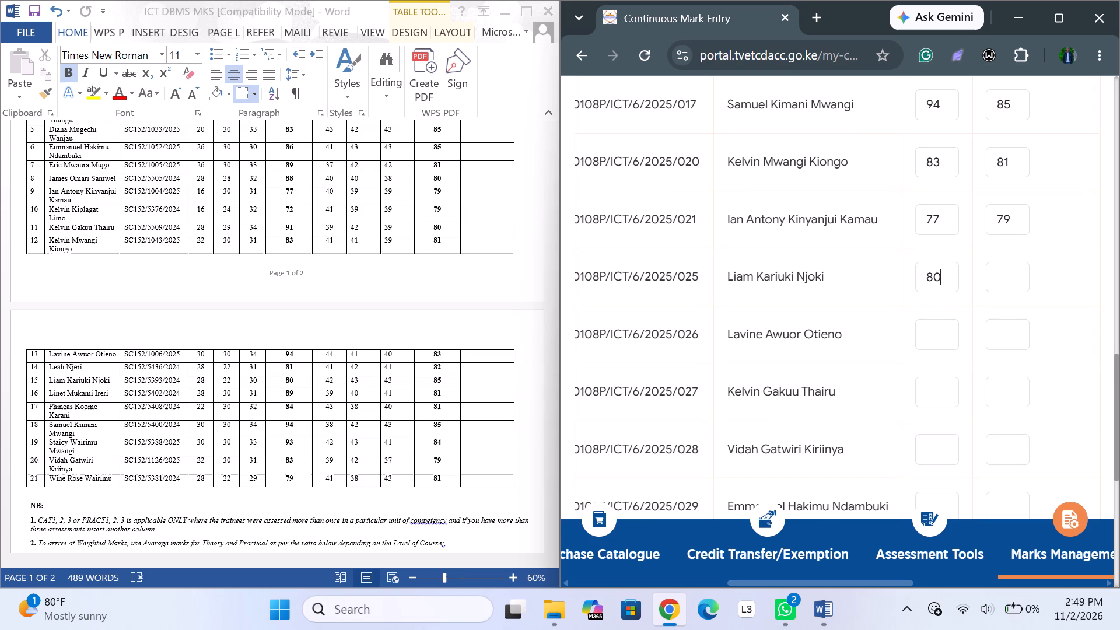
left_click(996, 286)
type("85")
Enter the thirteenth listed candidate's marksheet averages as 94 for CT1 and 83 for CP1.
left_click(937, 326)
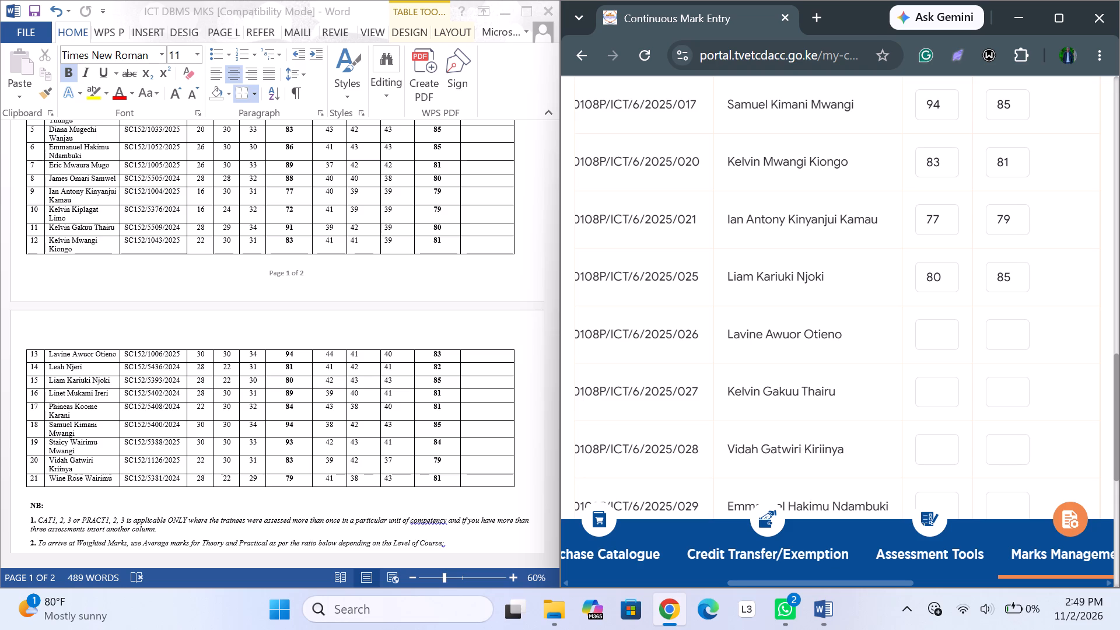
type("94")
left_click(1008, 335)
type("83")
Enter the fourteenth listed candidate's marksheet averages as 91 for CT1 and 80 for CP1.
left_click(926, 391)
type("91")
left_click(1025, 391)
type("80")
Enter the fifteenth listed candidate's marksheet averages as 83 for CT1 and 79 for CP1.
left_click(922, 457)
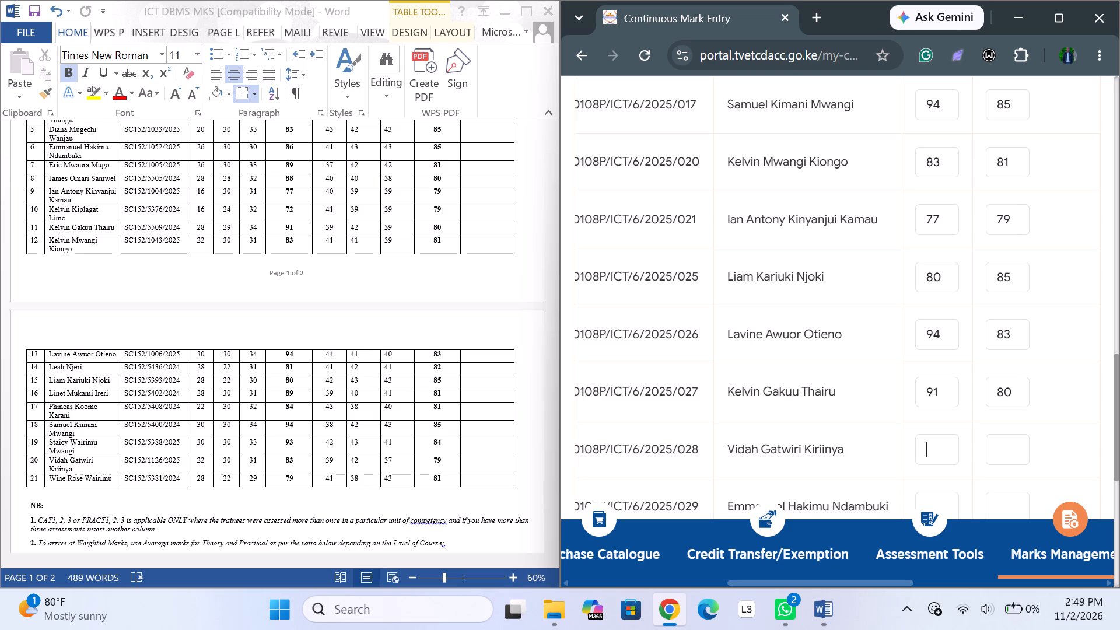
type("83")
left_click(1006, 454)
type("79")
Find the sixteenth listed candidate in the marksheet and enter the averages 86 for CT1 and 85 for CP1.
scroll(950, 409, "down", 2)
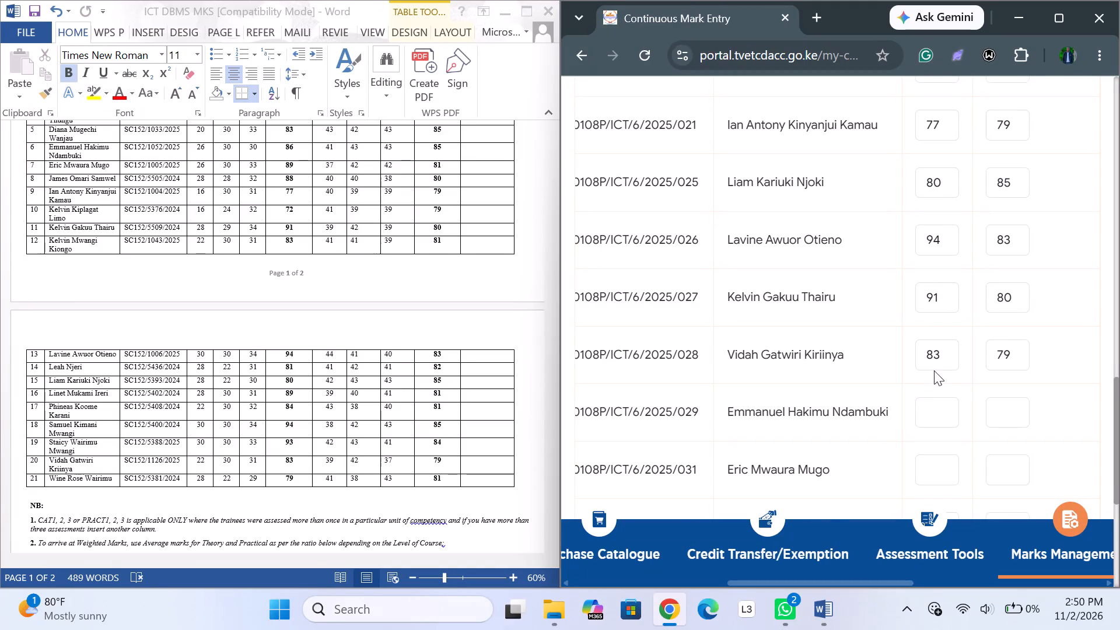
scroll(934, 370, "down", 1)
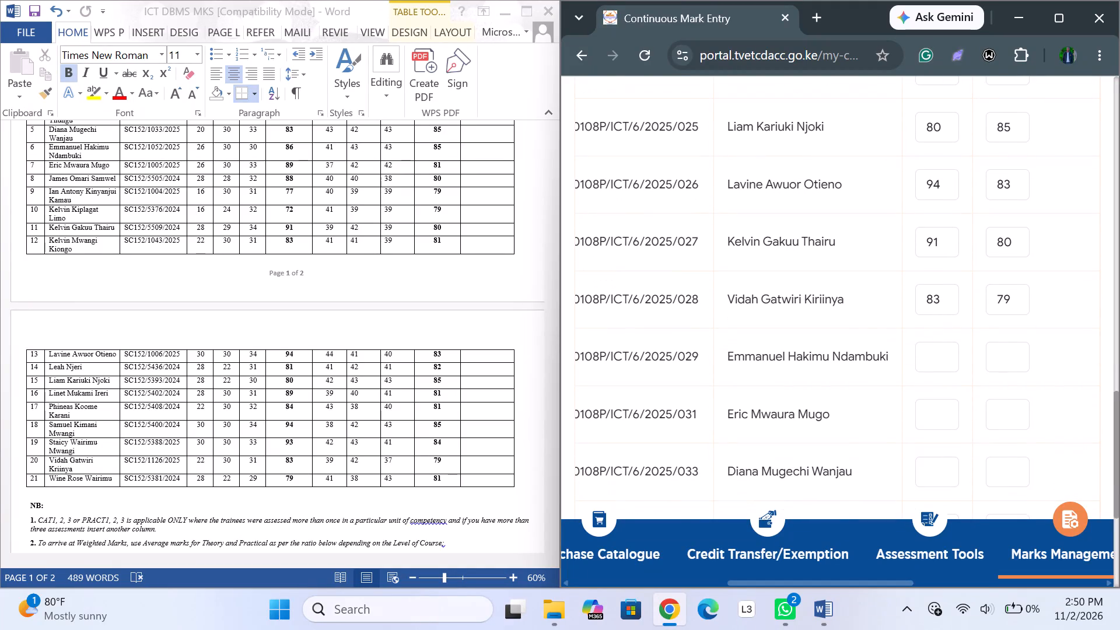
scroll(934, 370, "down", 6)
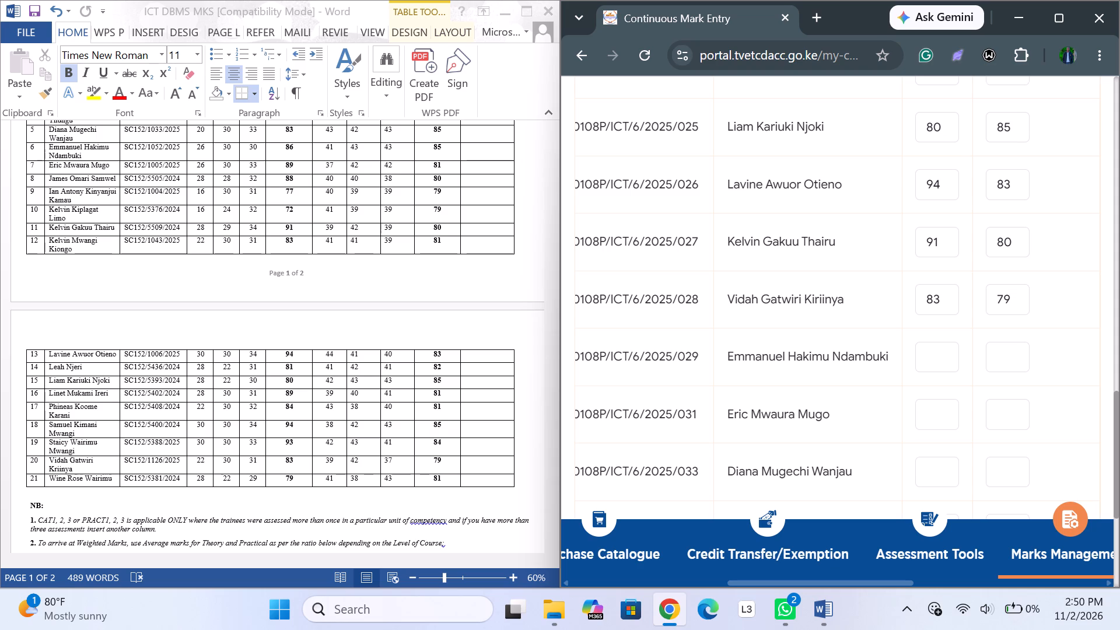
left_click(932, 362)
scroll(219, 324, "up", 2)
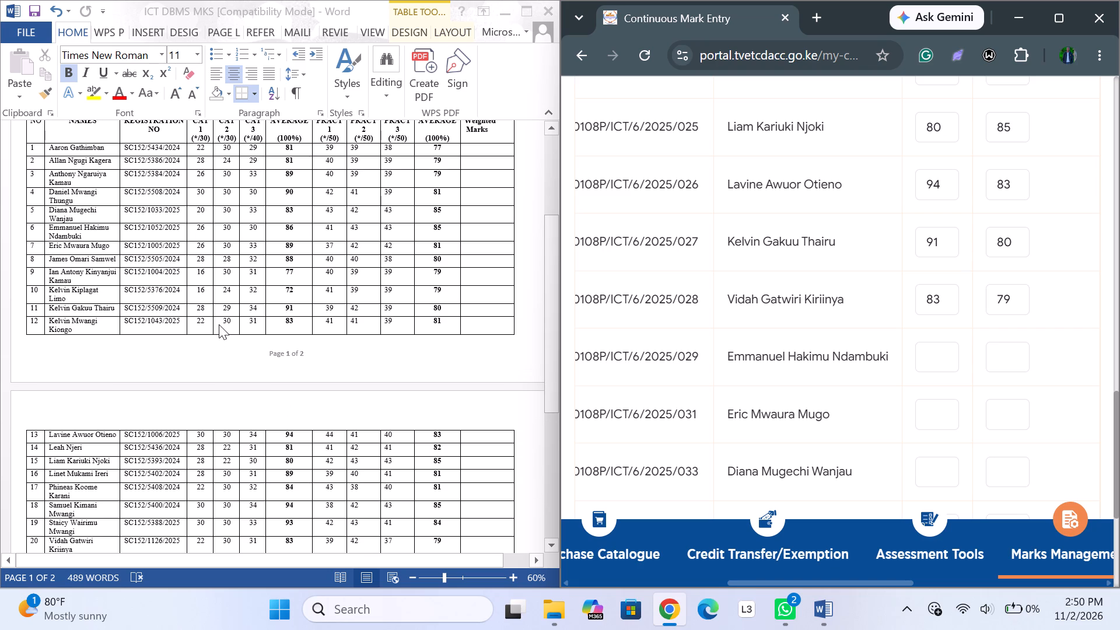
scroll(219, 324, "up", 1)
type("86")
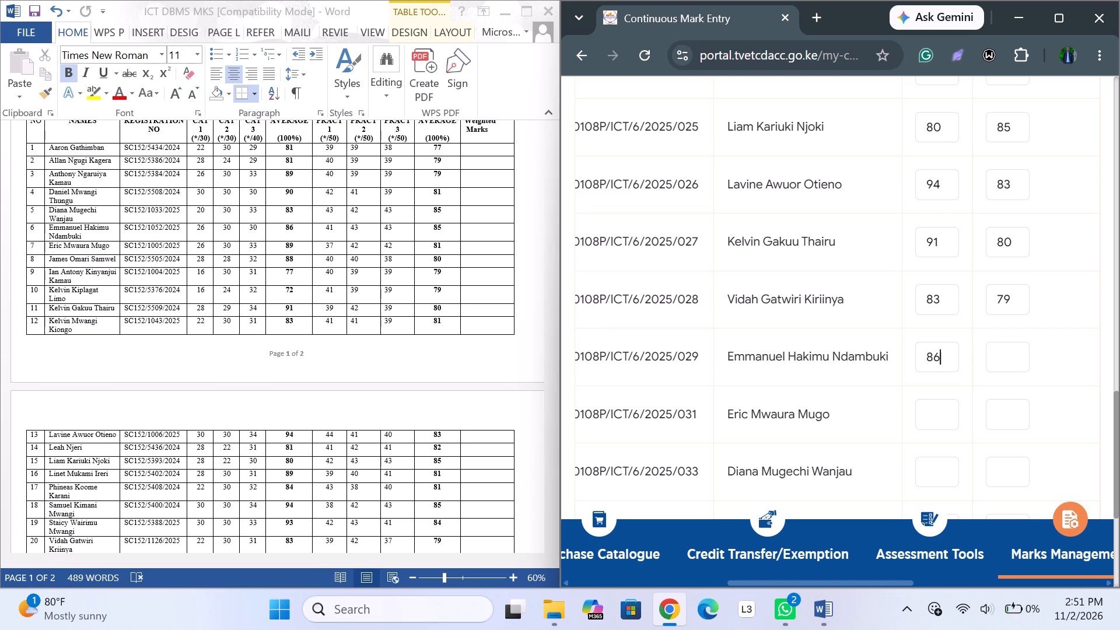
left_click(1007, 353)
type("85")
Enter the seventeenth listed candidate's marksheet averages as 89 for CT1 and 81 for CP1.
scroll(903, 415, "down", 1)
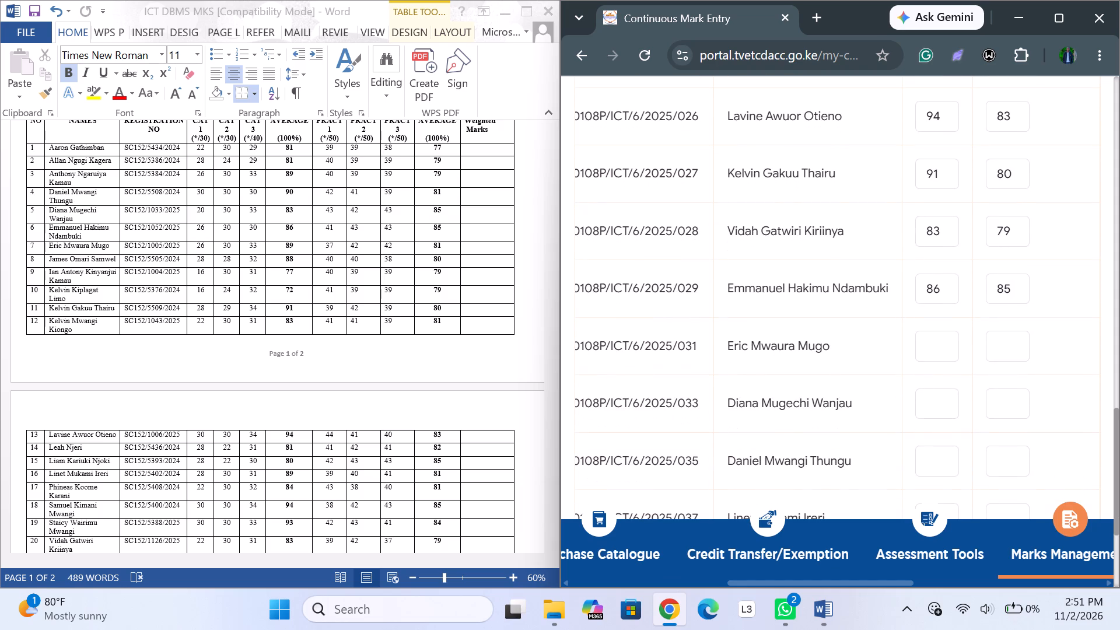
left_click(949, 346)
type("89")
type("81")
key("BackSpace")
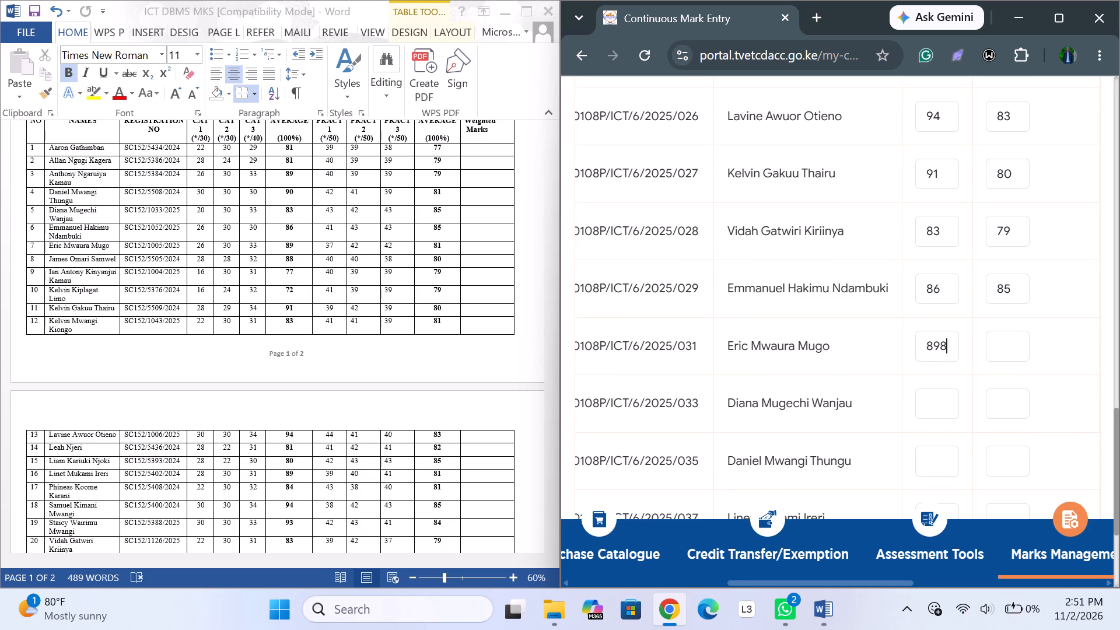
key("BackSpace")
left_click(1026, 354)
type("81")
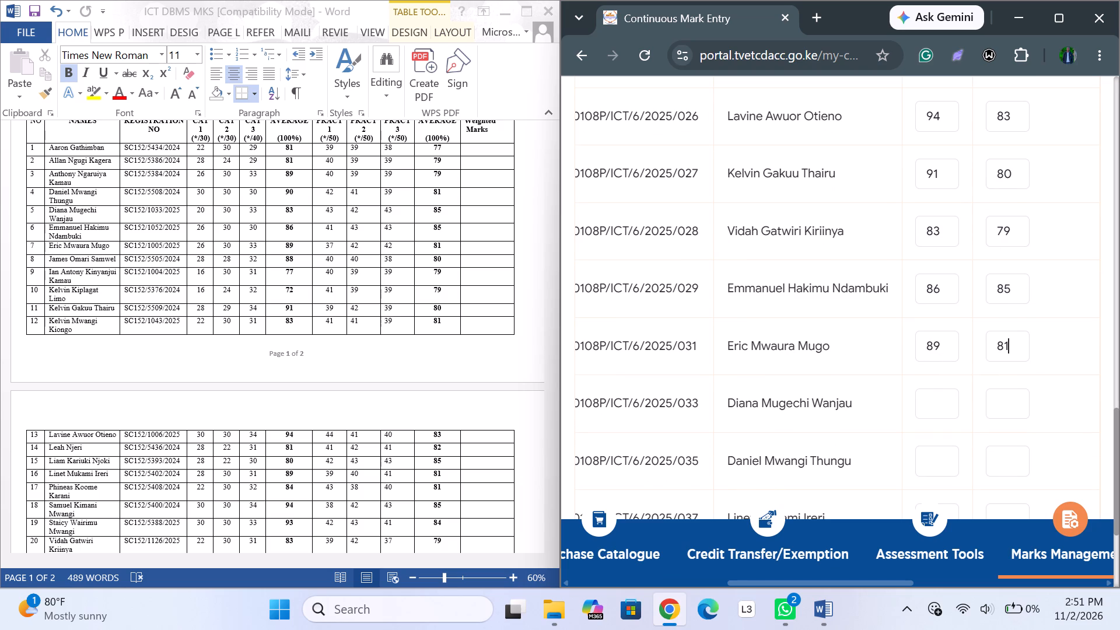
Enter the eighteenth listed candidate's marksheet averages as 83 for CT1 and 85 for CP1.
left_click(940, 412)
scroll(359, 380, "left", 1)
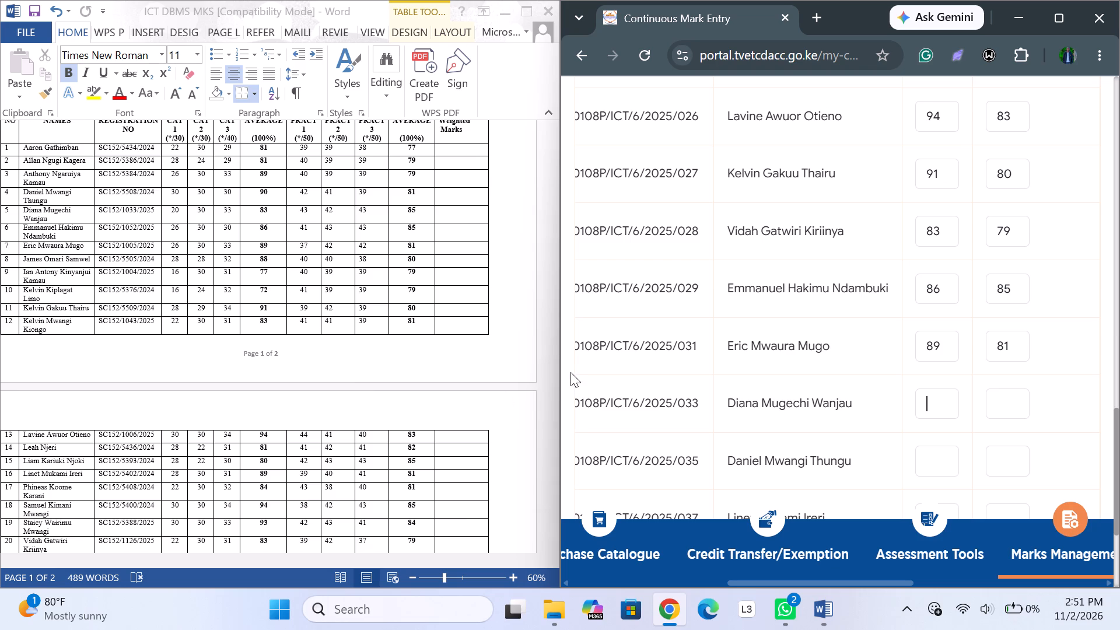
type("83")
left_click(996, 402)
type("85")
Enter the nineteenth listed candidate's marksheet averages as 90 for CT1 and 81 for CP1.
scroll(1024, 426, "down", 2)
left_click(937, 366)
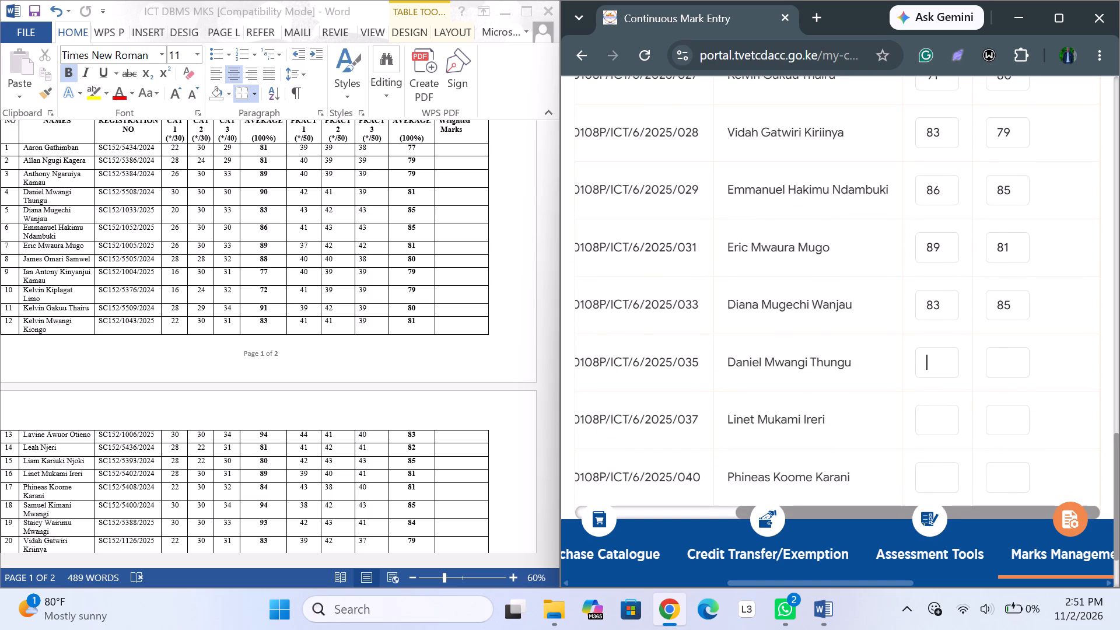
type("90")
left_click(1003, 367)
type("81")
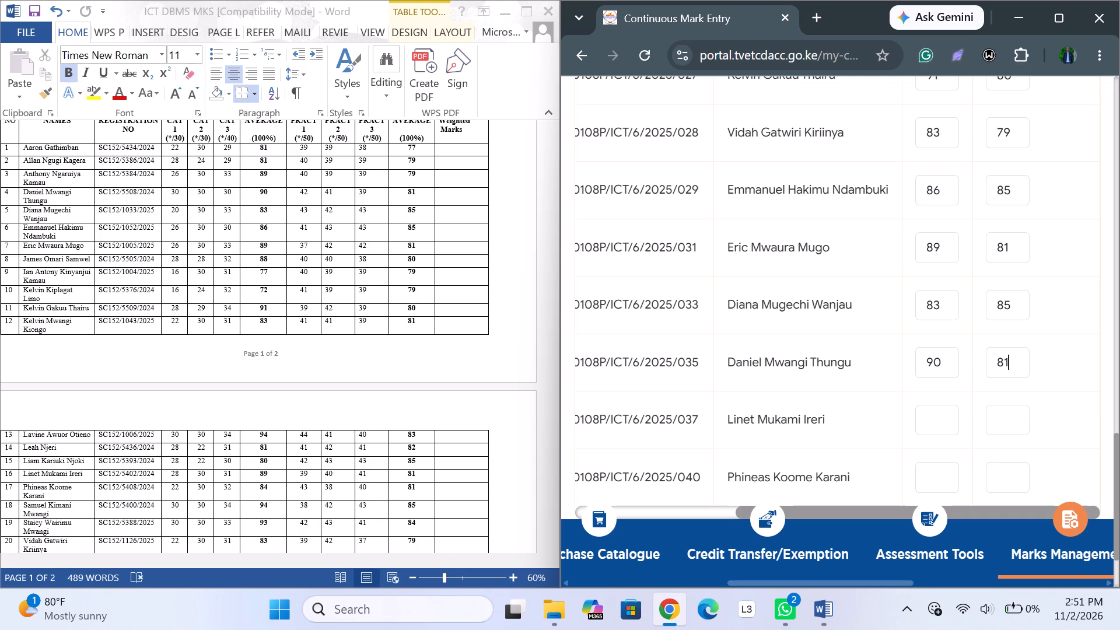
Find the twentieth listed candidate in the marksheet and enter the averages 89 for CT1 and 81 for CP1.
left_click(937, 425)
scroll(914, 374, "down", 2)
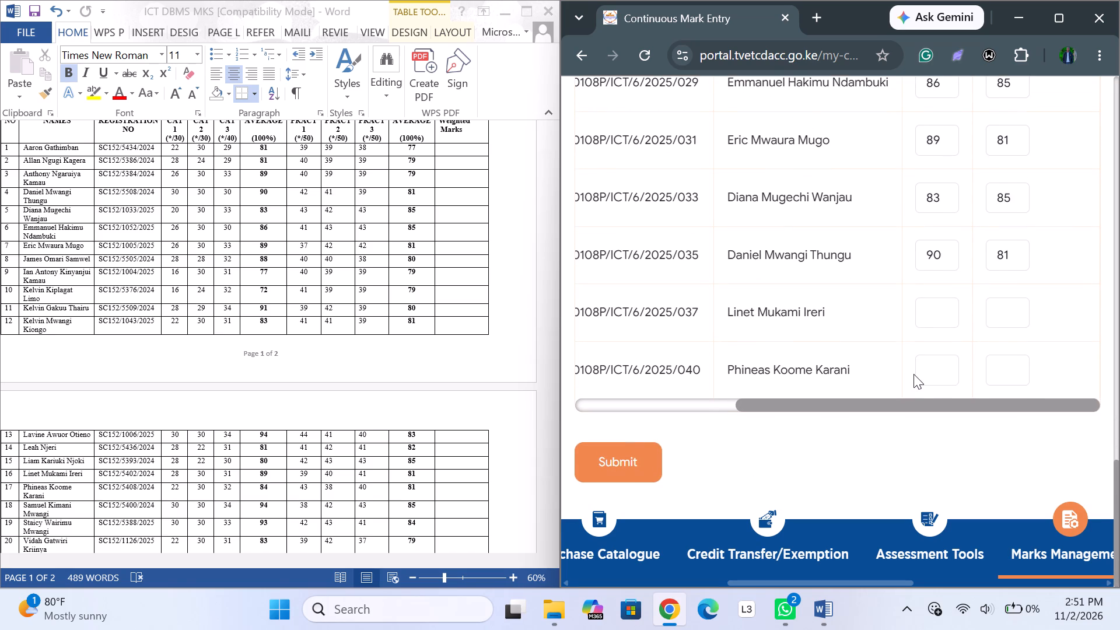
scroll(914, 374, "down", 1)
scroll(428, 411, "down", 1)
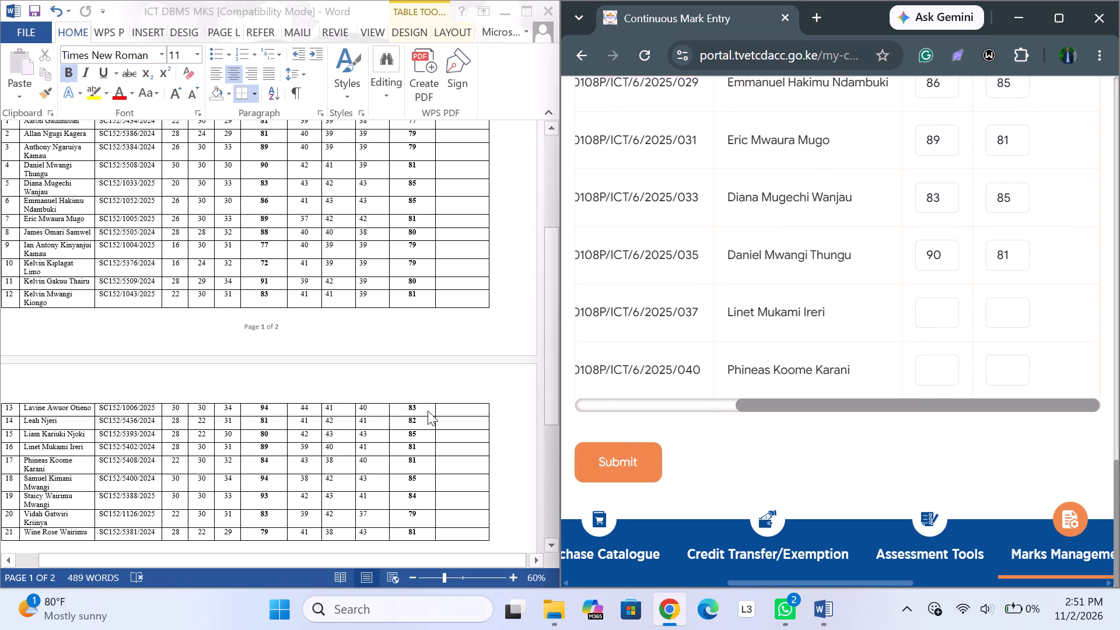
scroll(428, 411, "down", 1)
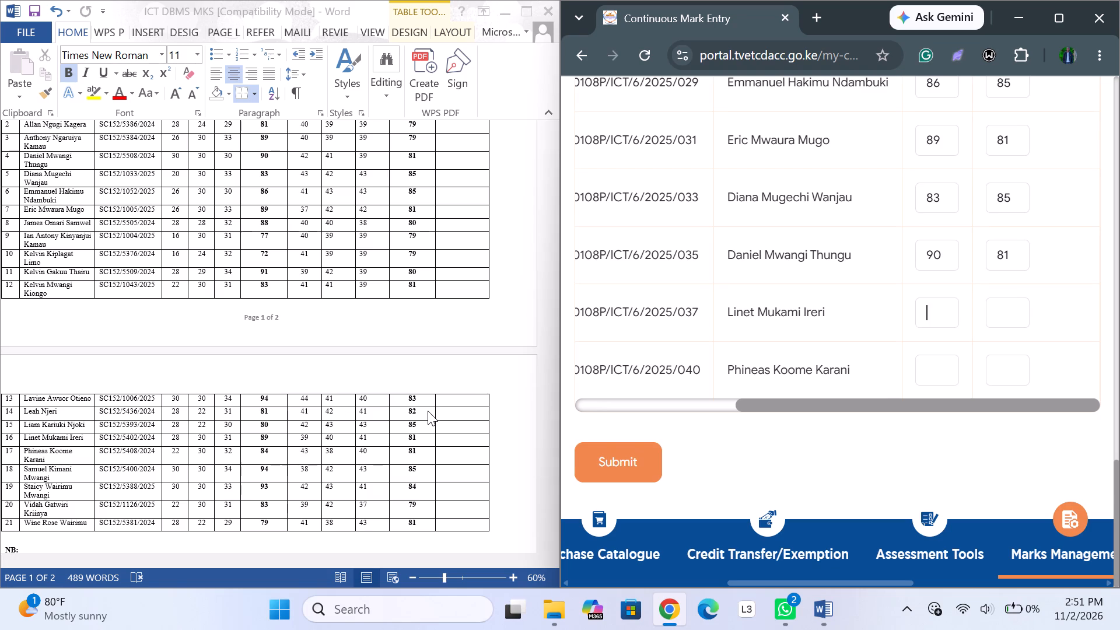
scroll(428, 411, "down", 1)
type("89")
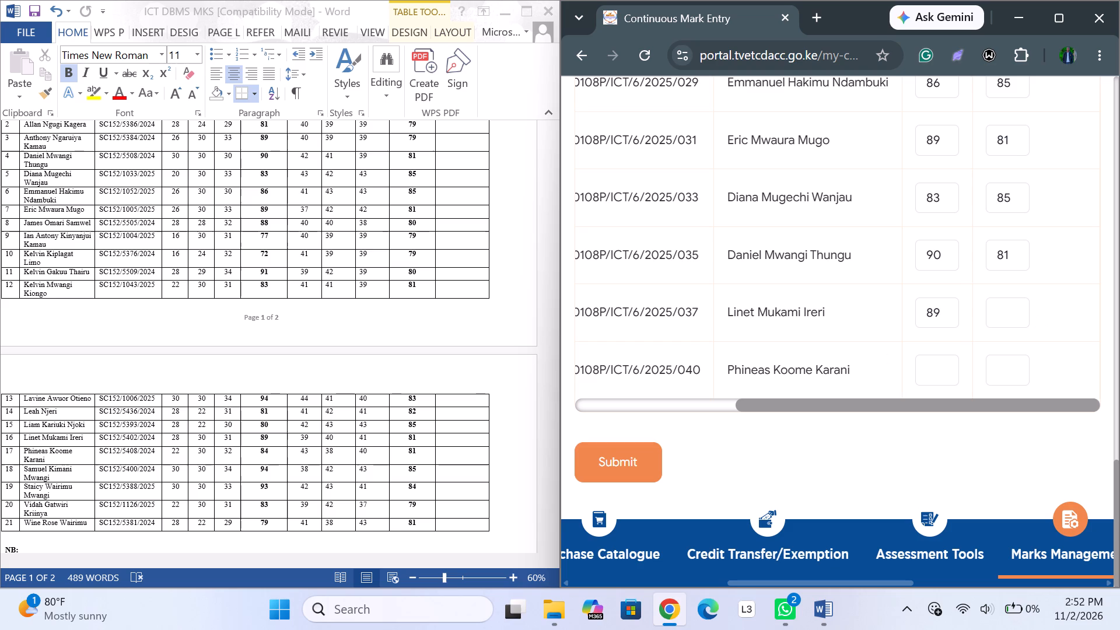
left_click(1014, 316)
type("81")
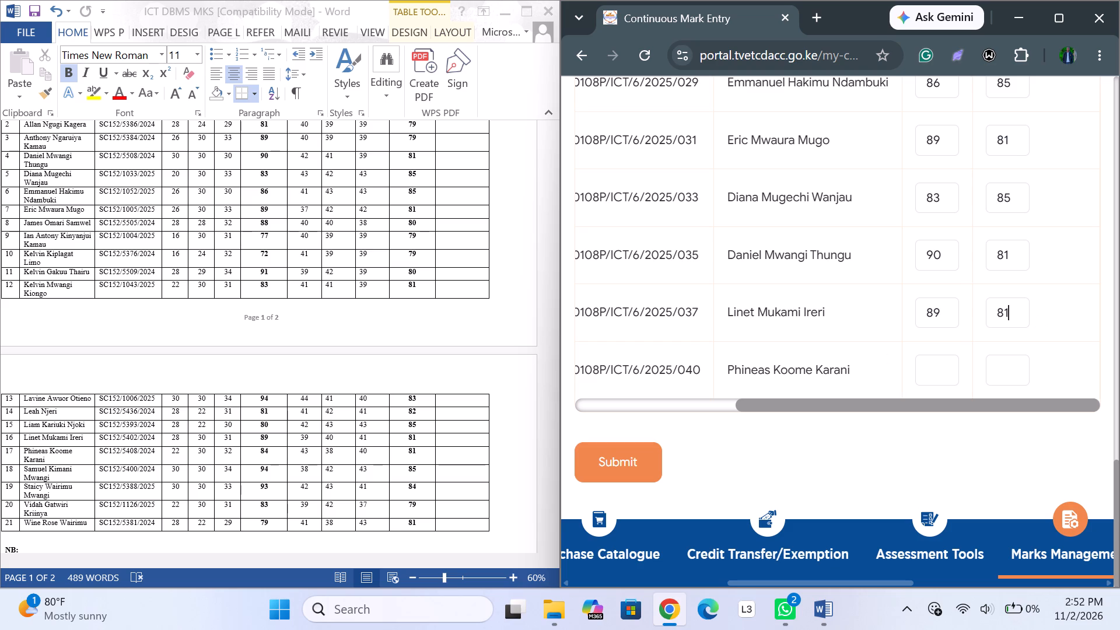
Enter the twenty-first listed candidate's marksheet averages as 84 for CT1 and 81 for CP1.
left_click(920, 370)
scroll(819, 321, "down", 1)
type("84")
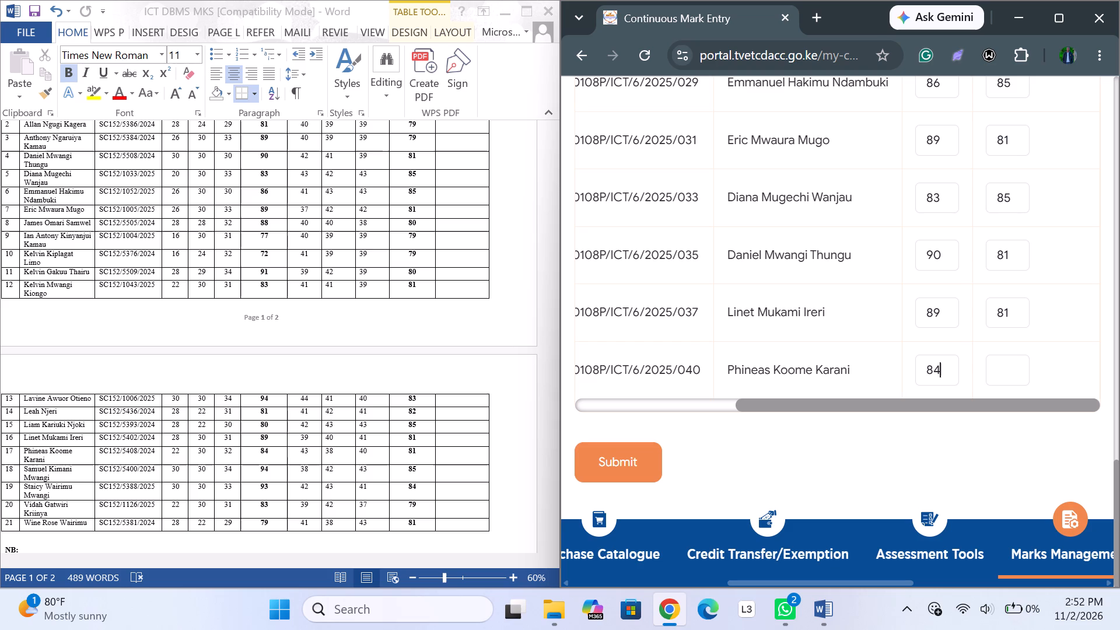
left_click(1012, 374)
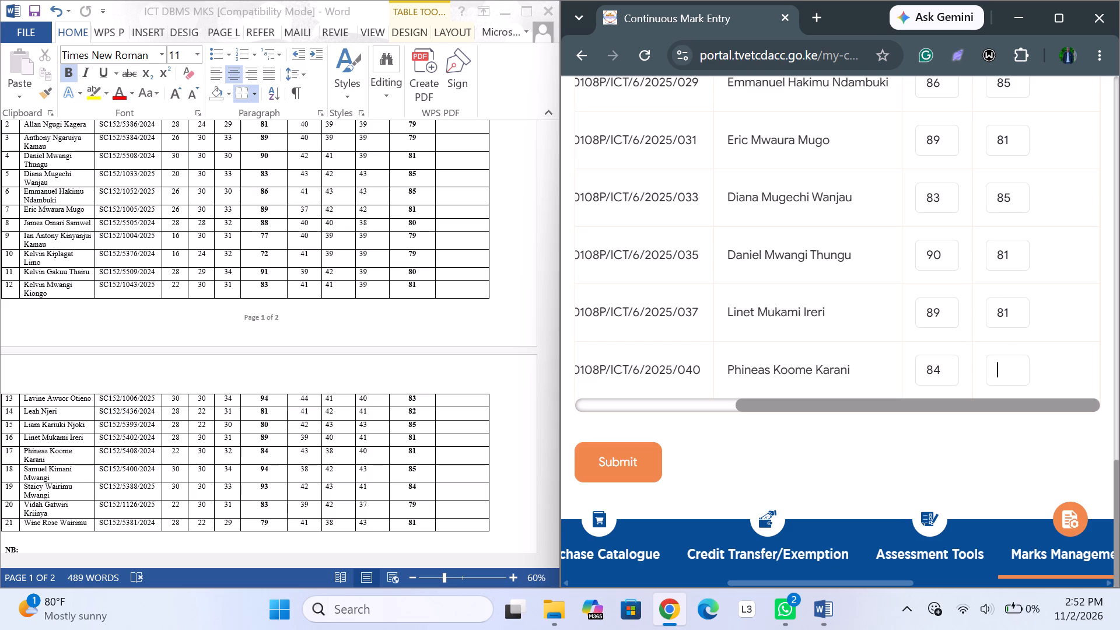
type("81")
Submit the completed CT1 and CP1 marks for all listed candidates.
left_click(634, 450)
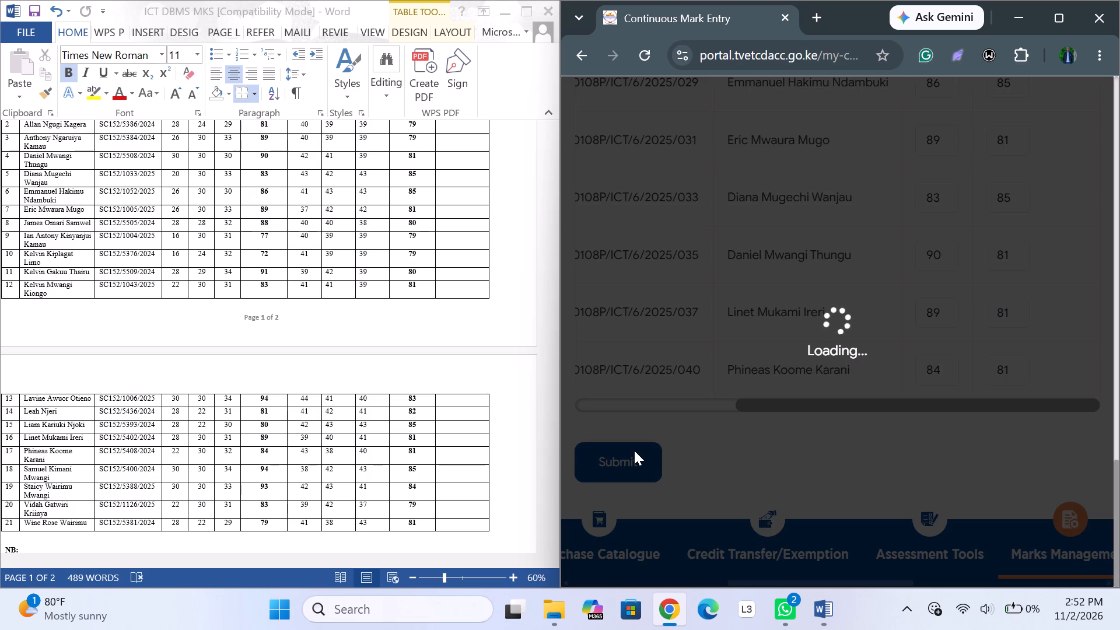
Minimise the marksheet document, maximise the mark entry window and review the selected unit and all candidates' CT1 and CP1 marks.
left_click(497, 10)
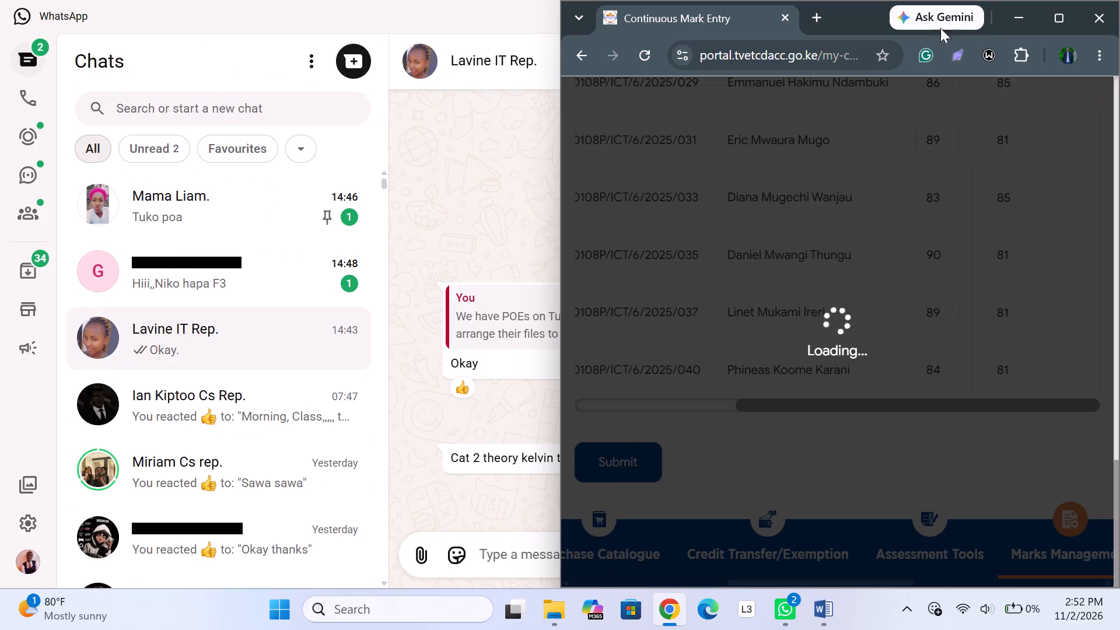
left_click(1063, 16)
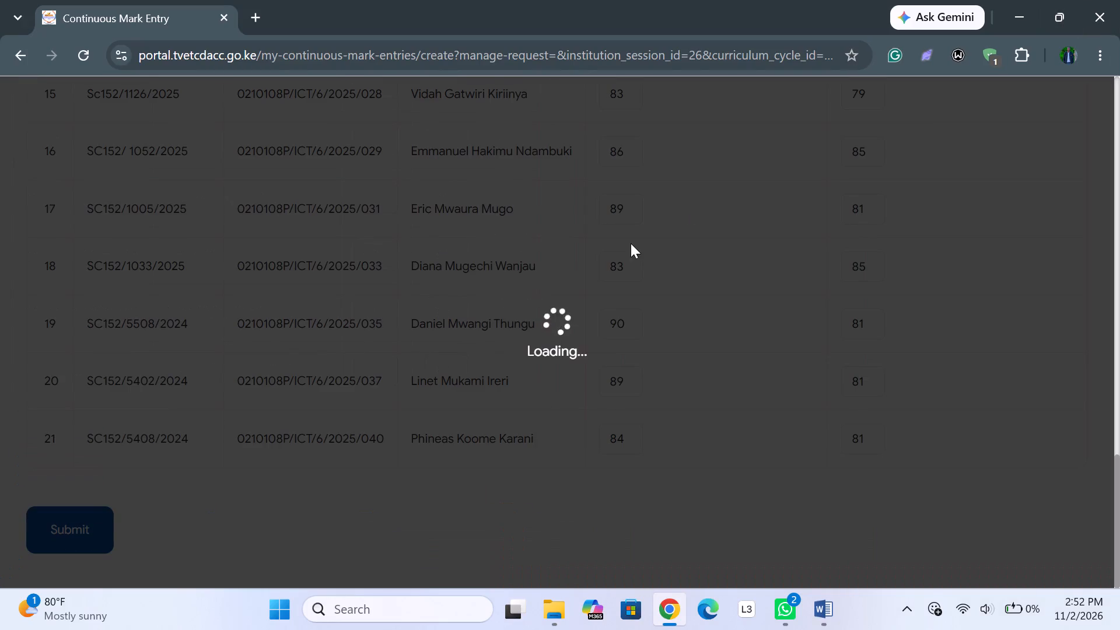
scroll(456, 309, "up", 3)
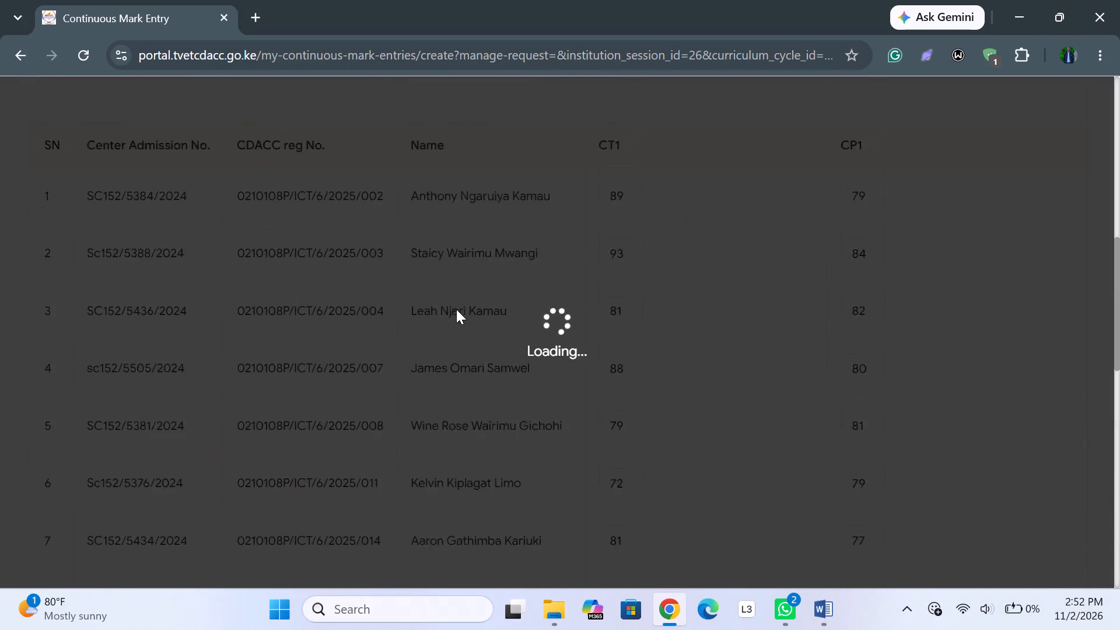
scroll(456, 309, "up", 1)
scroll(456, 309, "down", 3)
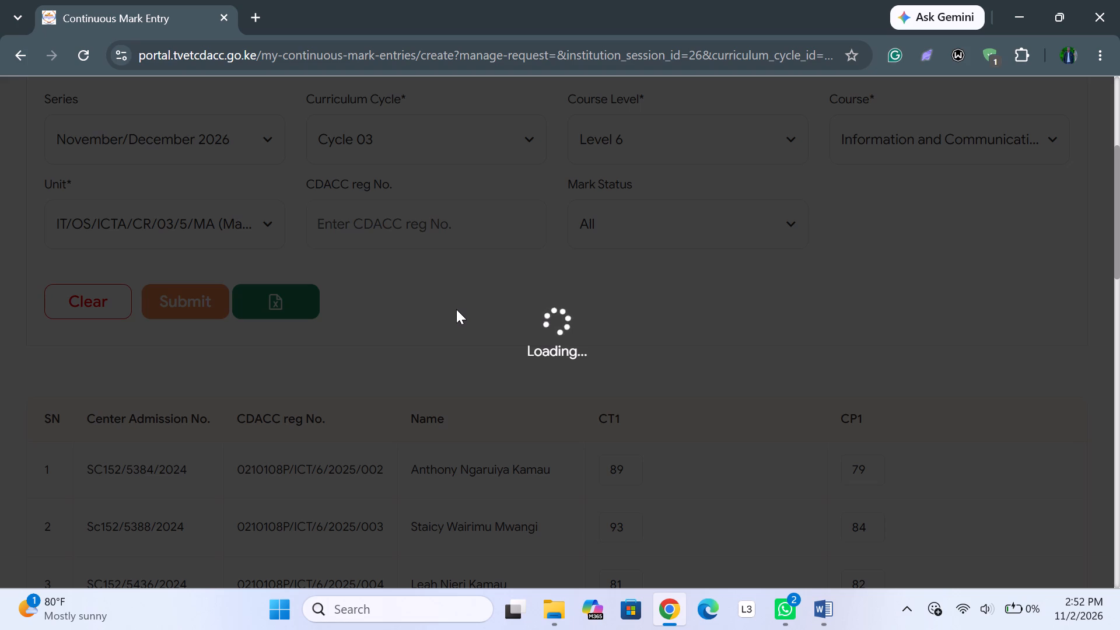
scroll(456, 309, "down", 5)
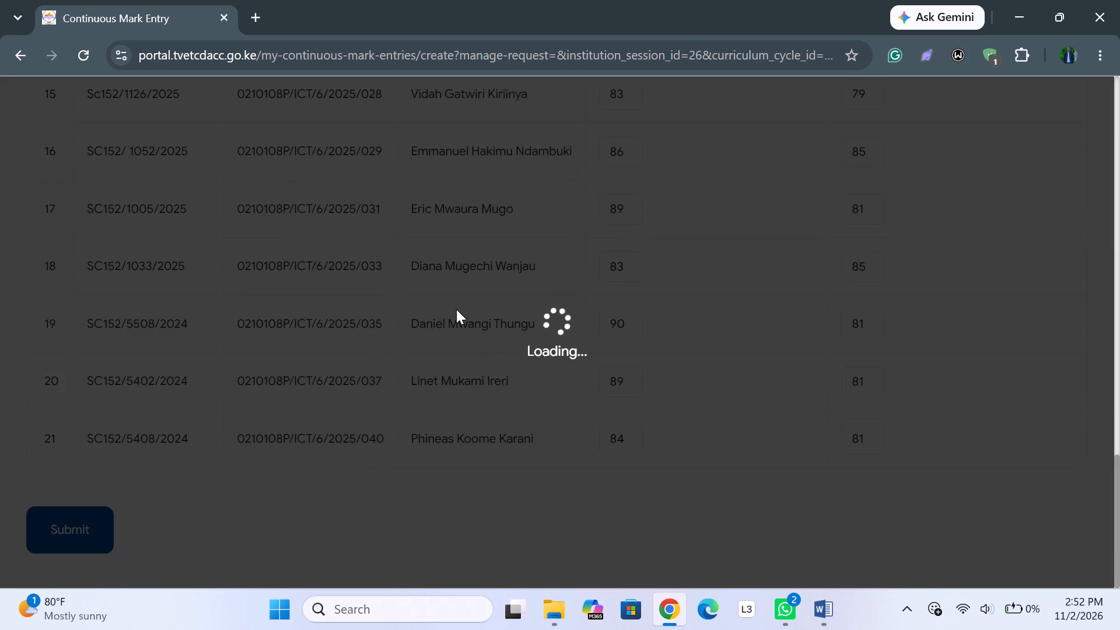